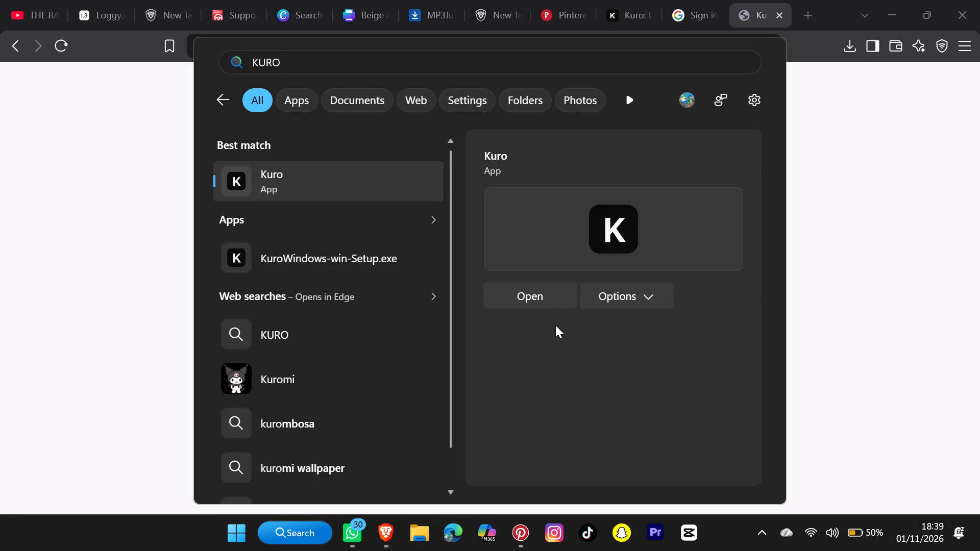
# Open the additional options for the Kuro app found in the Windows search results.
pyautogui.click(631, 294)
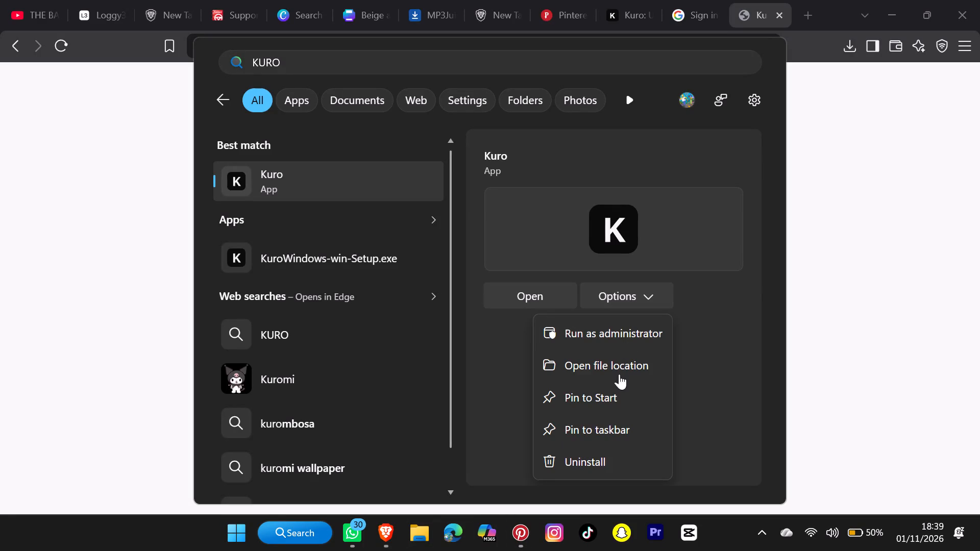
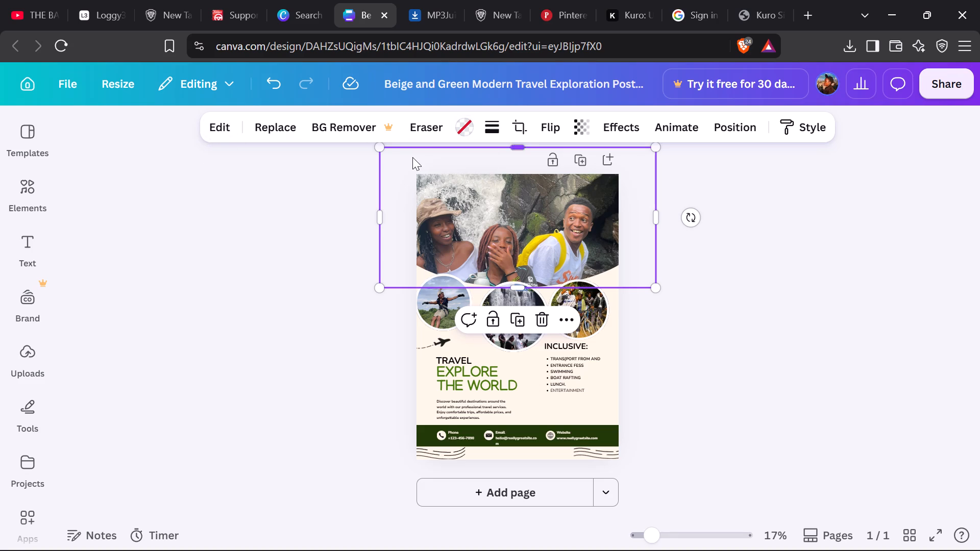
# Add a new text box to the travel poster and enlarge its text to about size 63.9.
pyautogui.click(11, 257)
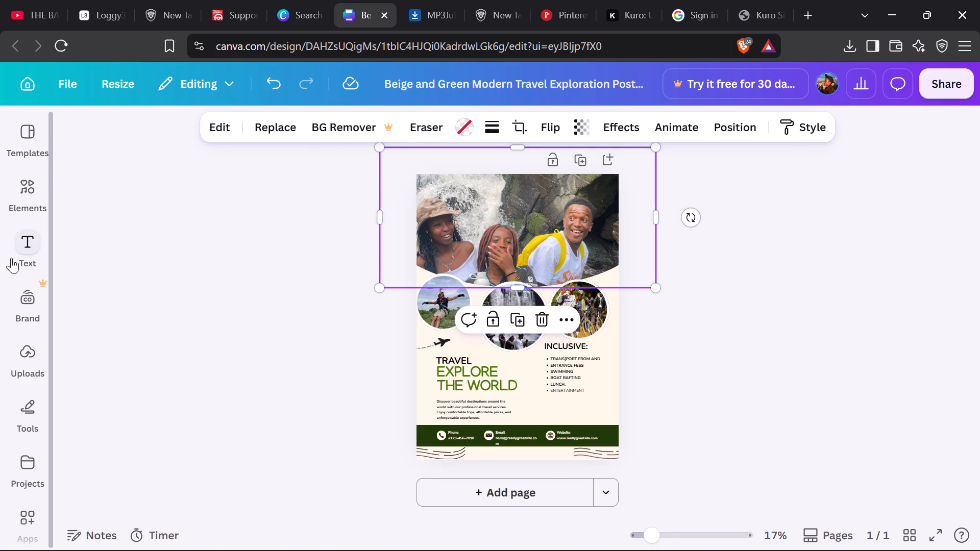
pyautogui.click(199, 185)
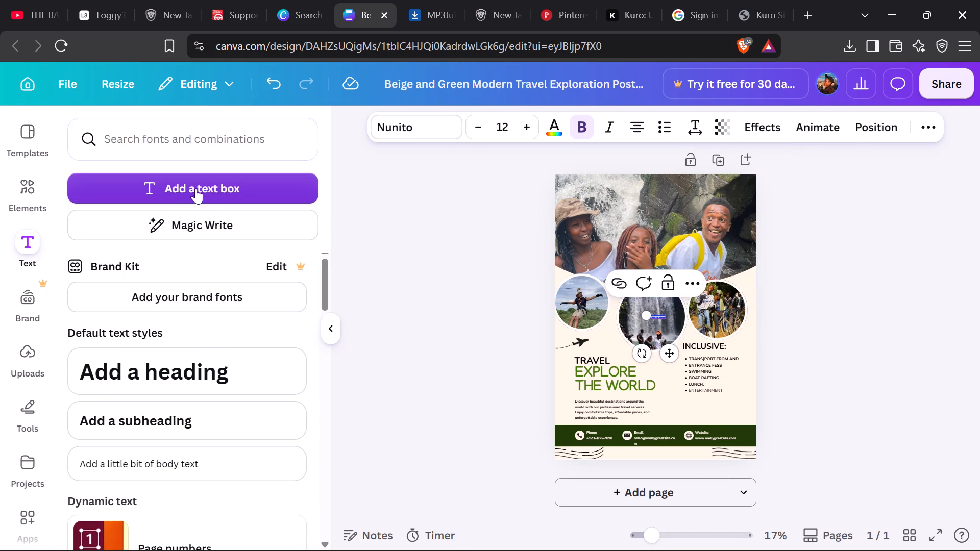
pyautogui.click(194, 184)
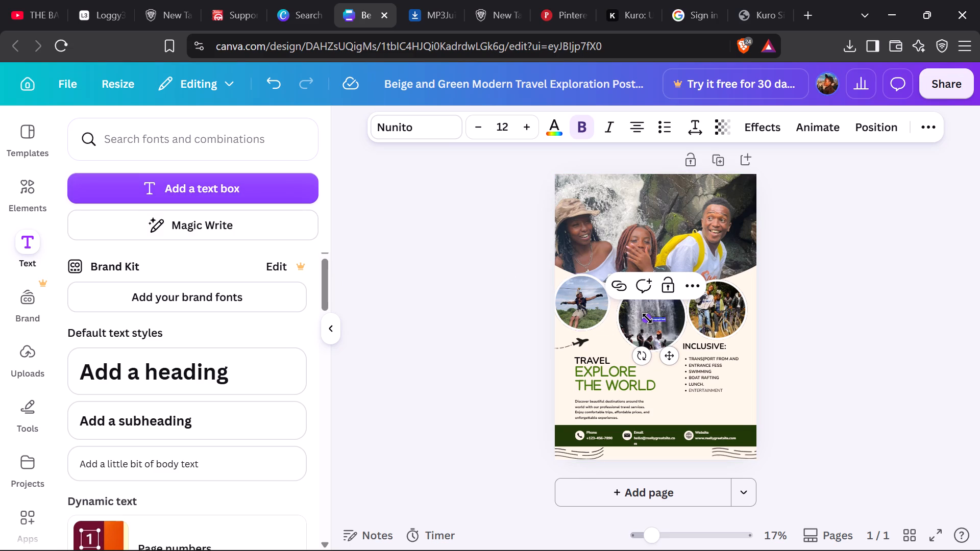
pyautogui.moveTo(648, 318); pyautogui.dragTo(569, 291)
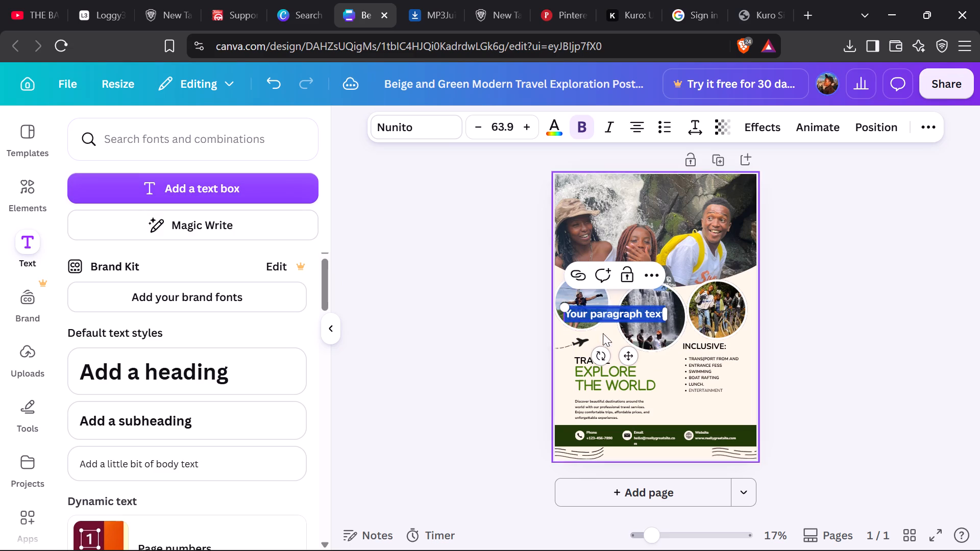
# Replace the new text box's placeholder text with PIRATESSAFARIS.
pyautogui.moveTo(601, 318); pyautogui.dragTo(630, 281)
pyautogui.click(651, 310)
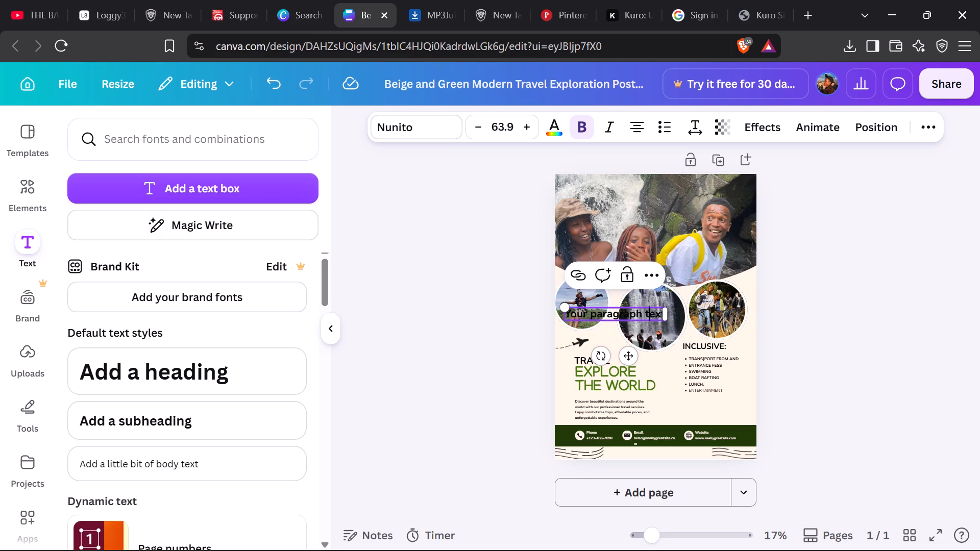
pyautogui.click(659, 312)
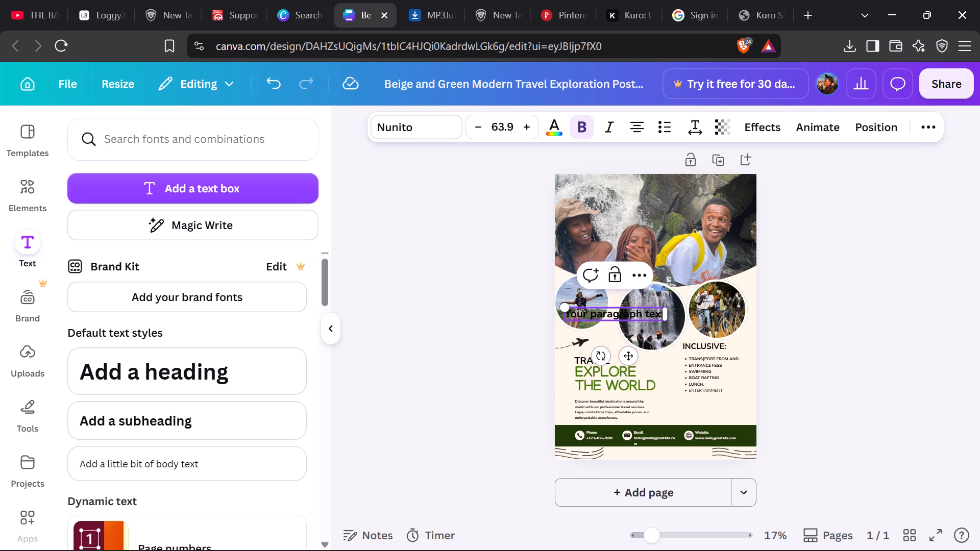
pyautogui.press('BackSpace')
pyautogui.press('BackSpace')
pyautogui.press('BackSpace')
pyautogui.press('BackSpace')
pyautogui.press('BackSpace')
pyautogui.press('BackSpace')
pyautogui.press('BackSpace')
pyautogui.press('BackSpace')
pyautogui.press('BackSpace')
pyautogui.press('BackSpace')
pyautogui.press('BackSpace')
pyautogui.press('BackSpace')
pyautogui.press('BackSpace')
pyautogui.press('BackSpace')
pyautogui.press('BackSpace')
pyautogui.press('BackSpace')
pyautogui.press('BackSpace')
pyautogui.press('BackSpace')
pyautogui.press('BackSpace')
pyautogui.press('BackSpace')
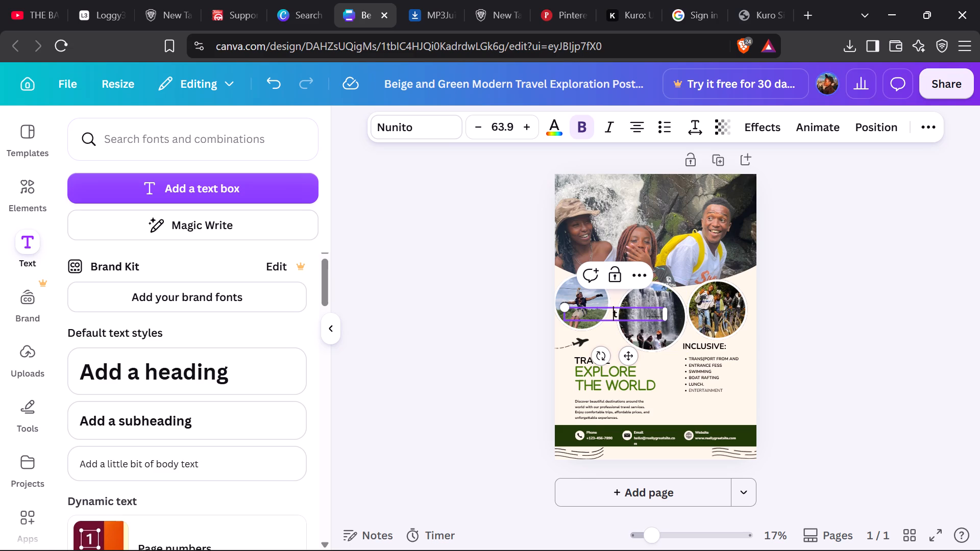
pyautogui.click(627, 318)
pyautogui.press('BackSpace')
pyautogui.write('PI')
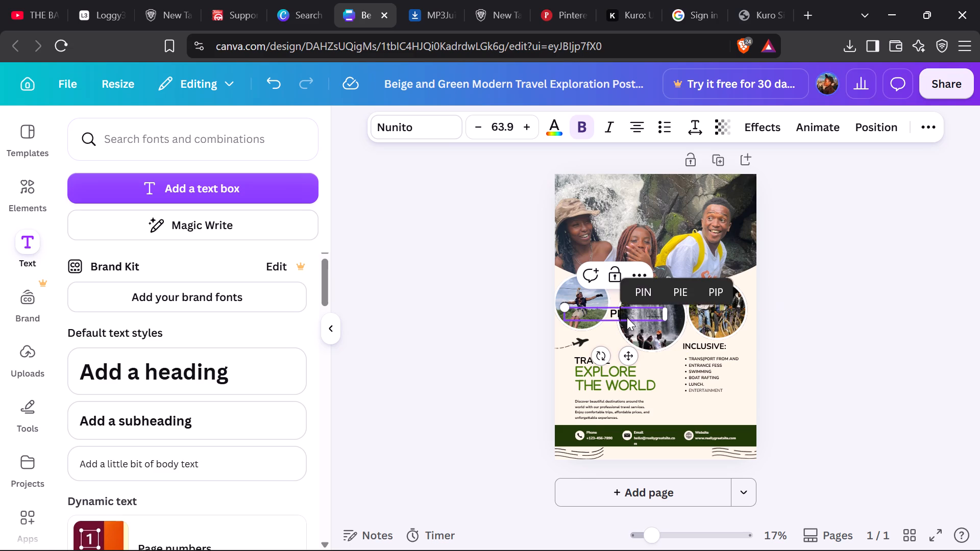
pyautogui.write('RATES')
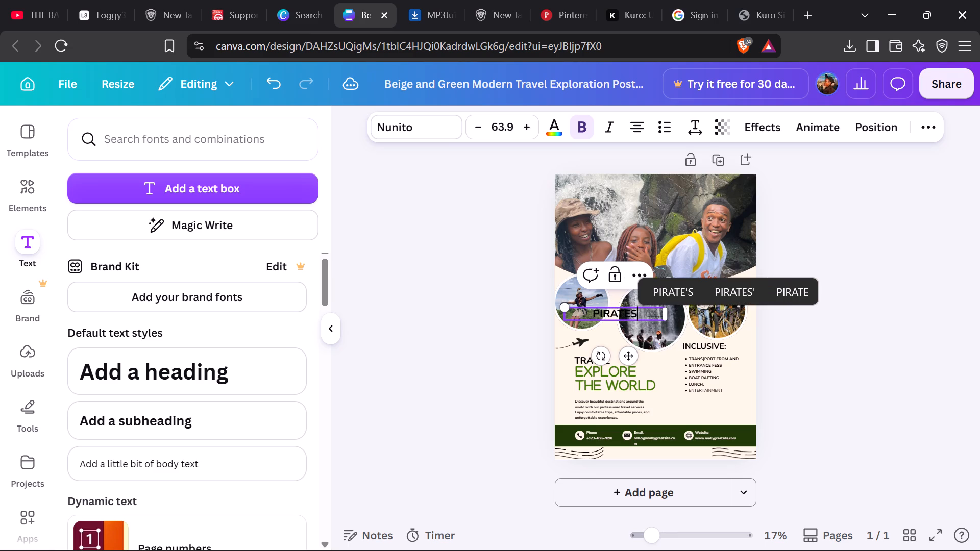
pyautogui.write('SAFARIS')
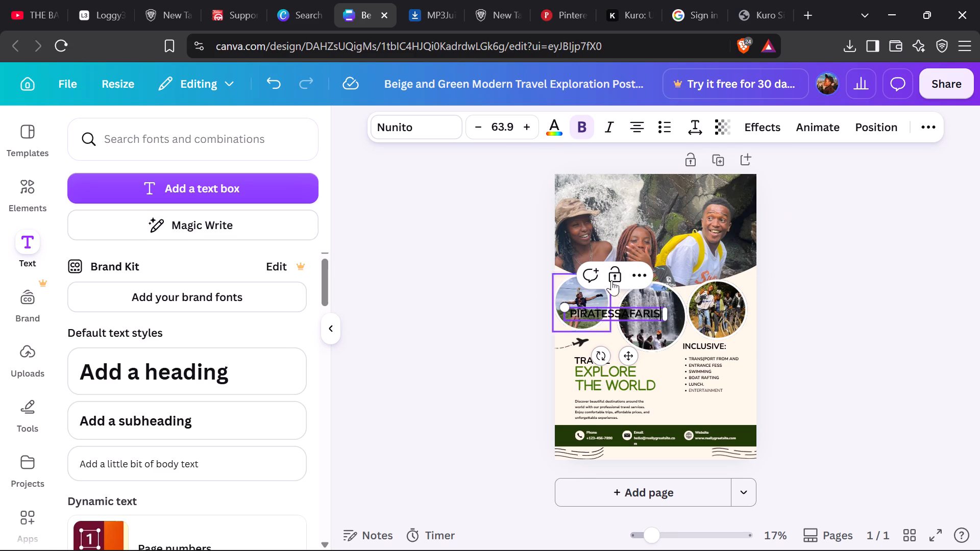
# Move the PIRATESSAFARIS text up onto the top of the family photo.
pyautogui.moveTo(625, 317); pyautogui.dragTo(635, 306)
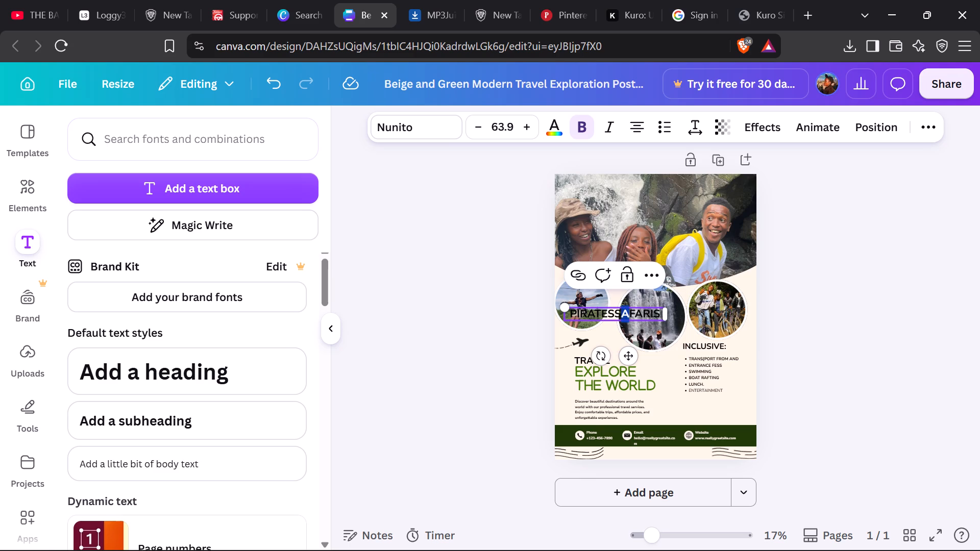
pyautogui.doubleClick(491, 317)
pyautogui.moveTo(611, 313); pyautogui.dragTo(634, 249)
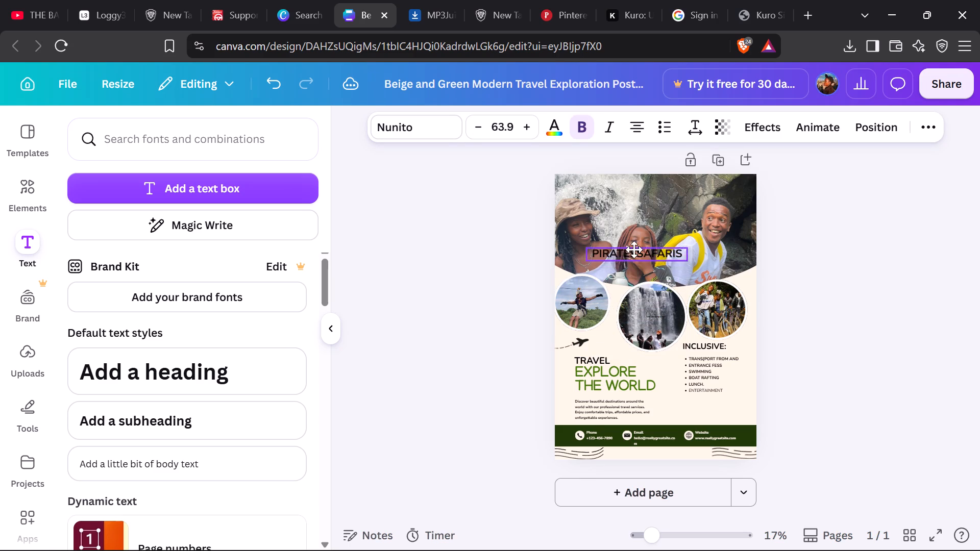
pyautogui.moveTo(634, 249); pyautogui.dragTo(640, 198)
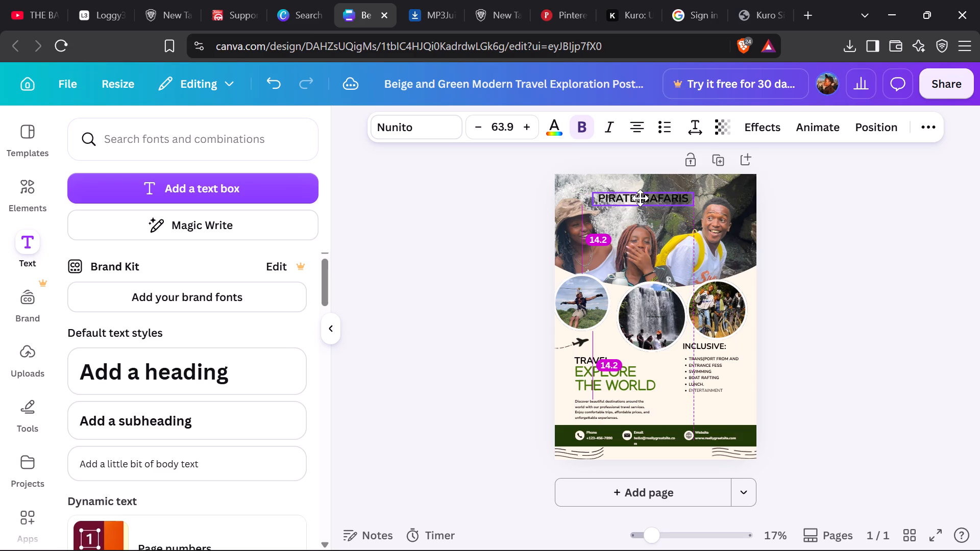
pyautogui.moveTo(640, 198); pyautogui.dragTo(640, 197)
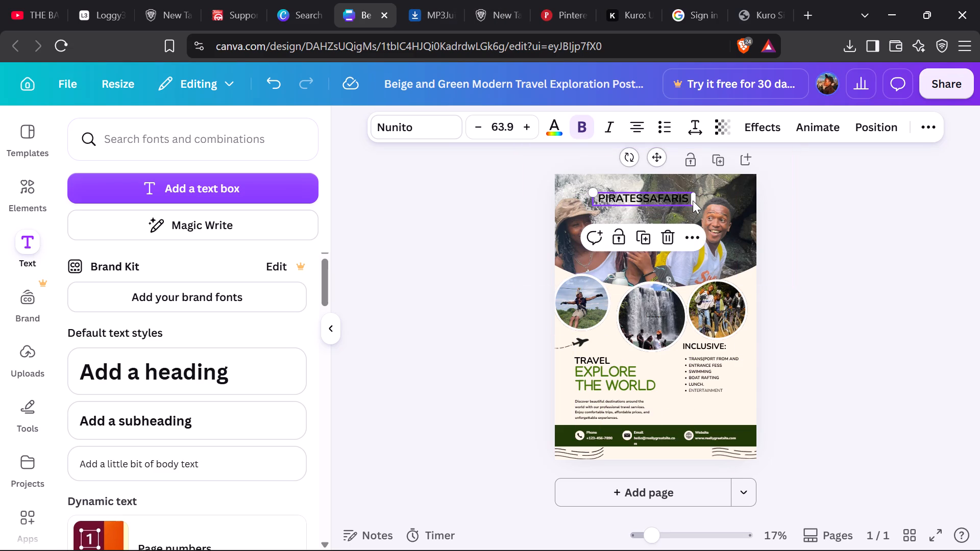
# Enlarge the PIRATESSAFARIS text to about size 79.3 and centre it near the poster's top edge.
pyautogui.moveTo(596, 195); pyautogui.dragTo(574, 176)
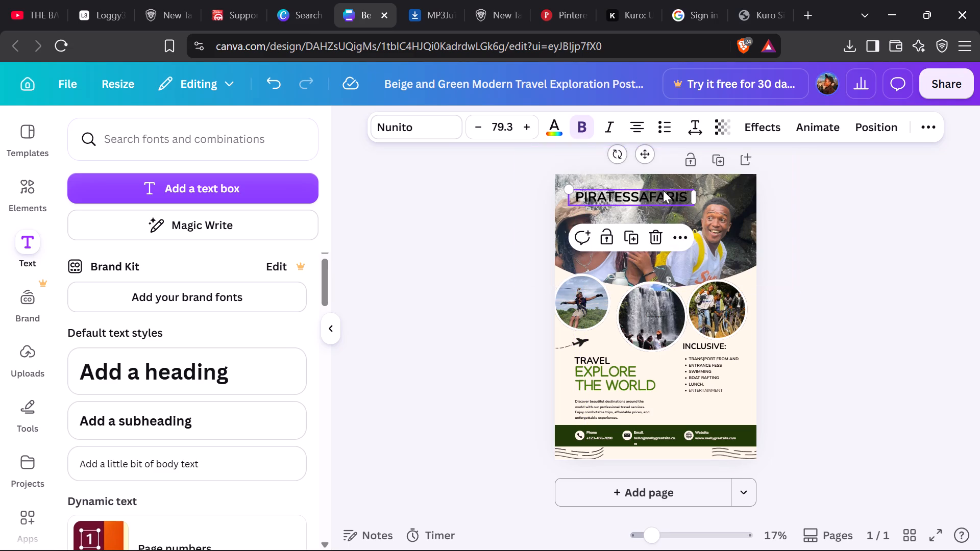
pyautogui.moveTo(661, 195); pyautogui.dragTo(681, 195)
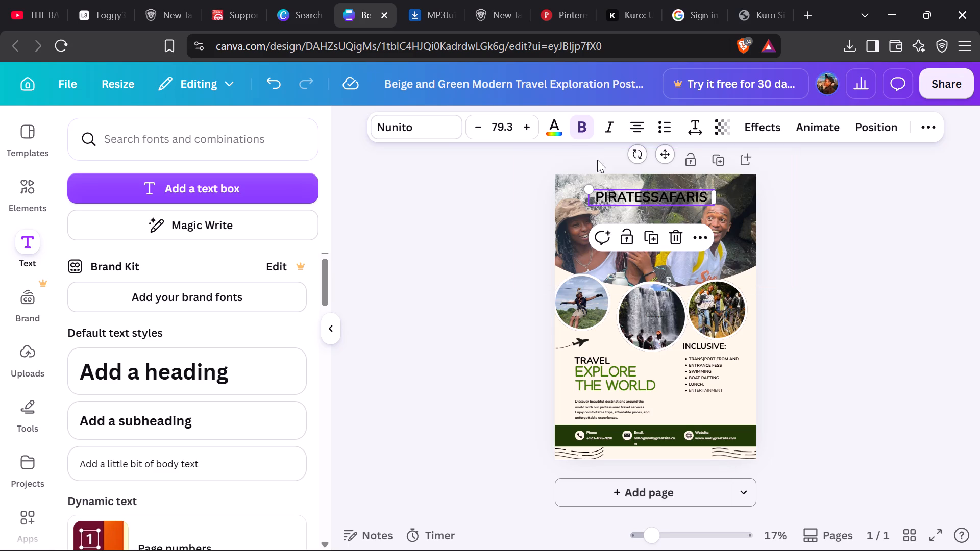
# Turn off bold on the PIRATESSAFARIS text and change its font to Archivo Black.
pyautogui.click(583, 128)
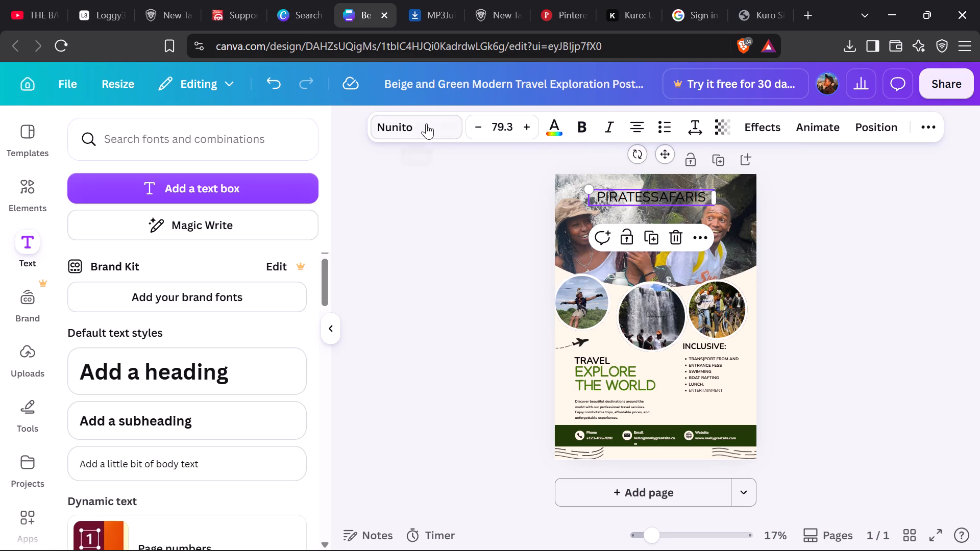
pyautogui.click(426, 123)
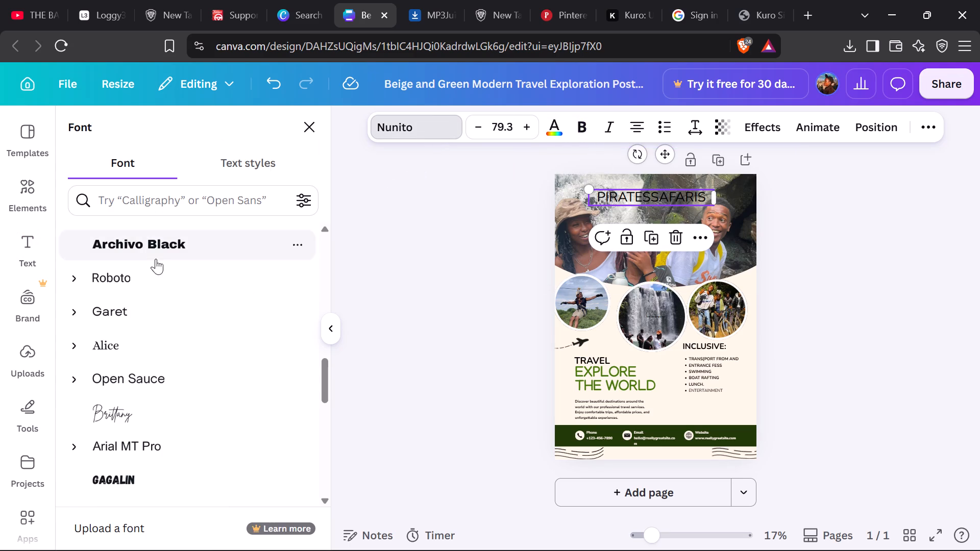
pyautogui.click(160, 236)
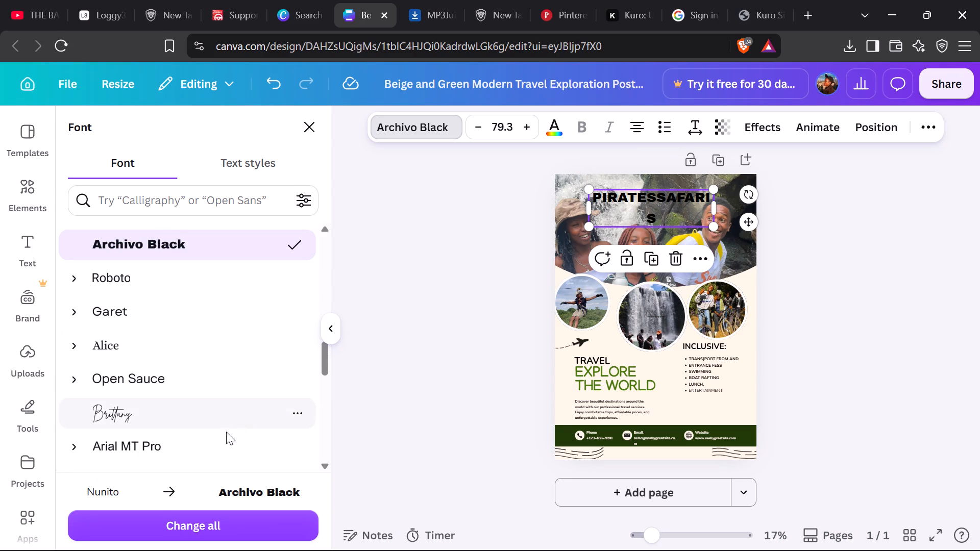
# Compare the Title and Subtitle document text styles on the PIRATESSAFARIS text and apply Title.
pyautogui.scroll(-3, 196, 405)
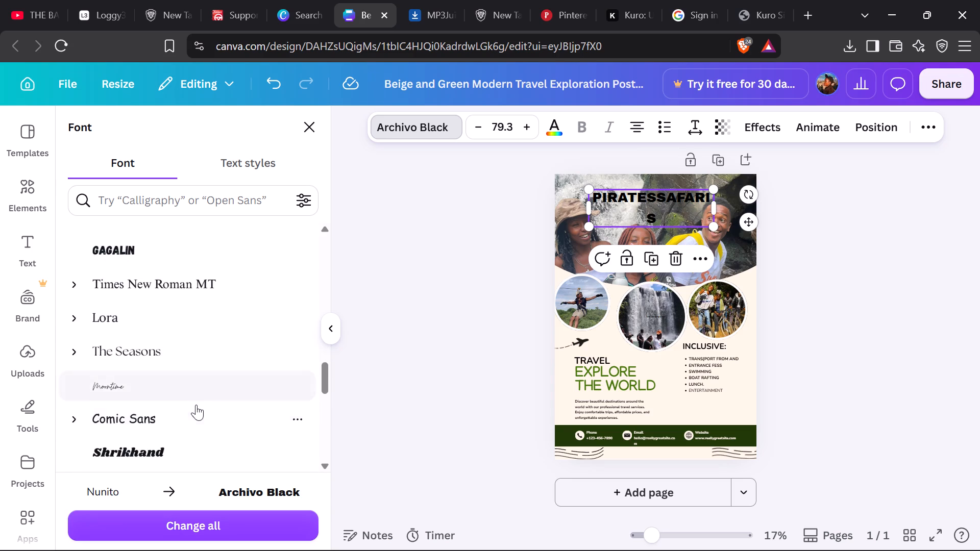
pyautogui.scroll(-1, 196, 405)
pyautogui.click(260, 145)
pyautogui.click(256, 160)
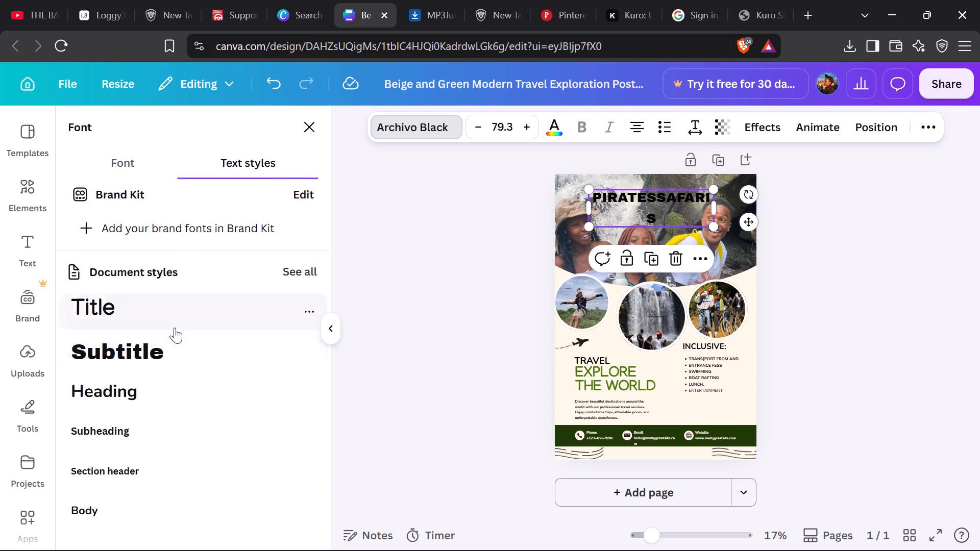
pyautogui.click(169, 305)
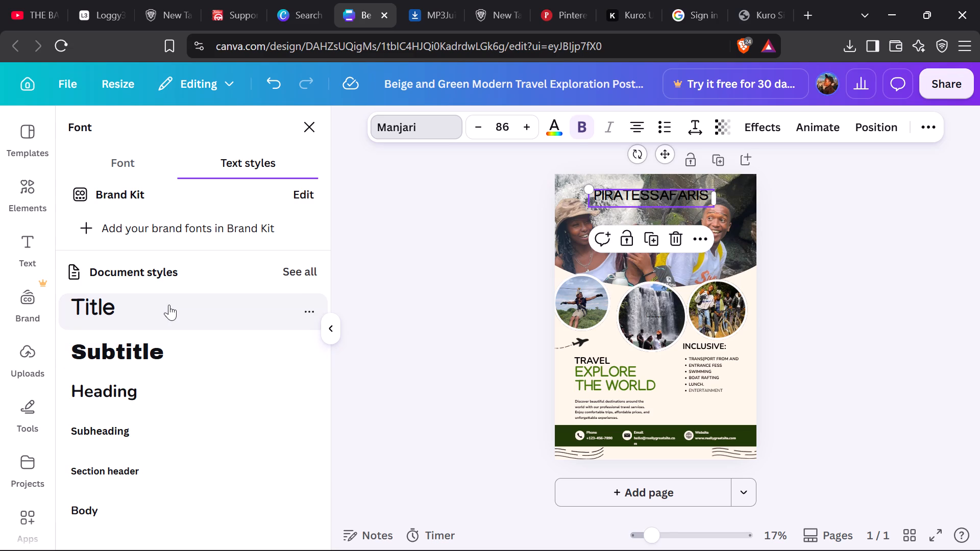
pyautogui.click(168, 348)
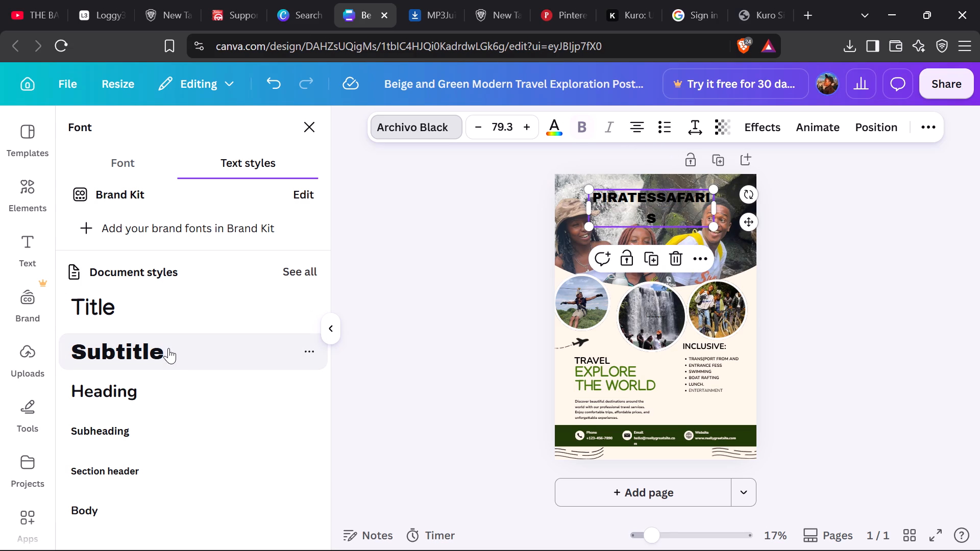
pyautogui.click(182, 311)
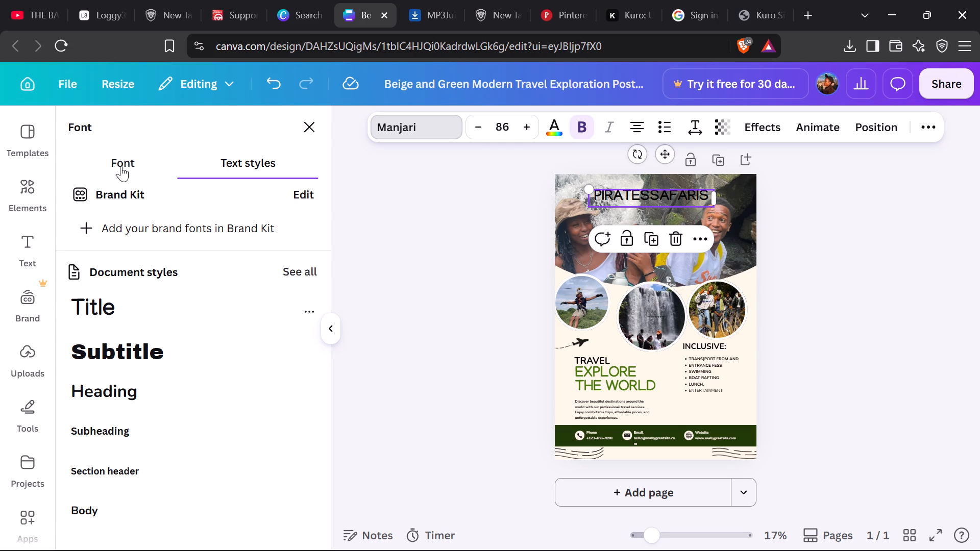
# Open the option for adding brand fonts in the Brand Kit.
pyautogui.scroll(-5, 177, 230)
pyautogui.click(272, 220)
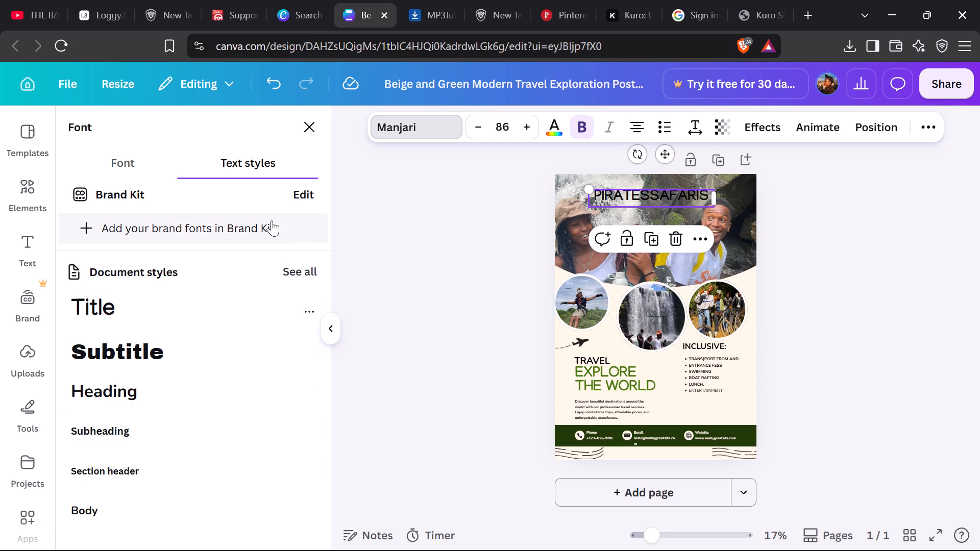
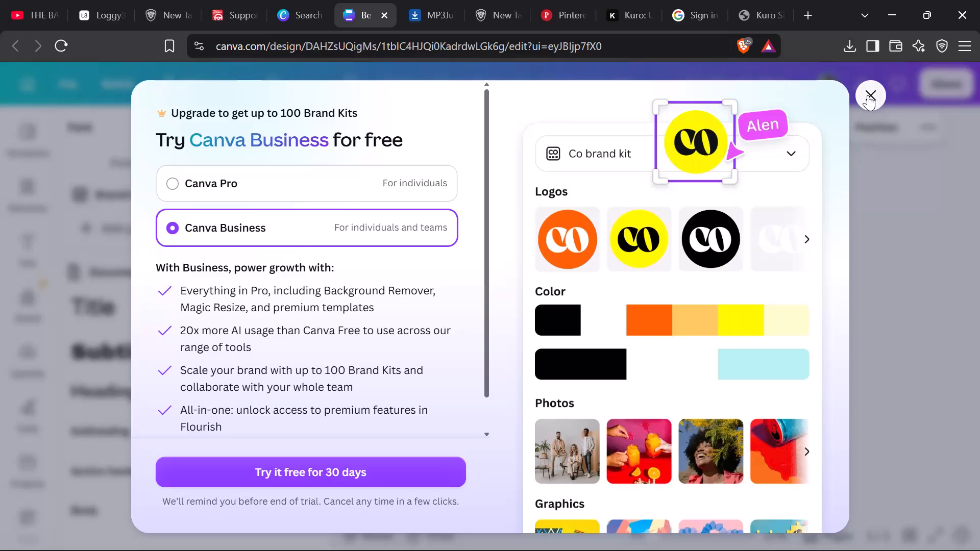
# Close the Canva Business upgrade offer.
pyautogui.click(868, 95)
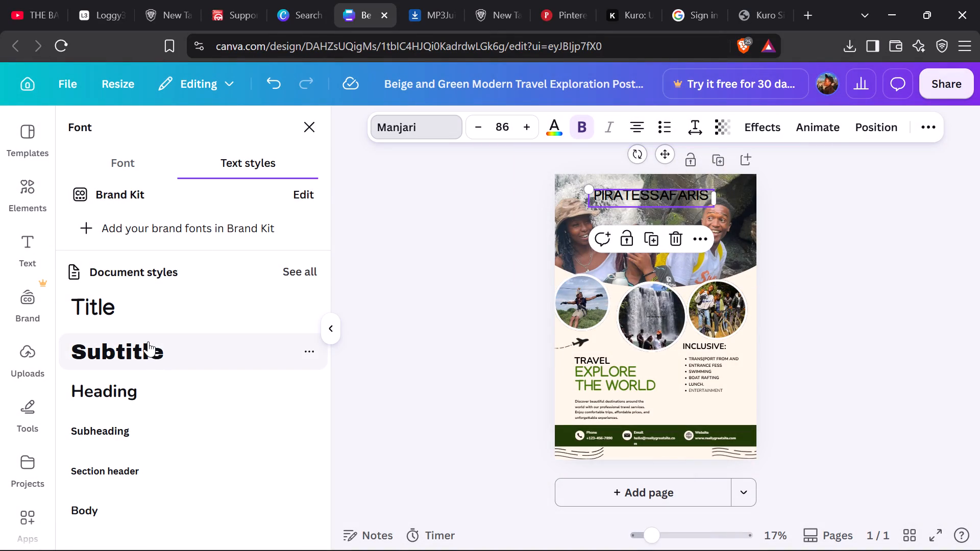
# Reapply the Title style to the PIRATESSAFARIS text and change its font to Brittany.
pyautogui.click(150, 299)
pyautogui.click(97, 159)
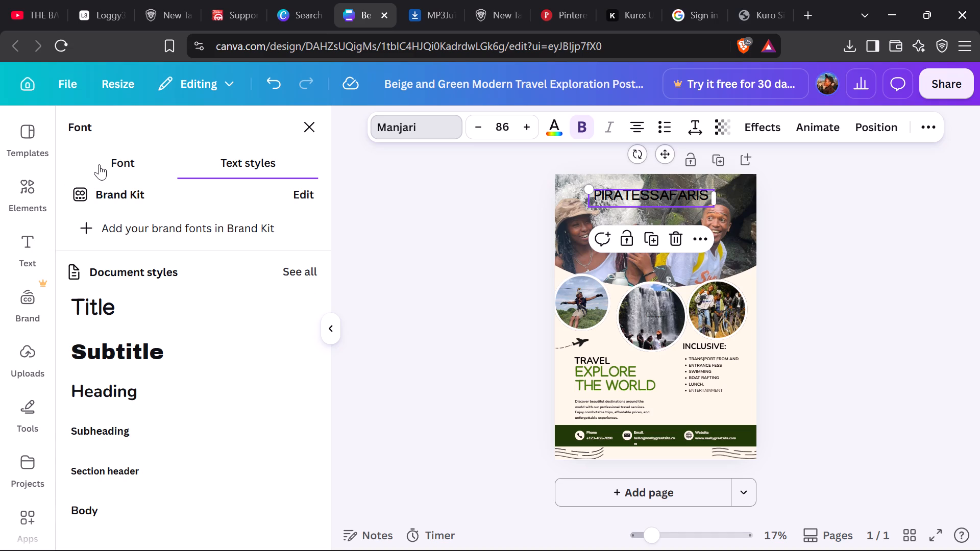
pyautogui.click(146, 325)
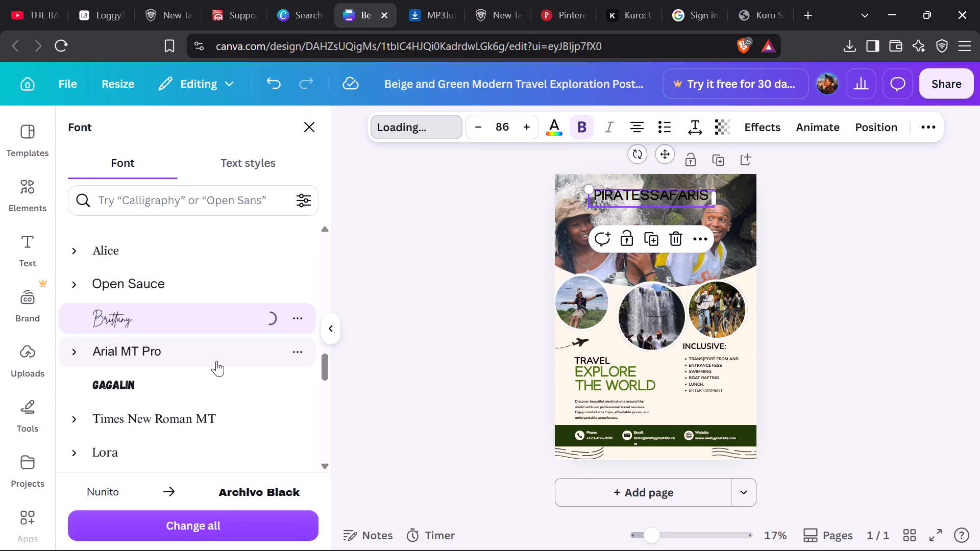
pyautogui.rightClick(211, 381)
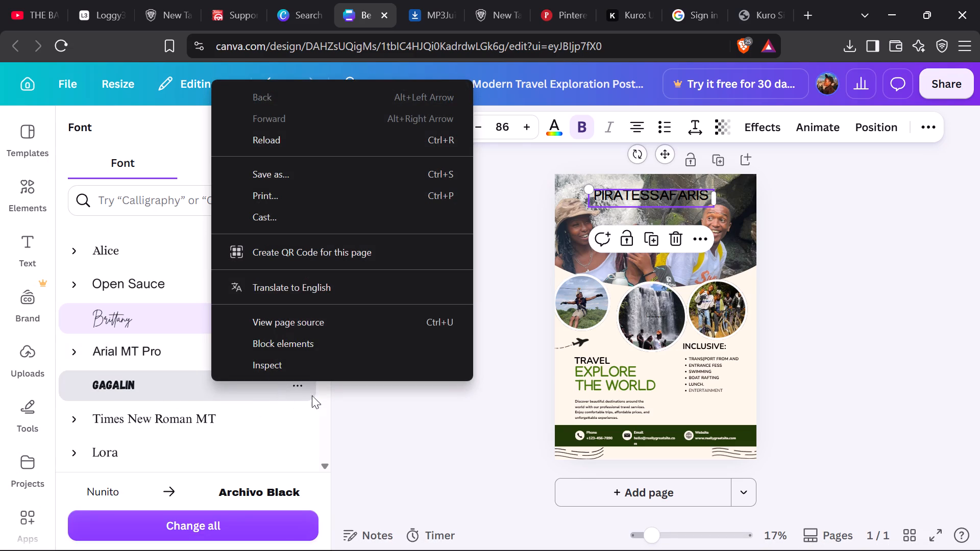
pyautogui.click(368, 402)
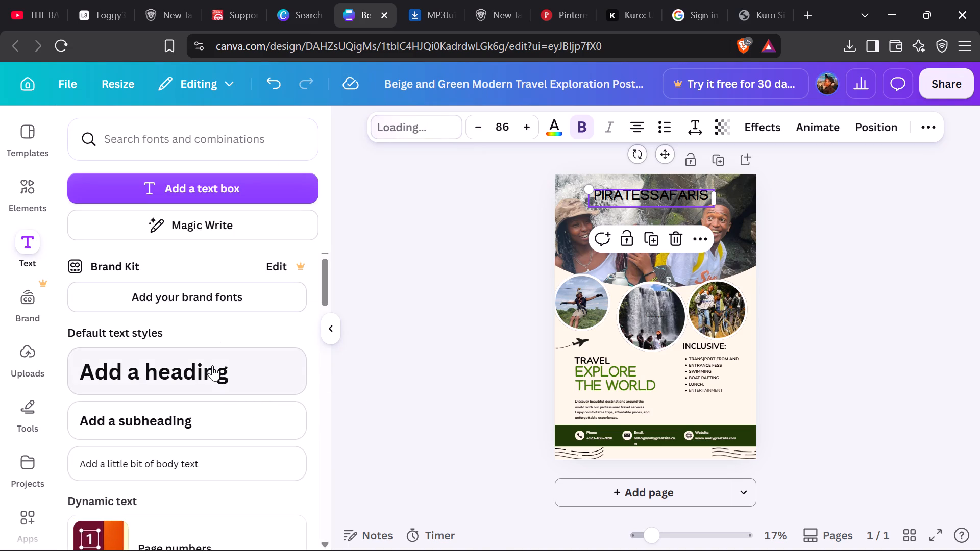
# Browse the default text styles and the ready-made font combinations for a heading look.
pyautogui.moveTo(218, 358); pyautogui.dragTo(228, 363)
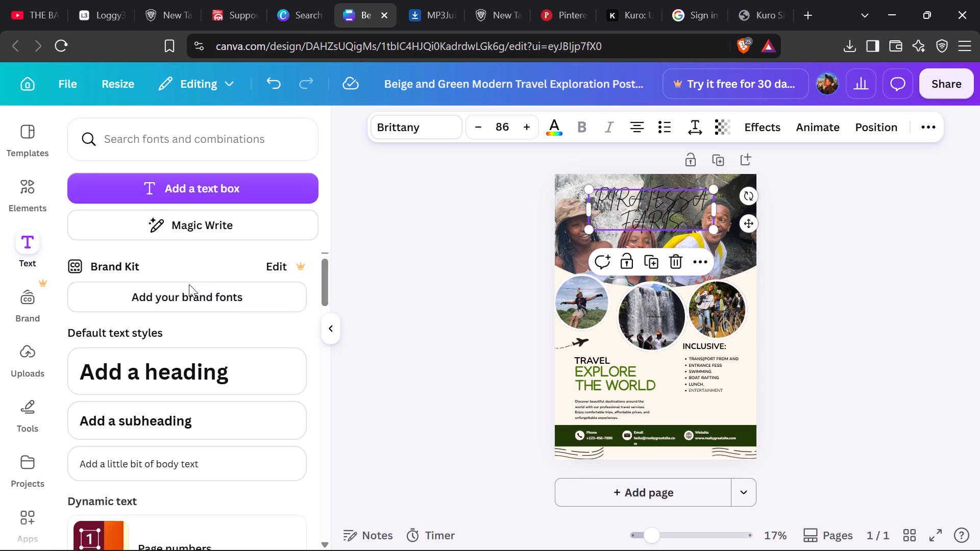
pyautogui.scroll(-10, 190, 298)
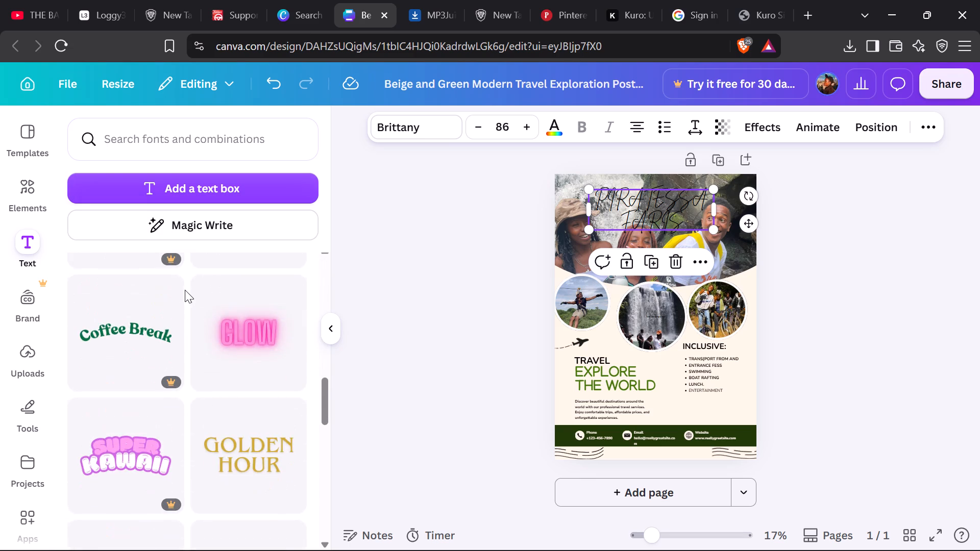
pyautogui.scroll(-7, 185, 287)
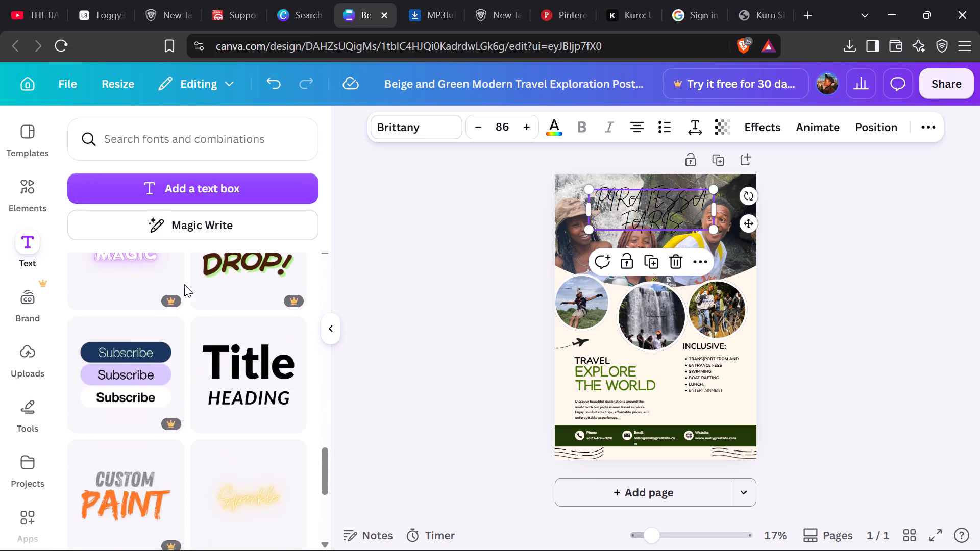
pyautogui.scroll(-3, 184, 284)
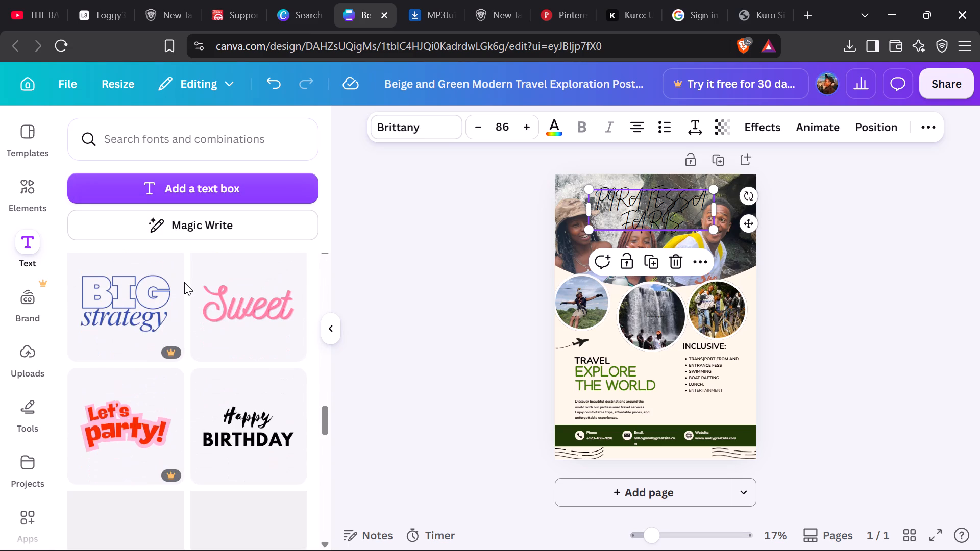
pyautogui.scroll(-2, 199, 293)
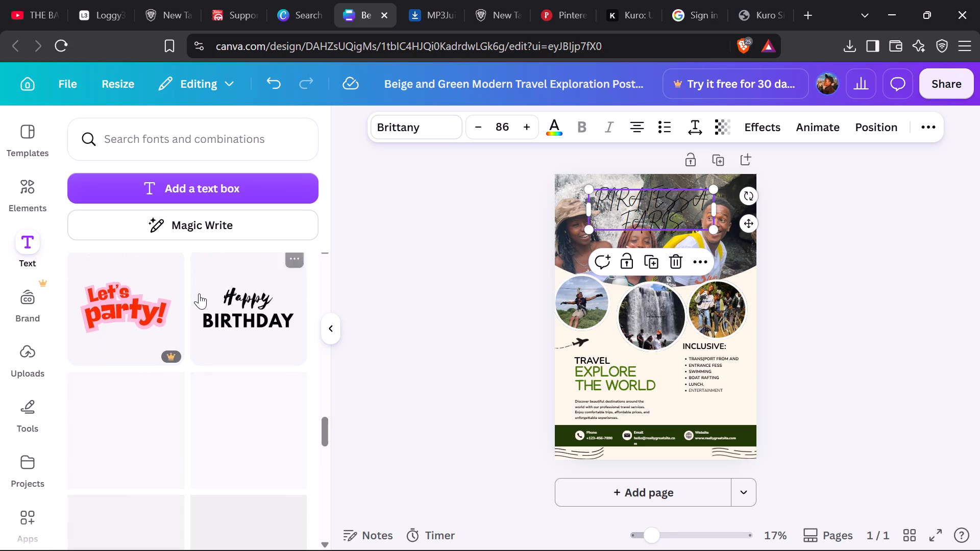
pyautogui.scroll(-1, 199, 293)
pyautogui.scroll(3, 153, 224)
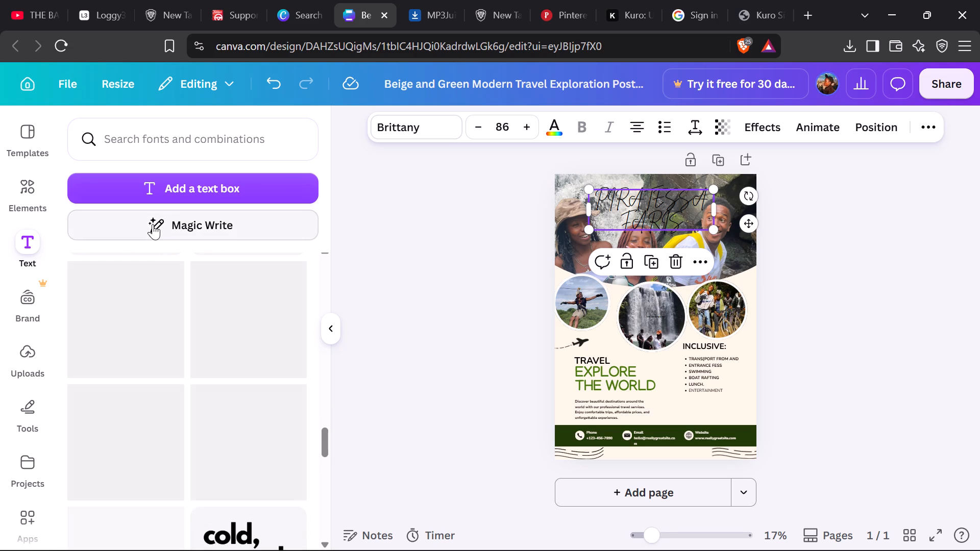
pyautogui.scroll(5, 160, 323)
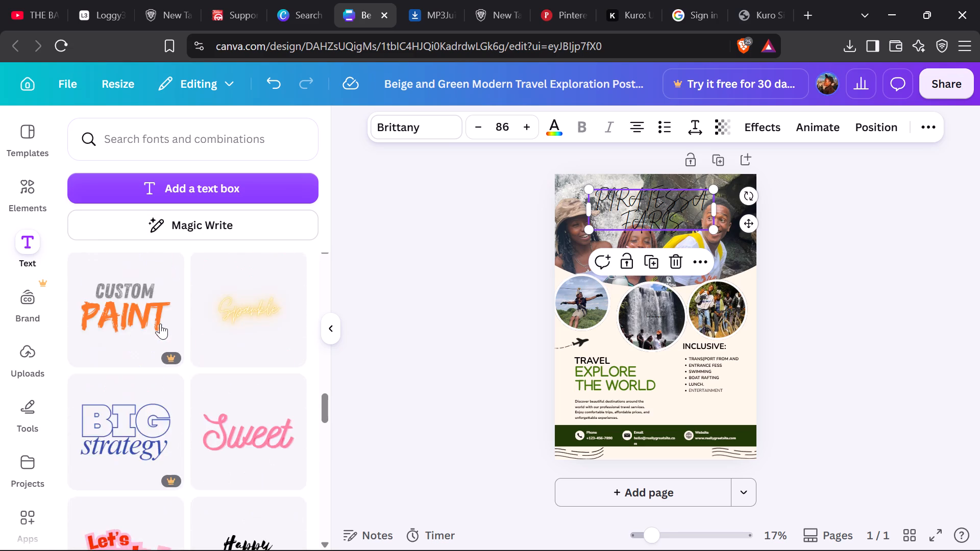
pyautogui.scroll(16, 160, 323)
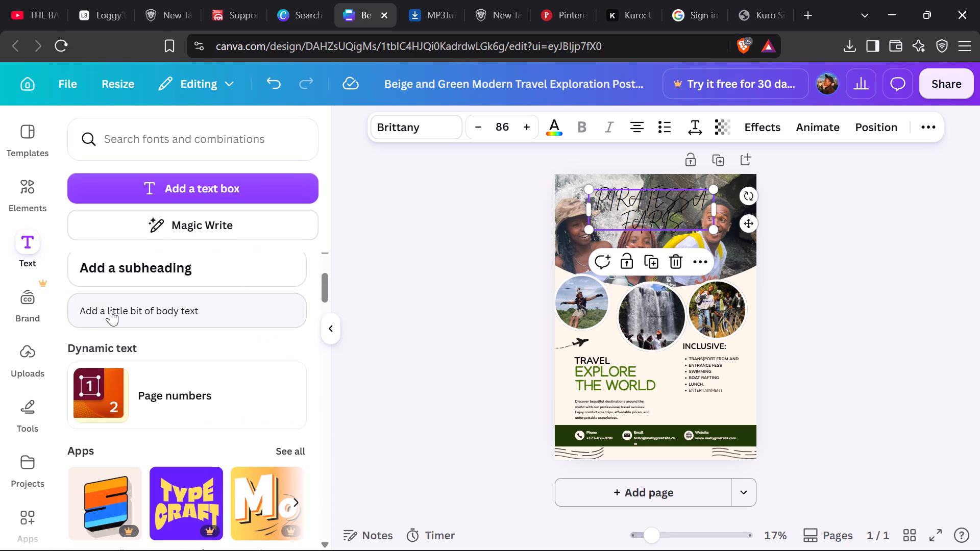
pyautogui.scroll(3, 111, 254)
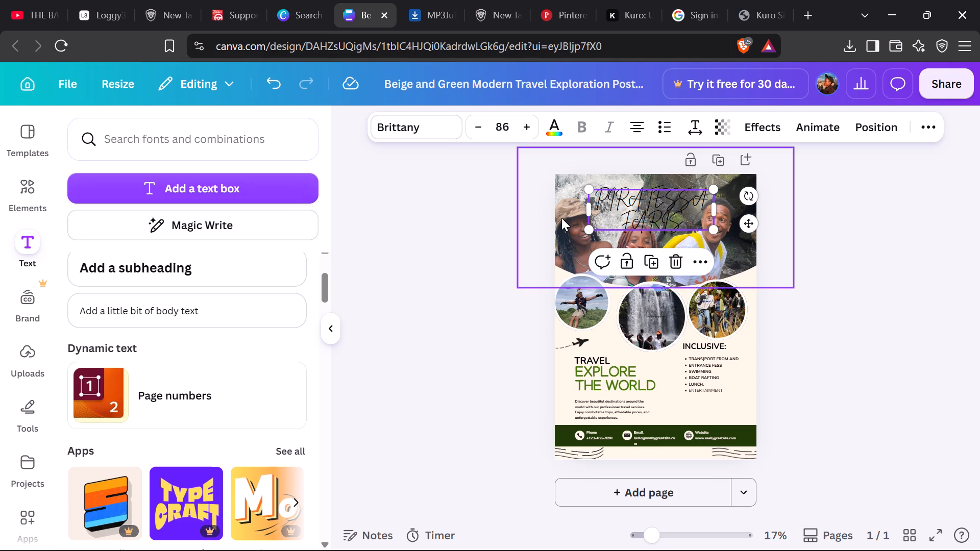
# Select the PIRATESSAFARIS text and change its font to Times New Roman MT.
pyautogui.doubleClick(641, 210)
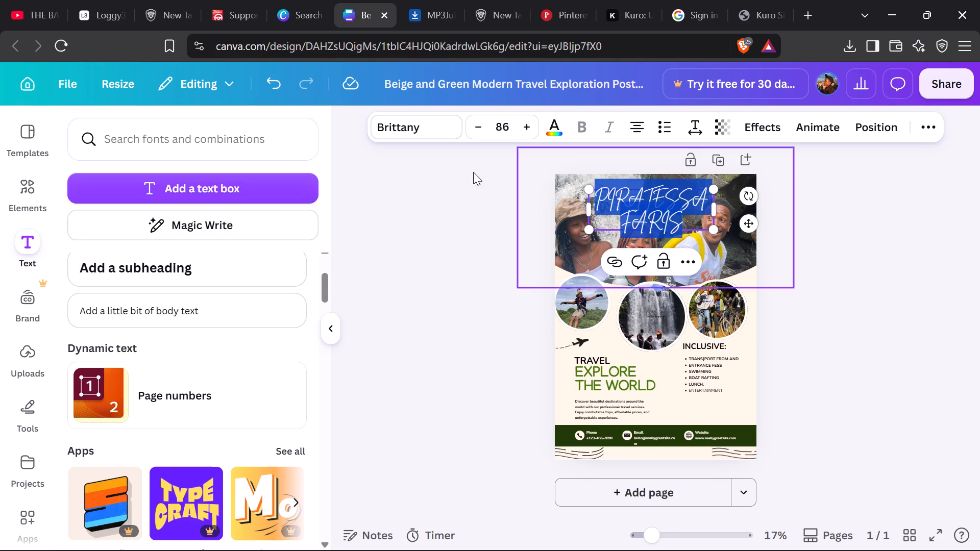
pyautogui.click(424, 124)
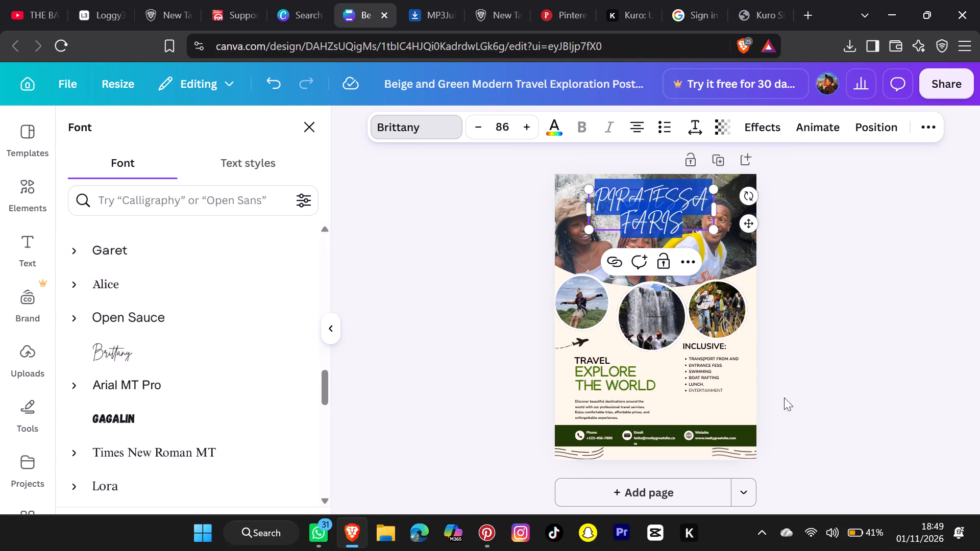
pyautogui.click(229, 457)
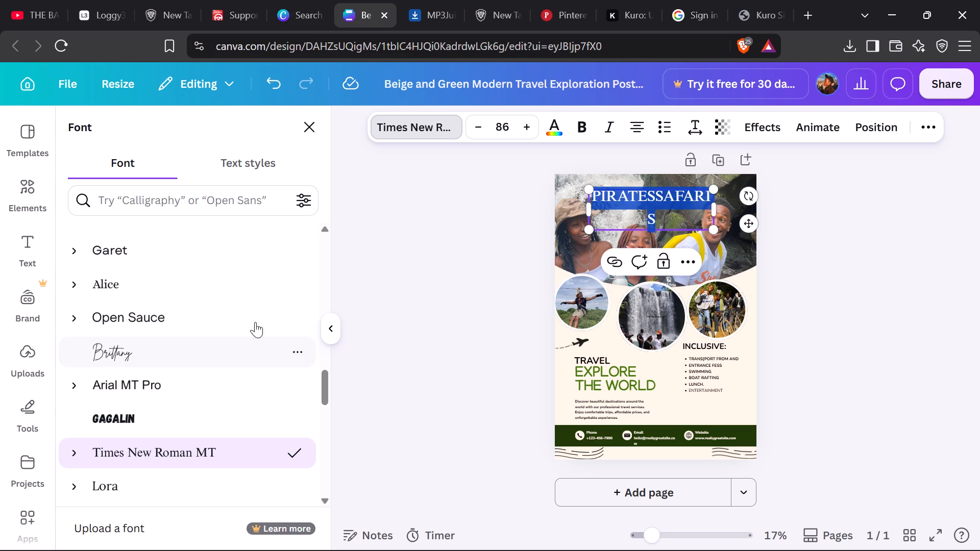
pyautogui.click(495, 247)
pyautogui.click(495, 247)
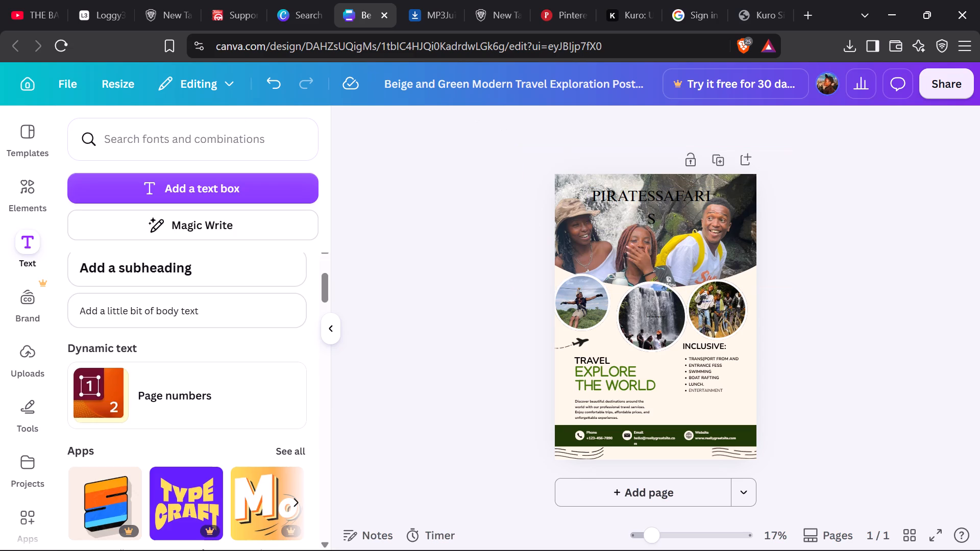
# Change the font of the PIRATESSAFARIS heading to Gagalin.
pyautogui.click(636, 199)
pyautogui.click(449, 129)
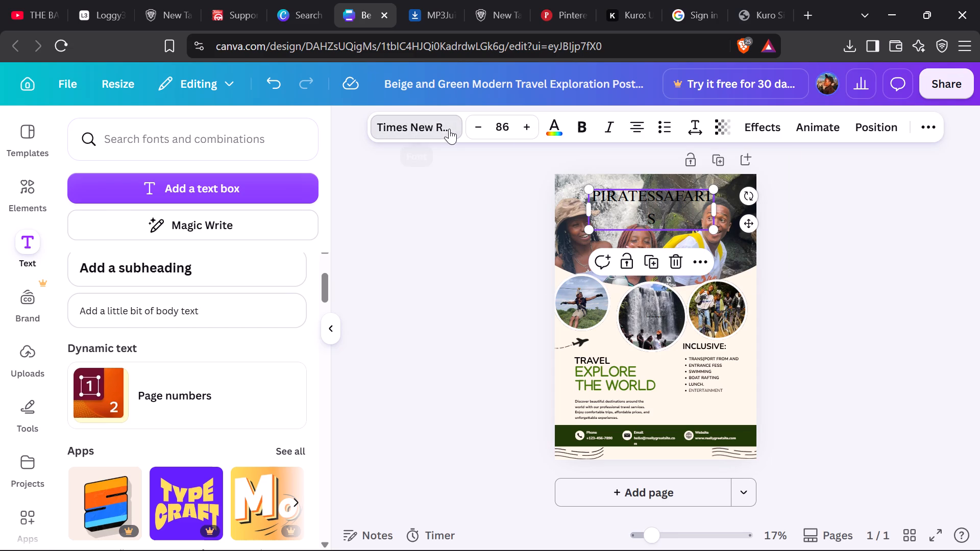
pyautogui.click(202, 419)
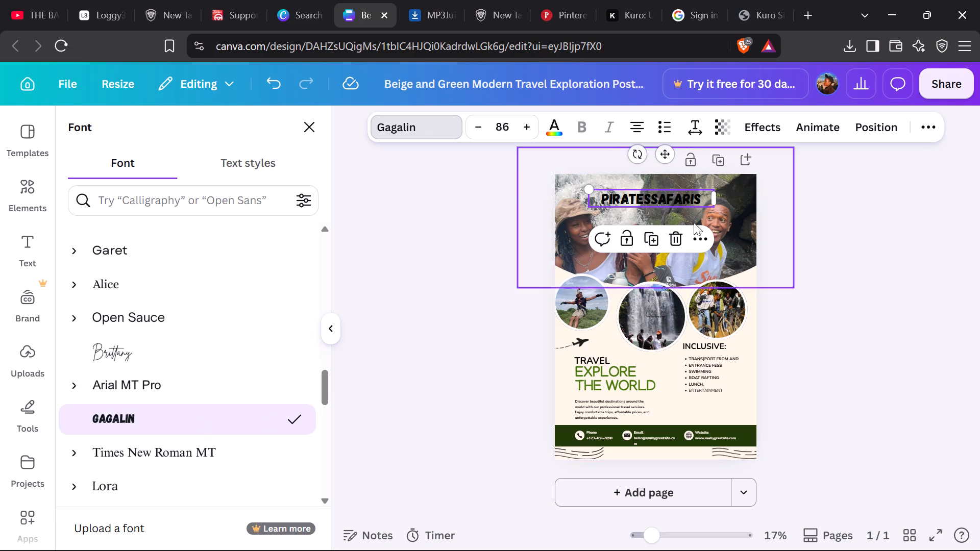
# Colour the PIRATESSAFARIS heading in the same green as the EXPLORE THE WORLD text.
pyautogui.click(554, 132)
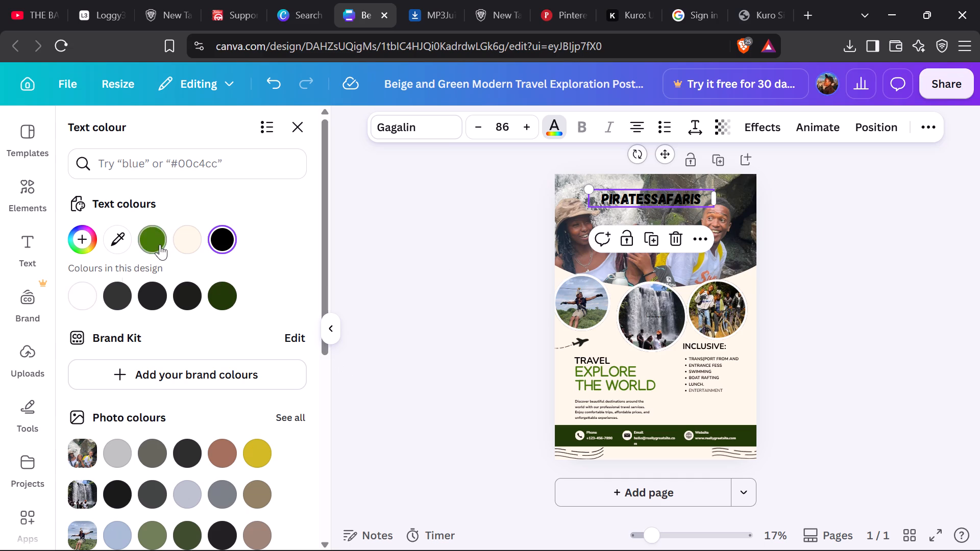
pyautogui.click(160, 244)
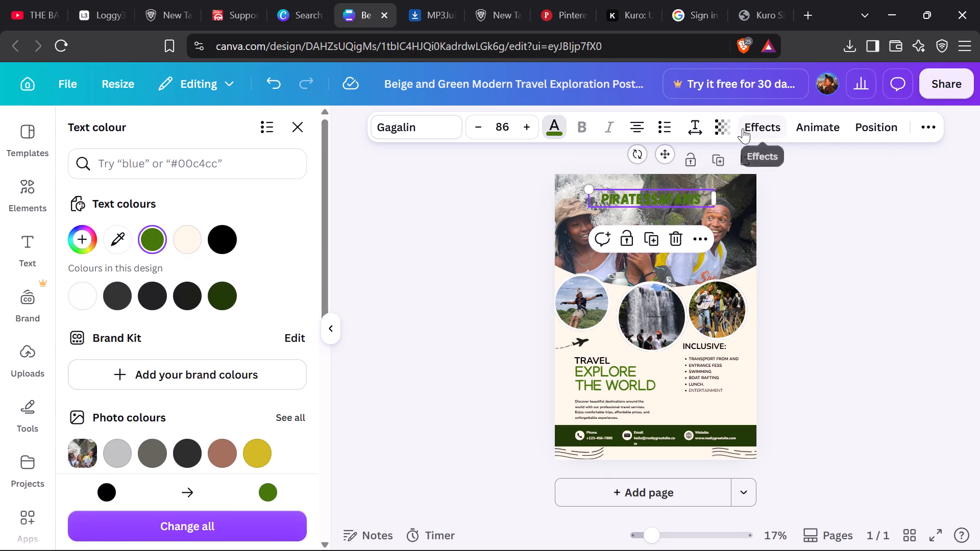
# Set the letter spacing of the PIRATESSAFARIS heading to 106.
pyautogui.click(701, 130)
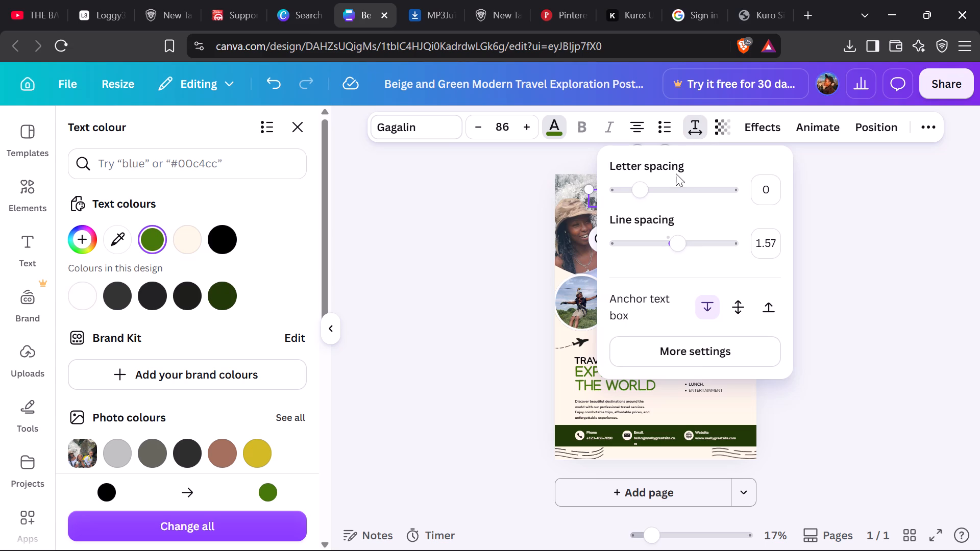
pyautogui.click(659, 185)
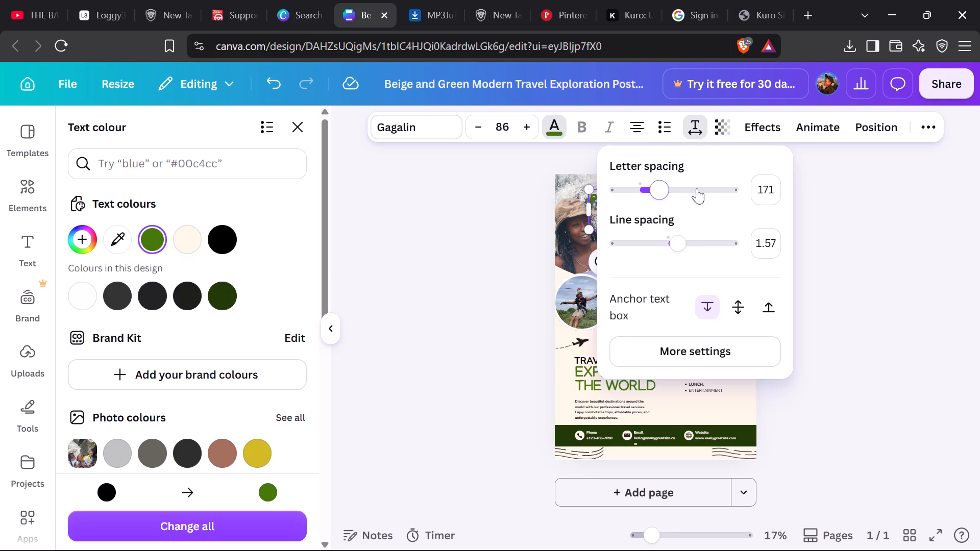
pyautogui.click(852, 195)
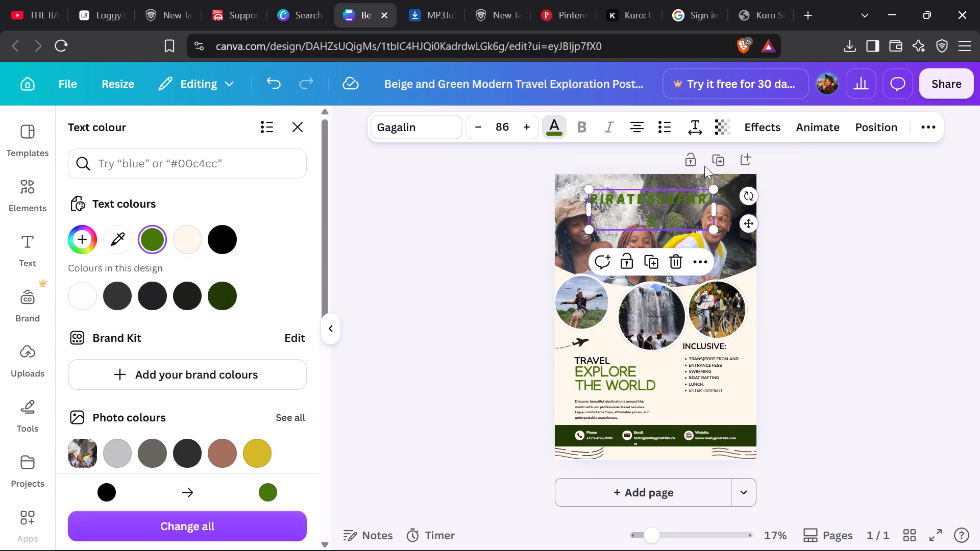
pyautogui.click(696, 123)
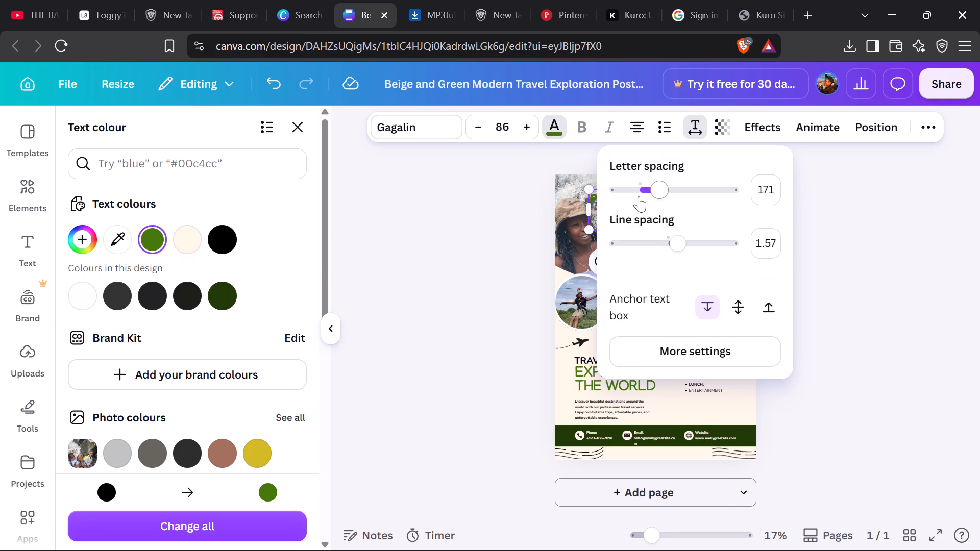
pyautogui.moveTo(658, 194); pyautogui.dragTo(658, 194)
pyautogui.moveTo(658, 194); pyautogui.dragTo(659, 193)
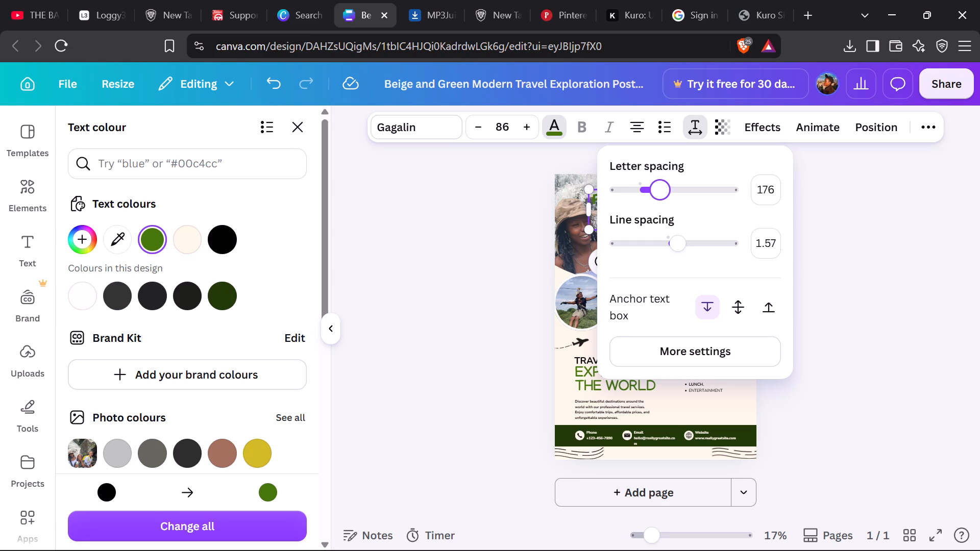
pyautogui.moveTo(659, 193); pyautogui.dragTo(649, 195)
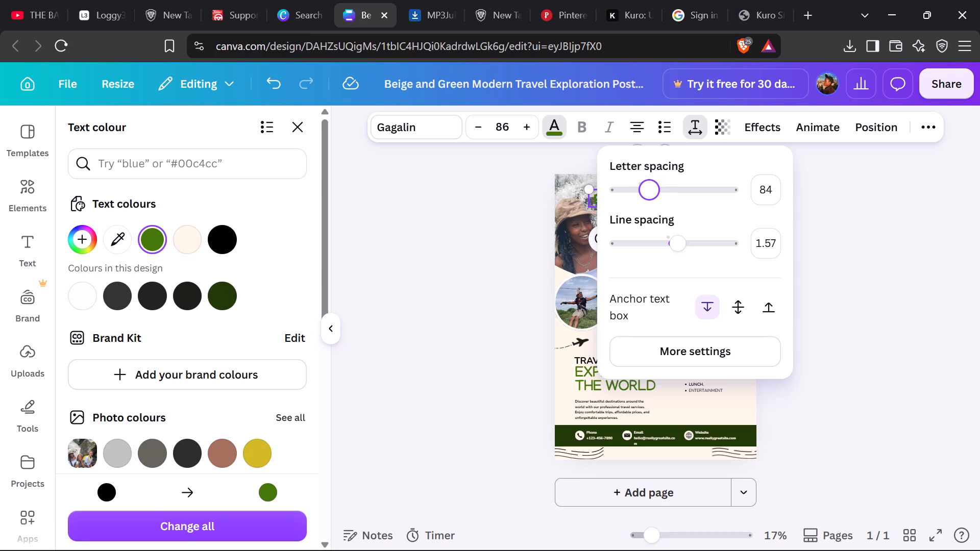
pyautogui.moveTo(649, 195); pyautogui.dragTo(651, 198)
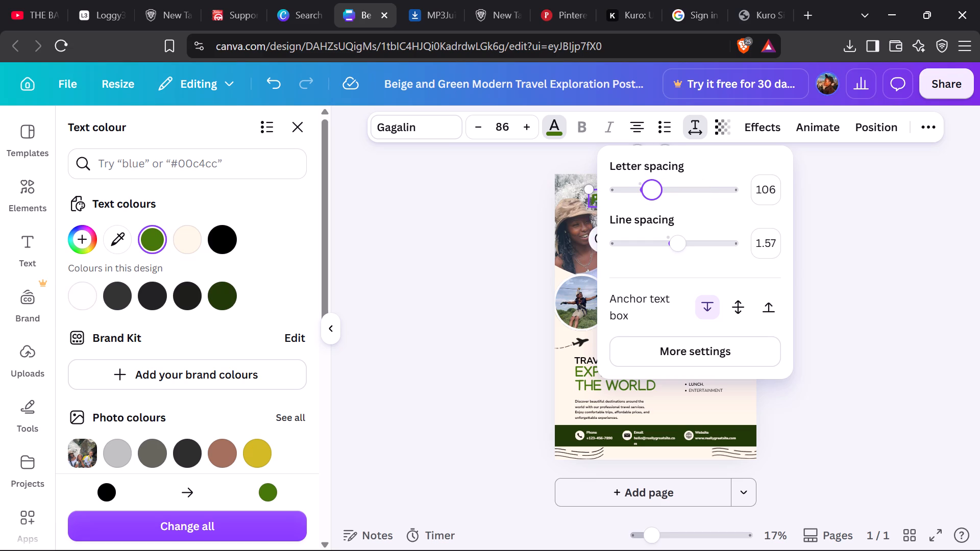
pyautogui.click(861, 201)
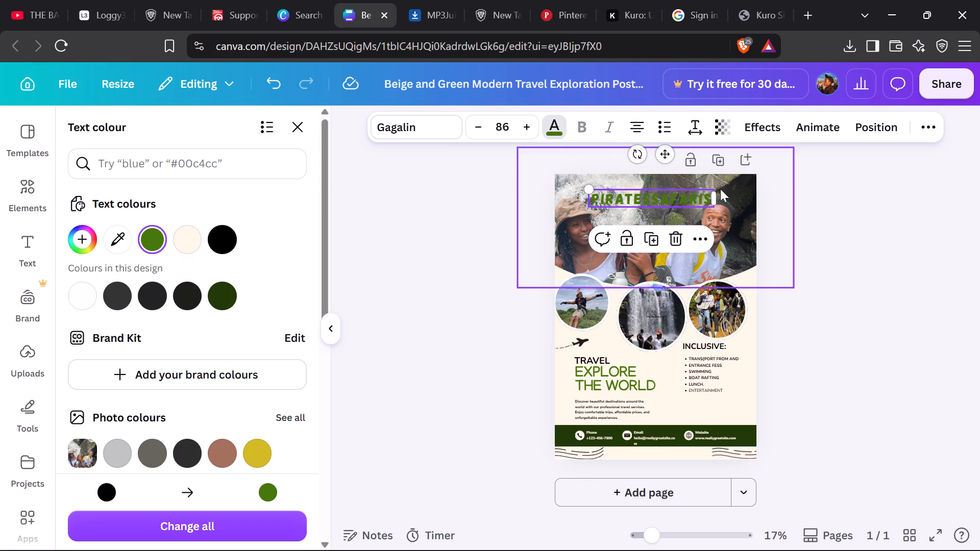
# Open the animation options for the PIRATESSAFARIS heading and look through the suggested text animations.
pyautogui.click(828, 124)
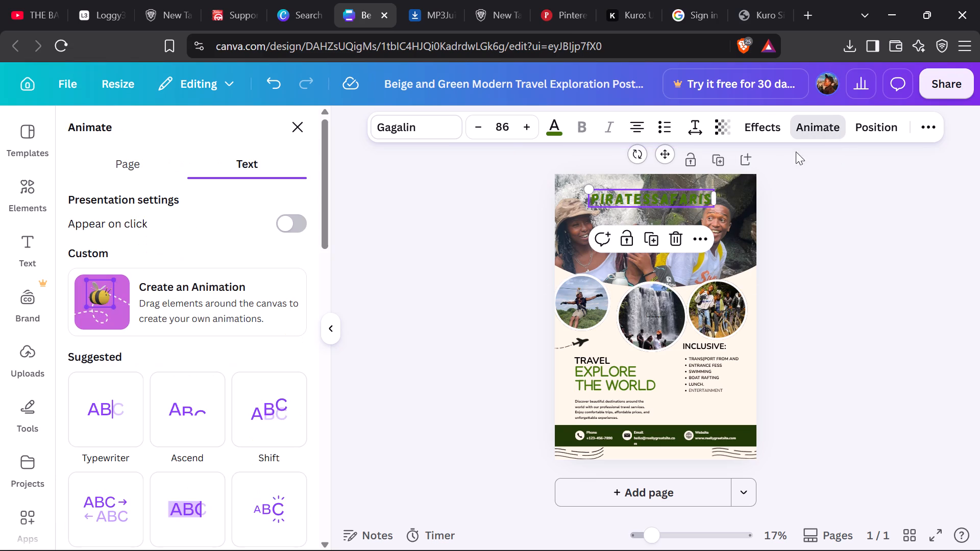
pyautogui.scroll(-1, 152, 404)
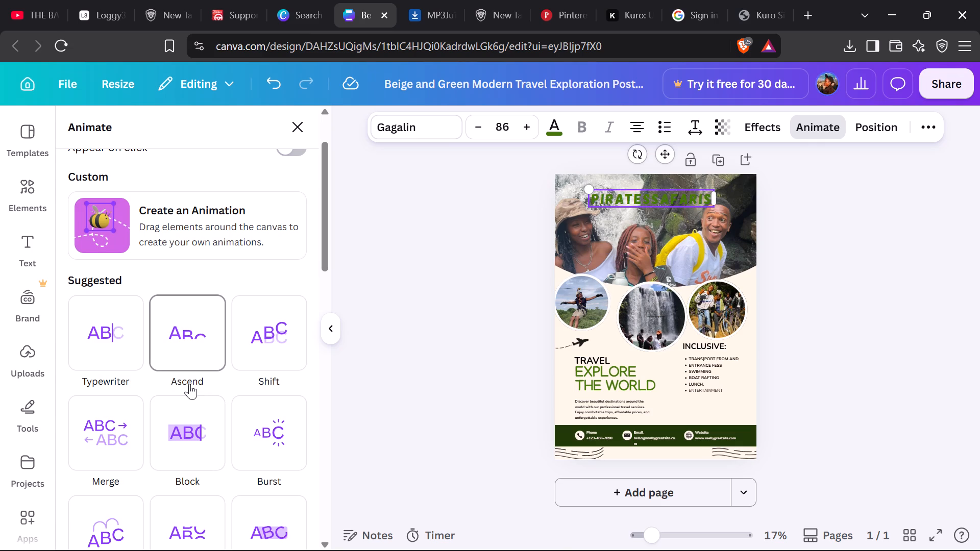
pyautogui.scroll(1, 626, 243)
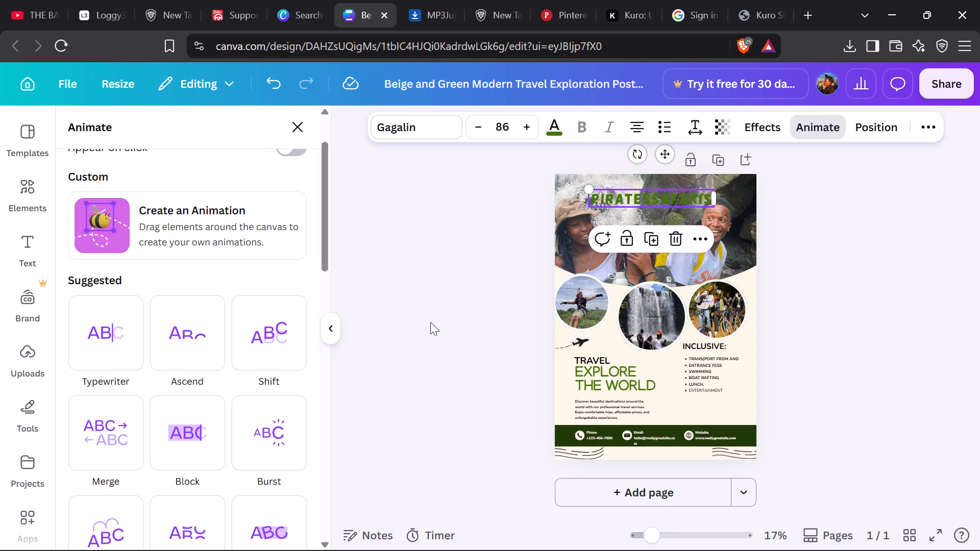
# Open the position options for the PIRATESSAFARIS heading and look through the arrangement, page alignment and advanced size settings.
pyautogui.click(878, 124)
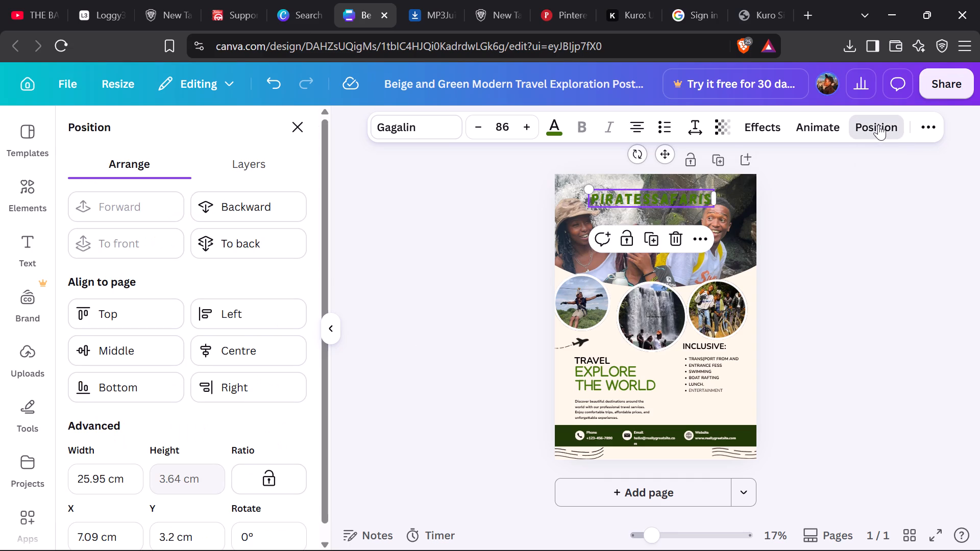
pyautogui.scroll(-1, 208, 265)
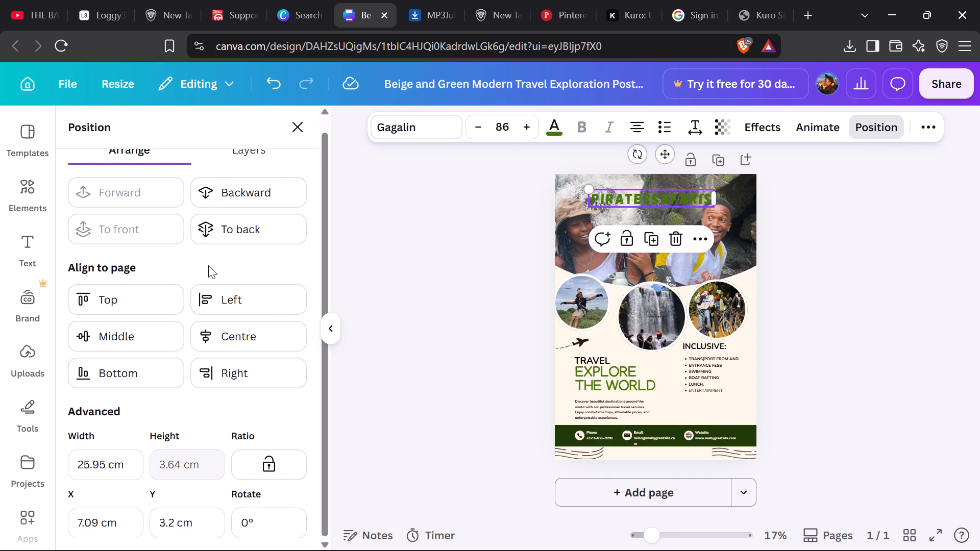
pyautogui.scroll(-5, 208, 265)
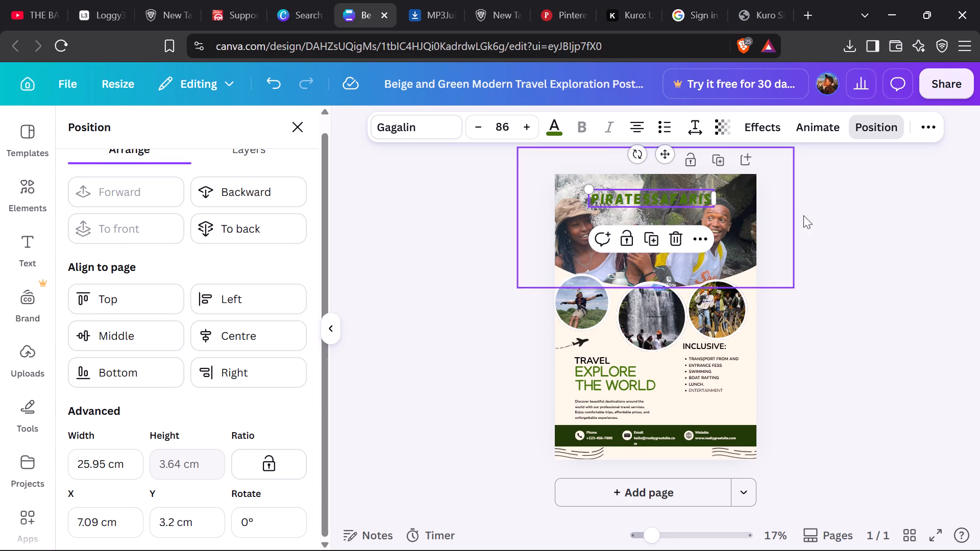
# Set the transparency of the PIRATESSAFARIS heading to 46.
pyautogui.click(729, 124)
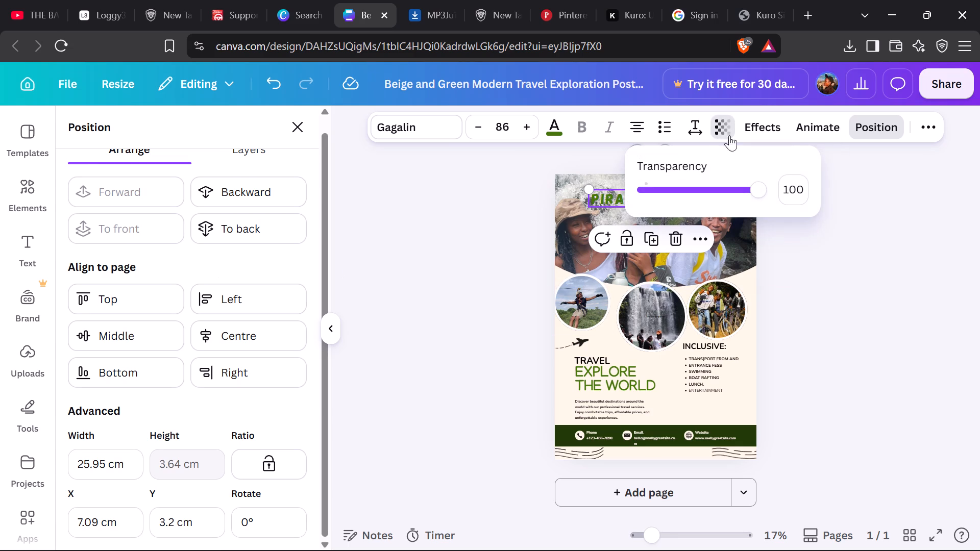
pyautogui.moveTo(759, 189); pyautogui.dragTo(657, 214)
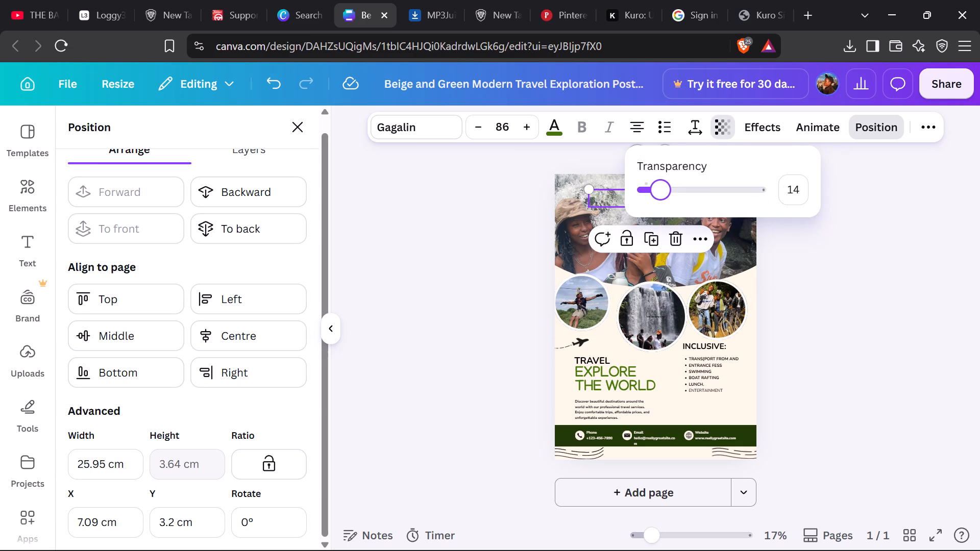
pyautogui.moveTo(657, 214); pyautogui.dragTo(697, 212)
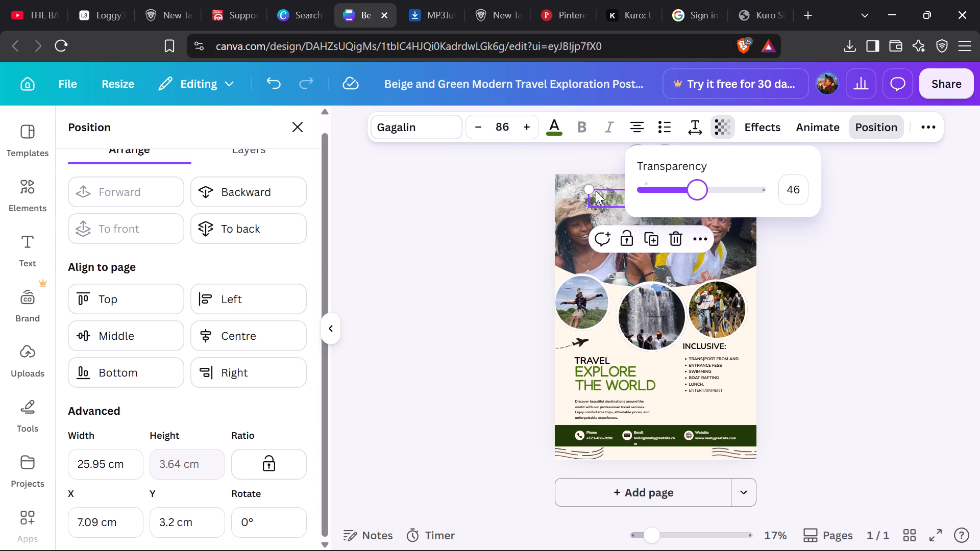
# Shrink the PIRATESSAFARIS heading slightly from its upper-left corner, then select the large photo behind it.
pyautogui.moveTo(592, 189); pyautogui.dragTo(614, 183)
pyautogui.click(596, 201)
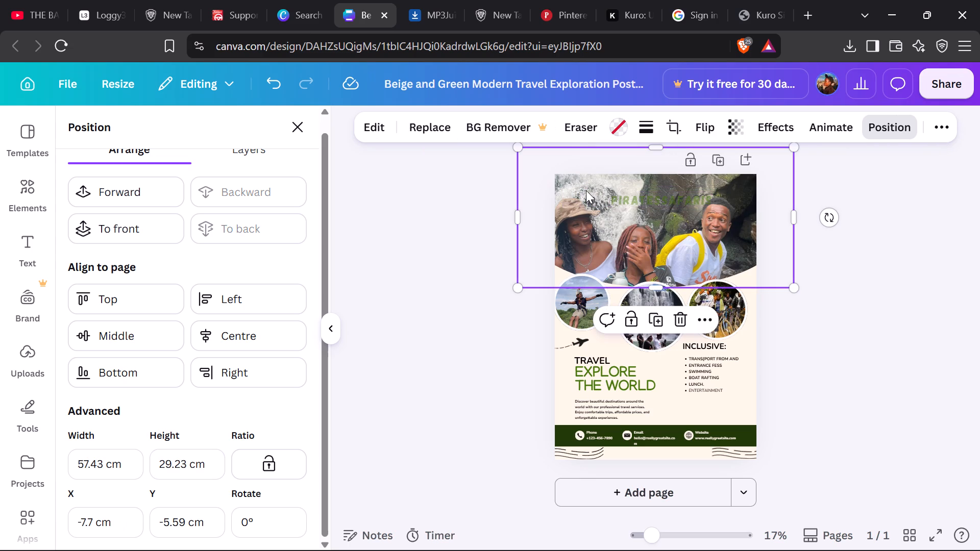
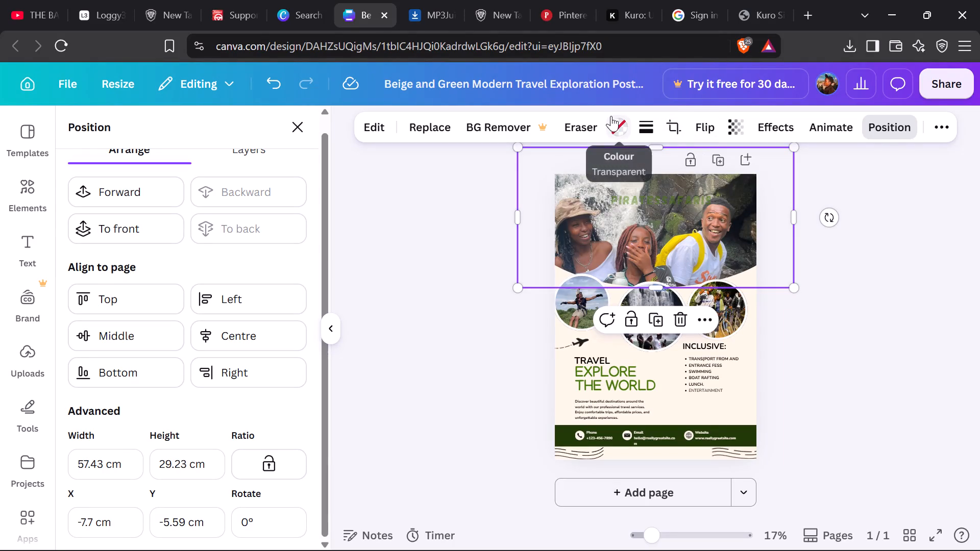
# Give the large photo at the top of the poster a solid stroke with a weight of 4.
pyautogui.click(646, 126)
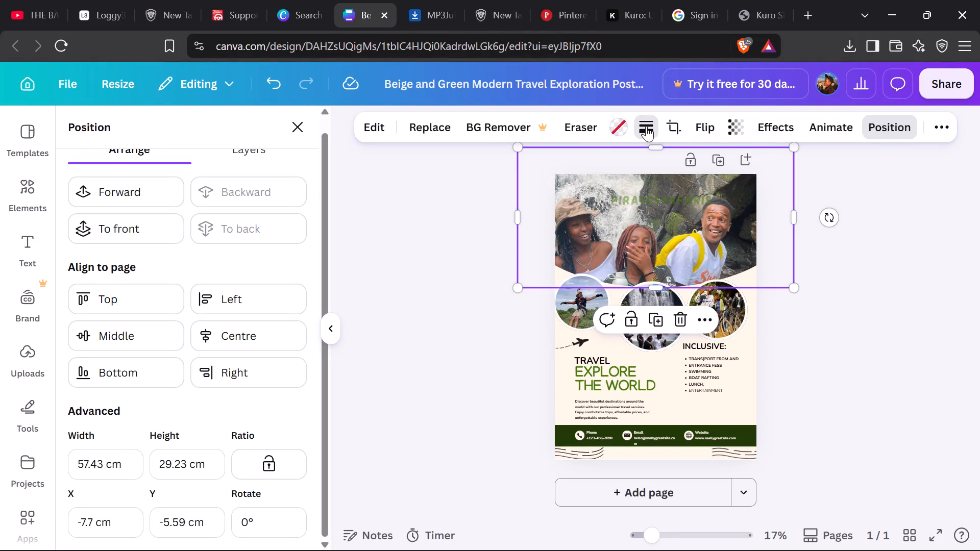
pyautogui.click(603, 170)
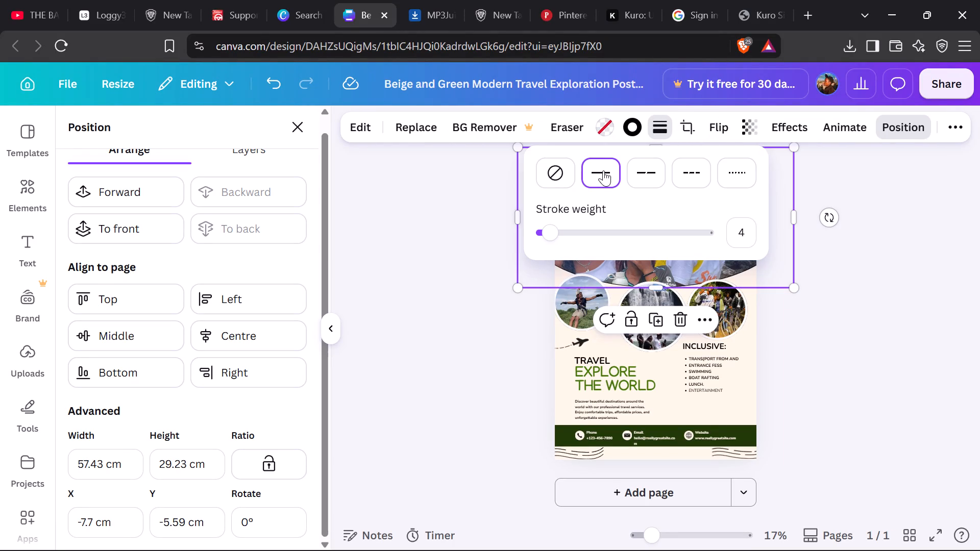
pyautogui.click(877, 194)
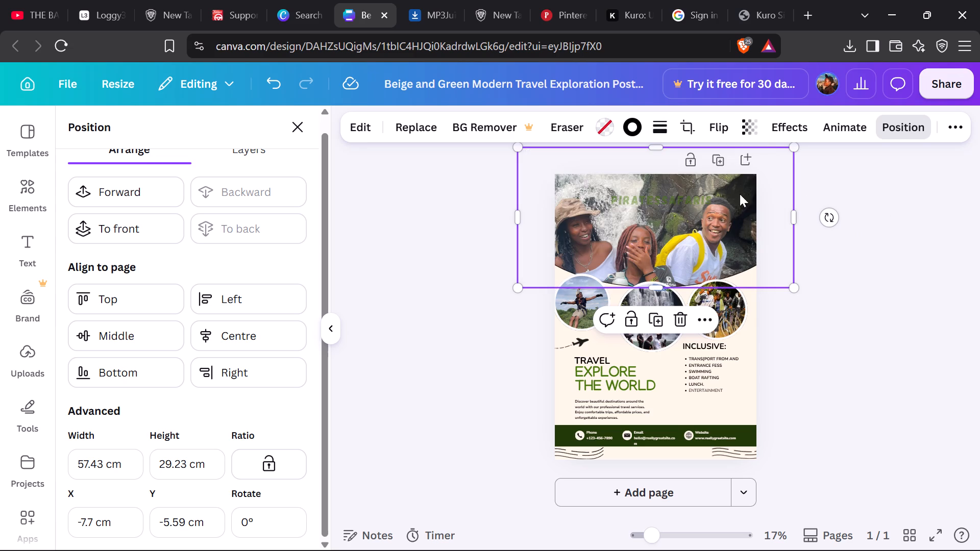
# Set the transparency of the large photo at the top of the poster to 78.
pyautogui.click(754, 132)
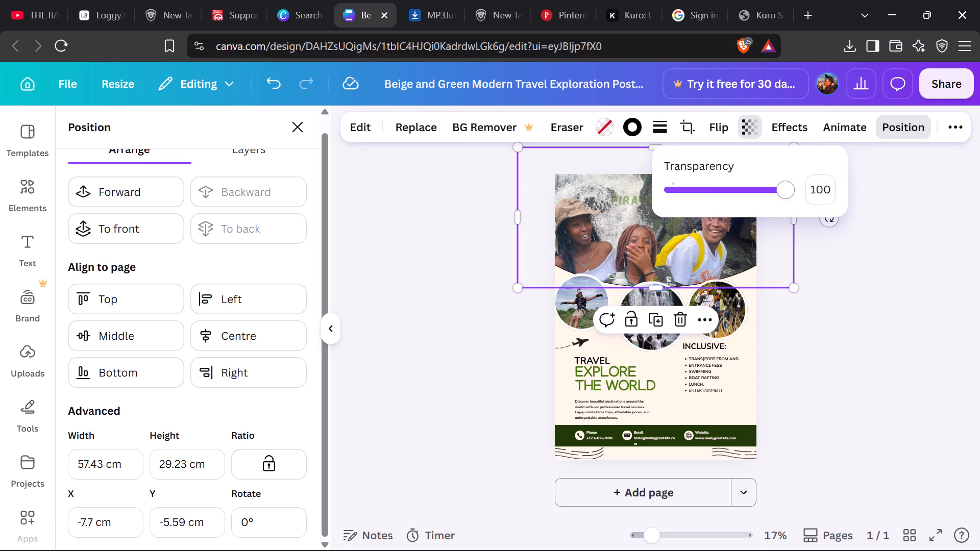
pyautogui.moveTo(782, 188); pyautogui.dragTo(724, 197)
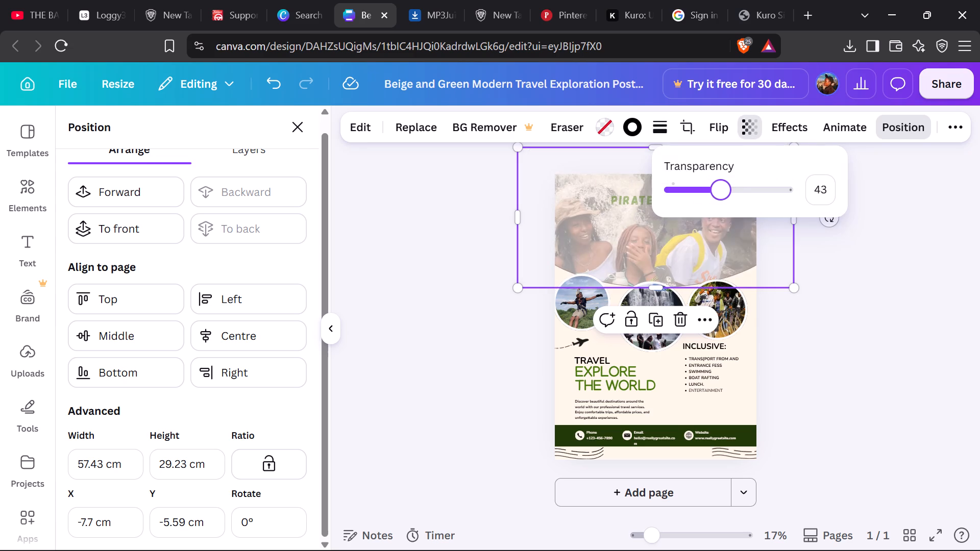
pyautogui.moveTo(724, 197); pyautogui.dragTo(772, 199)
pyautogui.moveTo(742, 201); pyautogui.dragTo(756, 198)
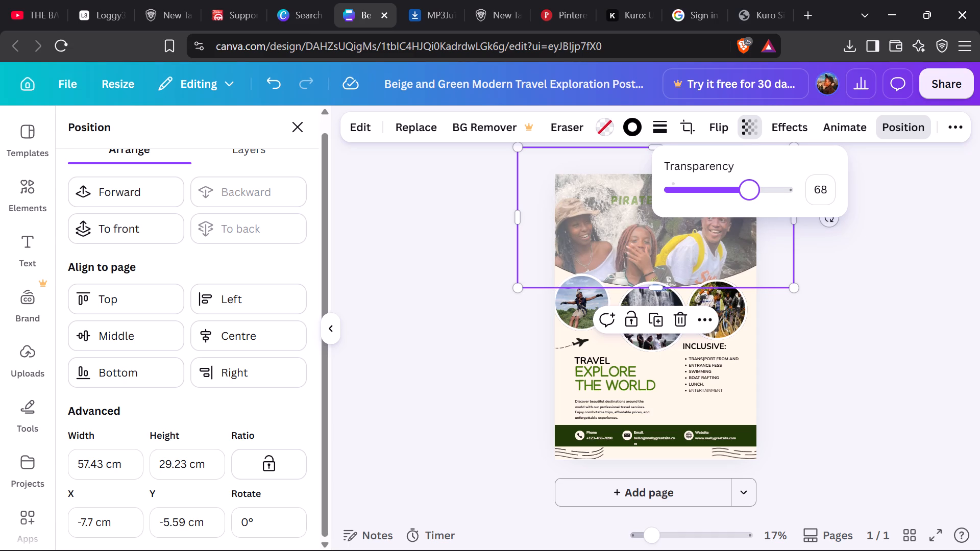
pyautogui.moveTo(756, 198); pyautogui.dragTo(772, 199)
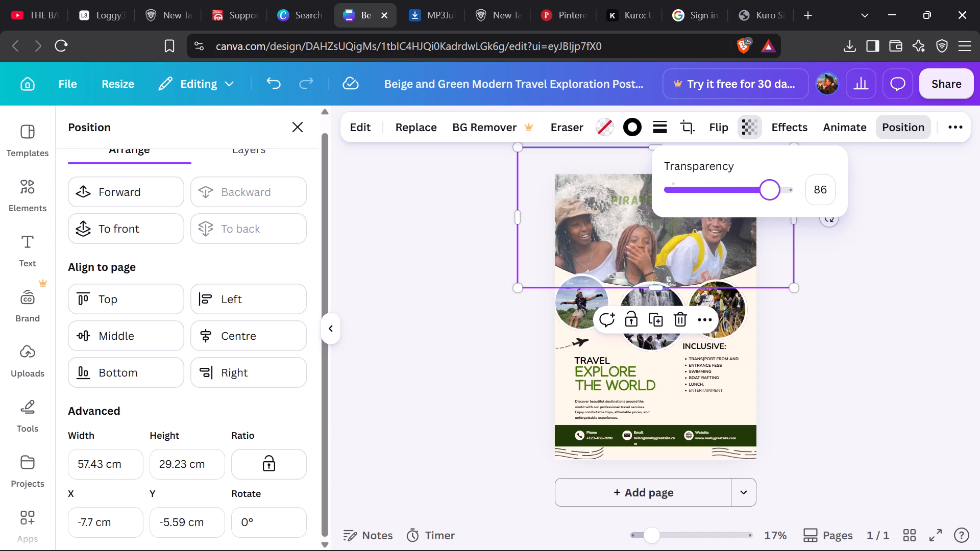
pyautogui.moveTo(772, 199); pyautogui.dragTo(761, 201)
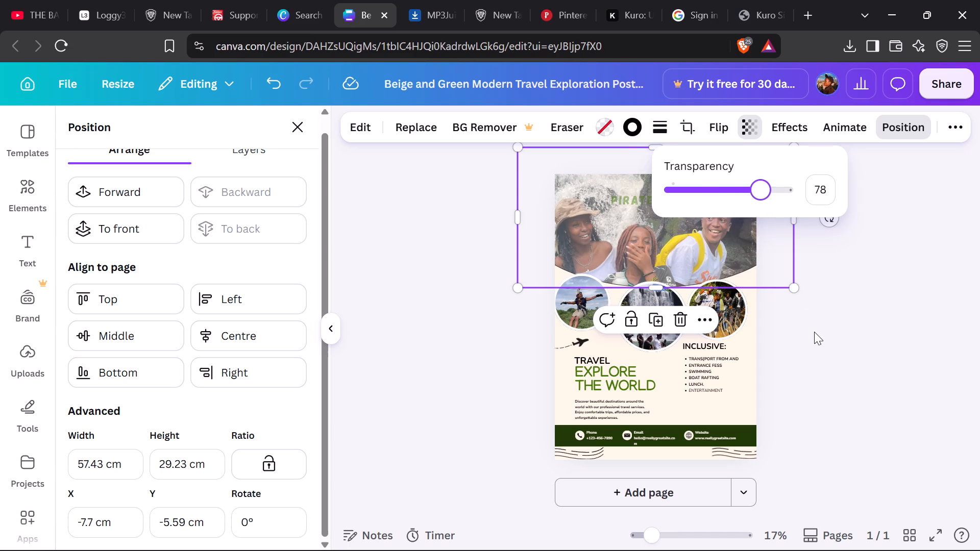
pyautogui.click(814, 332)
pyautogui.moveTo(811, 341); pyautogui.dragTo(799, 334)
# Enlarge the PIRATESSAFARIS heading from its upper-left corner to font size 86 and move it up towards the top of the photo.
pyautogui.click(679, 199)
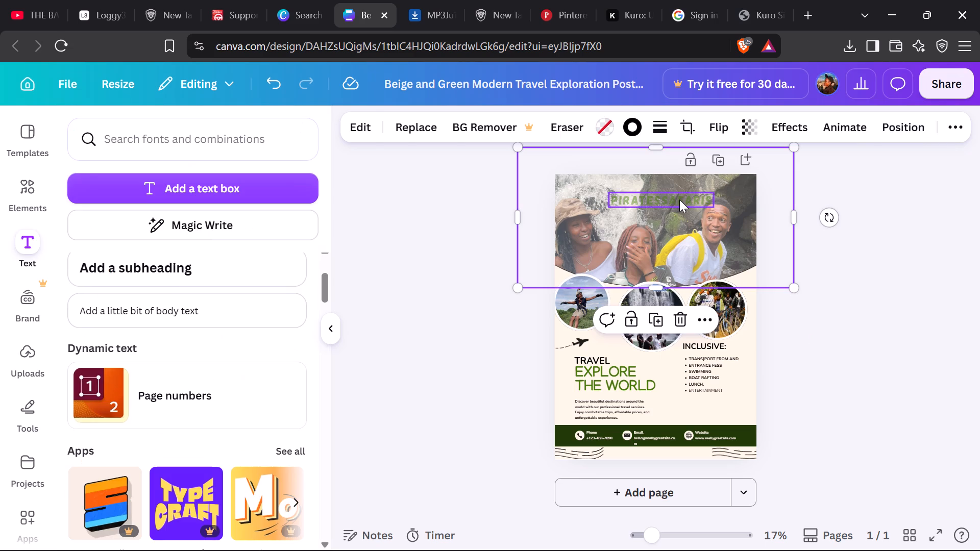
pyautogui.moveTo(614, 191); pyautogui.dragTo(599, 185)
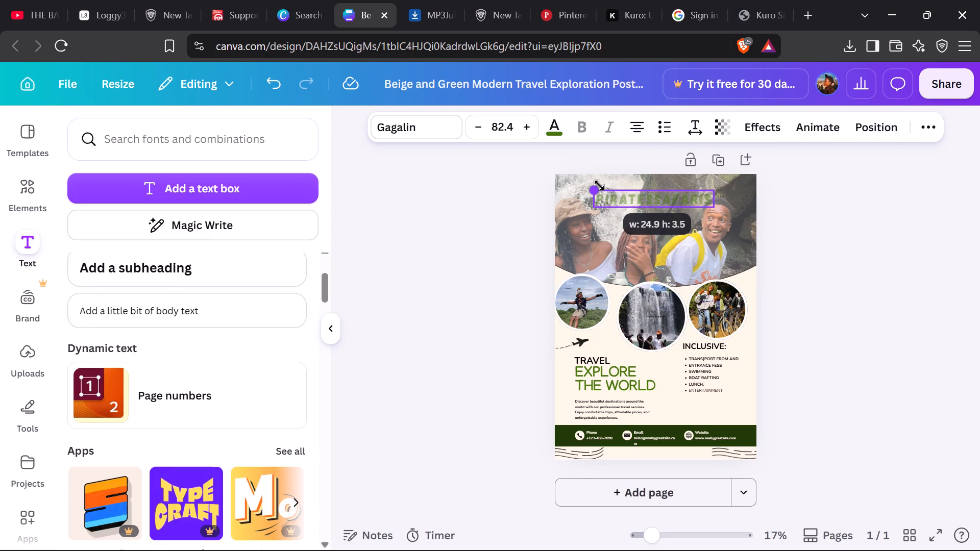
pyautogui.moveTo(599, 185); pyautogui.dragTo(602, 179)
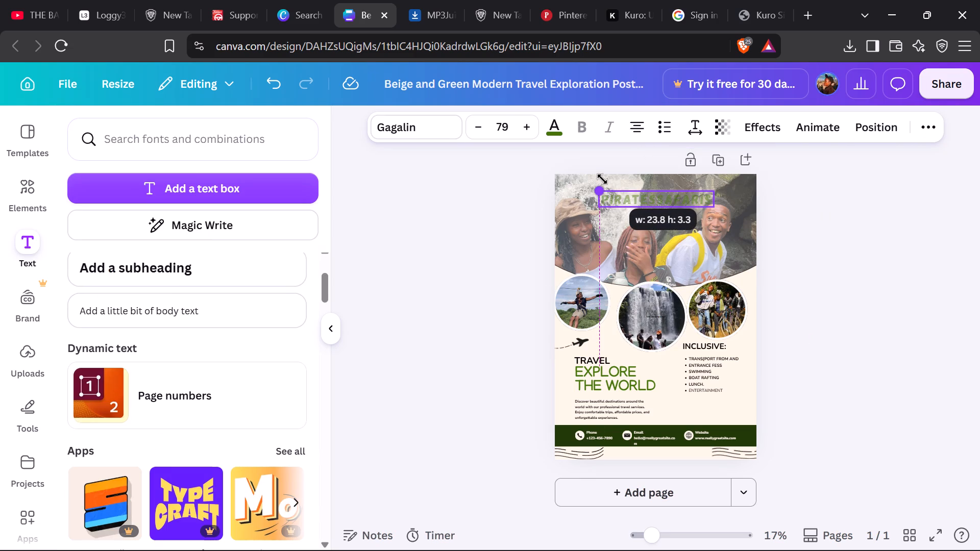
pyautogui.moveTo(602, 179); pyautogui.dragTo(595, 181)
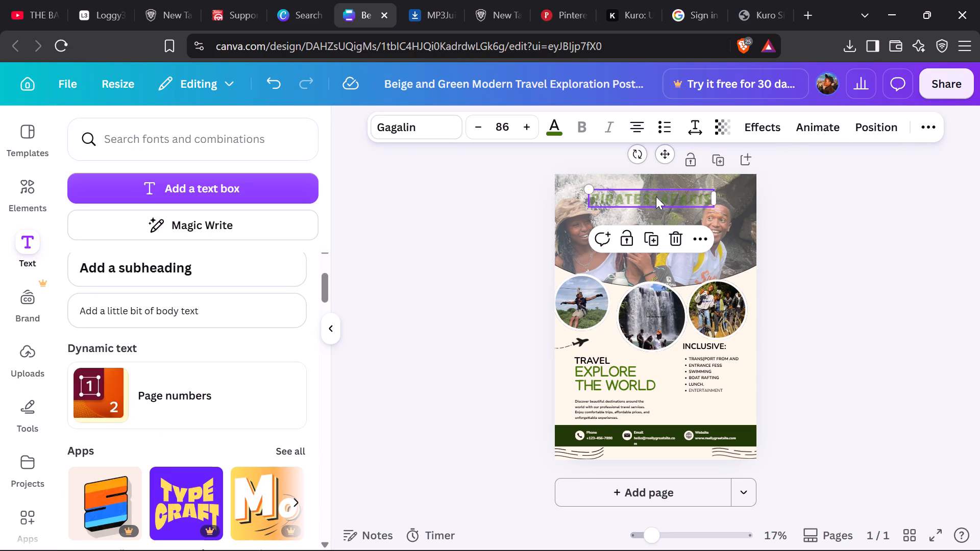
pyautogui.moveTo(656, 196); pyautogui.dragTo(657, 185)
# Set the transparency of the PIRATESSAFARIS heading to 84.
pyautogui.click(719, 128)
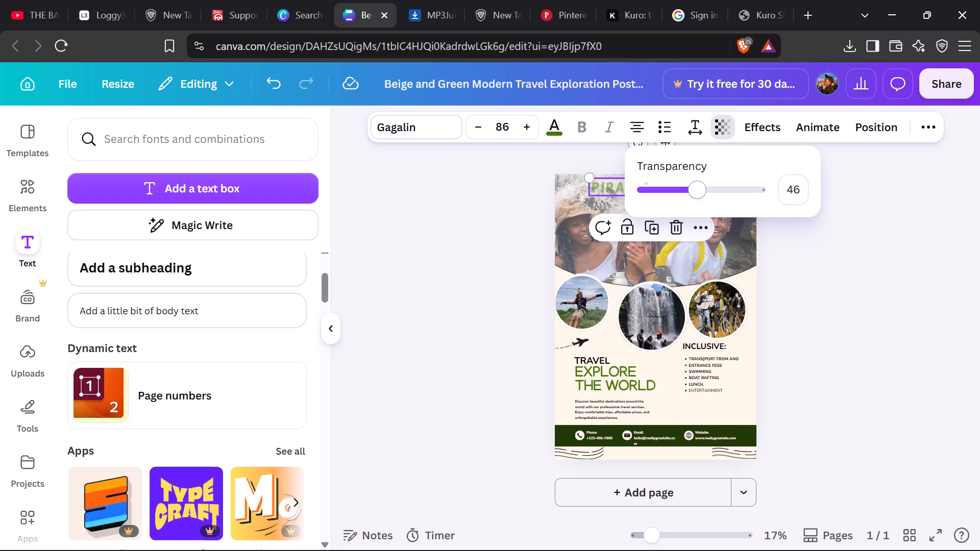
pyautogui.moveTo(702, 194); pyautogui.dragTo(717, 195)
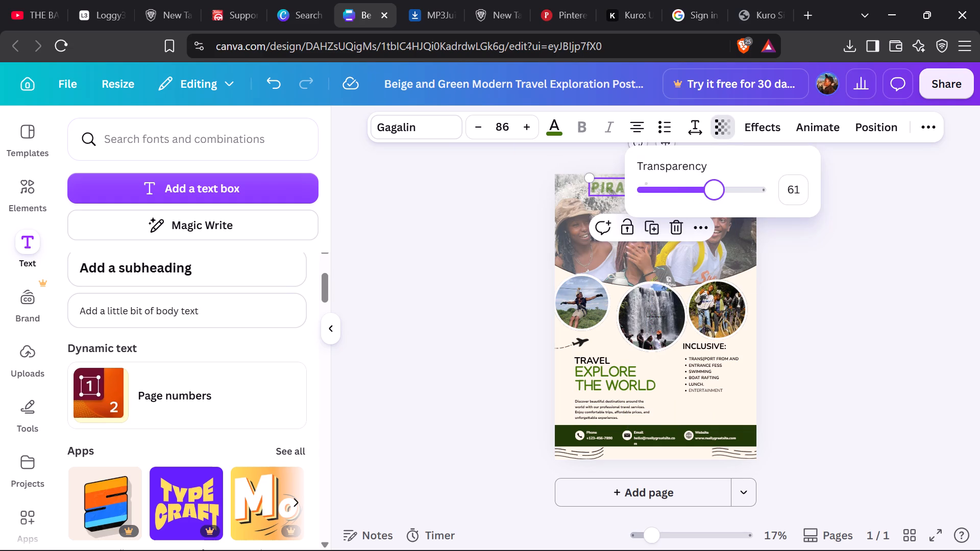
pyautogui.moveTo(717, 195); pyautogui.dragTo(749, 201)
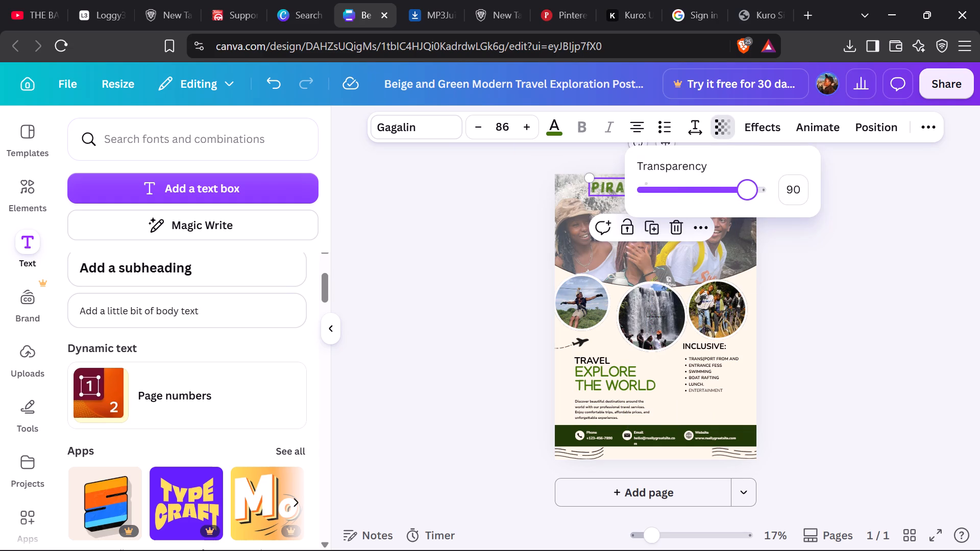
pyautogui.moveTo(749, 201); pyautogui.dragTo(742, 202)
pyautogui.click(808, 259)
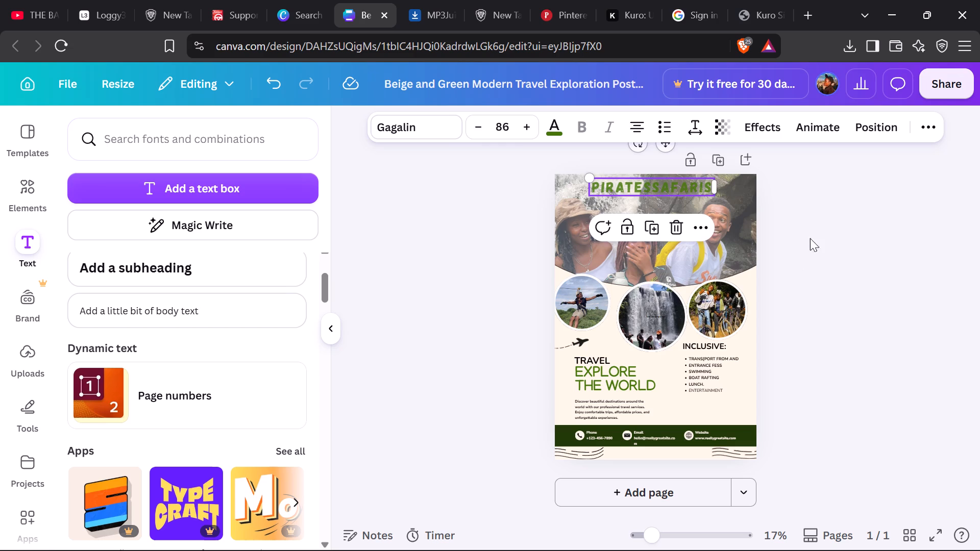
pyautogui.click(804, 223)
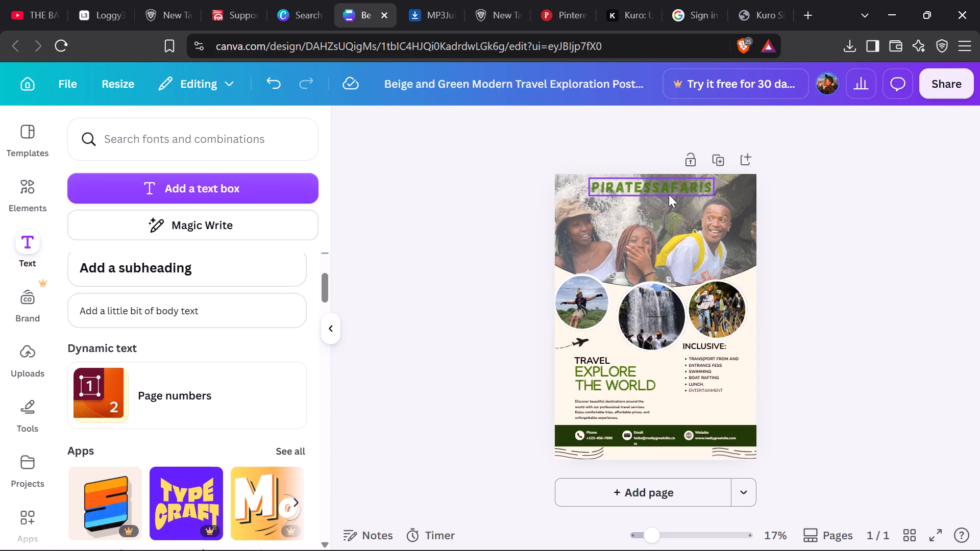
# Reselect the PIRATESSAFARIS heading and fine-tune its transparency to a slightly lower value.
pyautogui.click(664, 184)
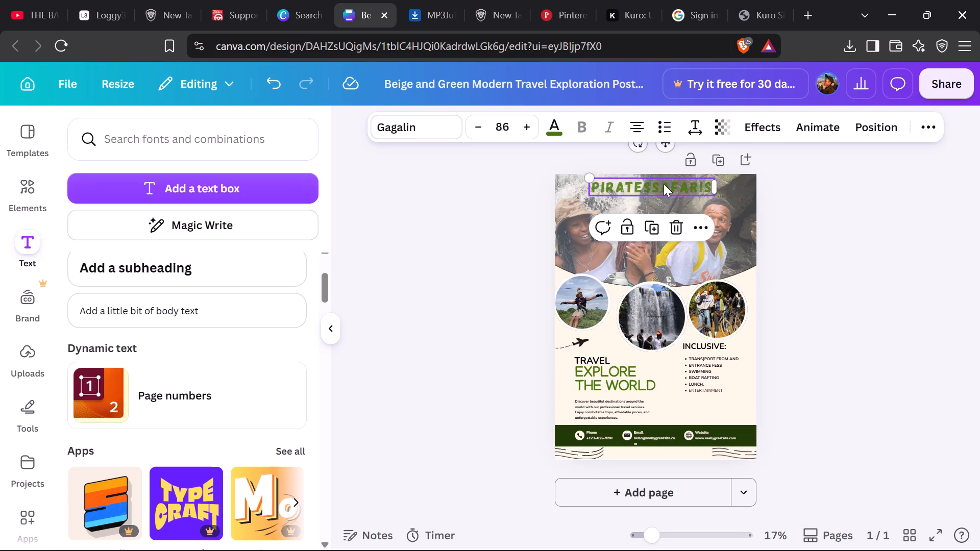
pyautogui.click(580, 127)
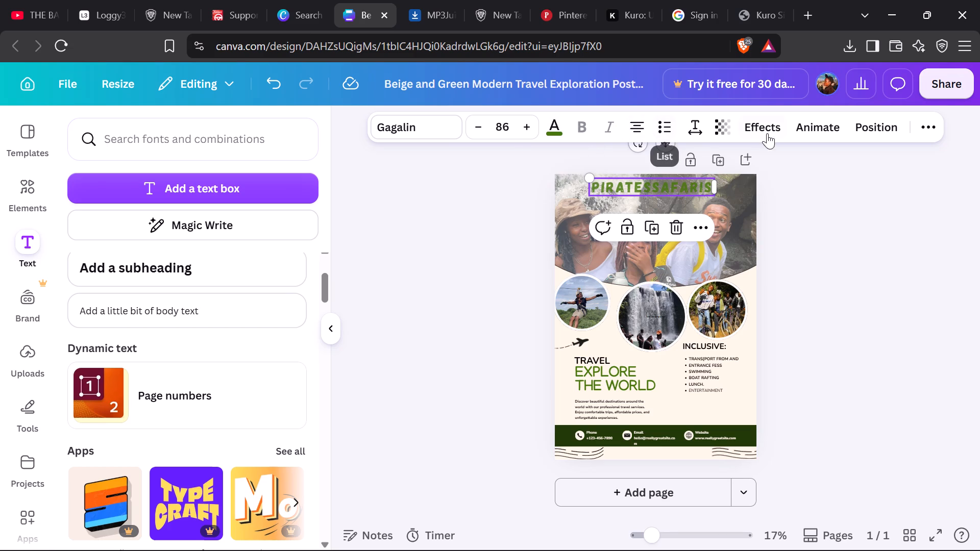
pyautogui.click(726, 129)
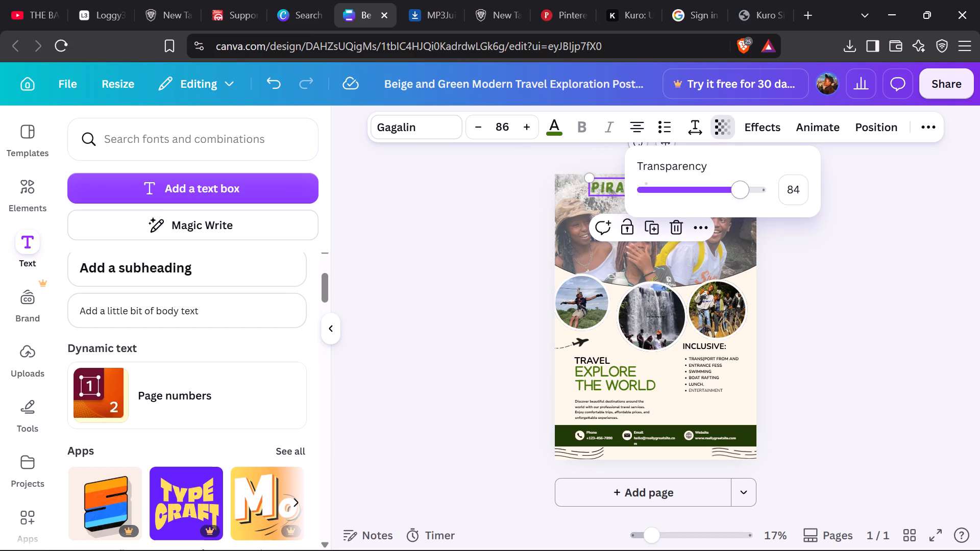
pyautogui.moveTo(743, 189); pyautogui.dragTo(748, 189)
pyautogui.moveTo(748, 189); pyautogui.dragTo(735, 189)
pyautogui.click(812, 281)
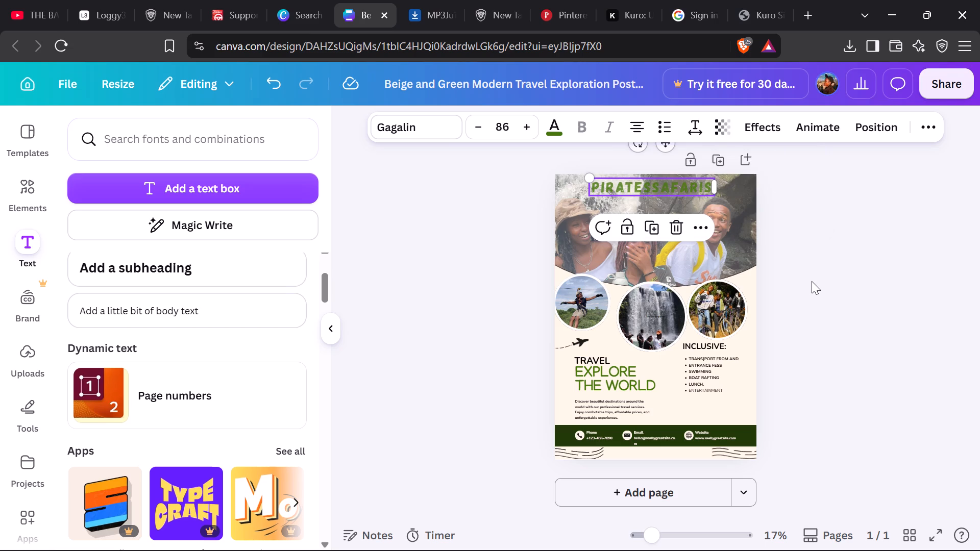
pyautogui.click(798, 229)
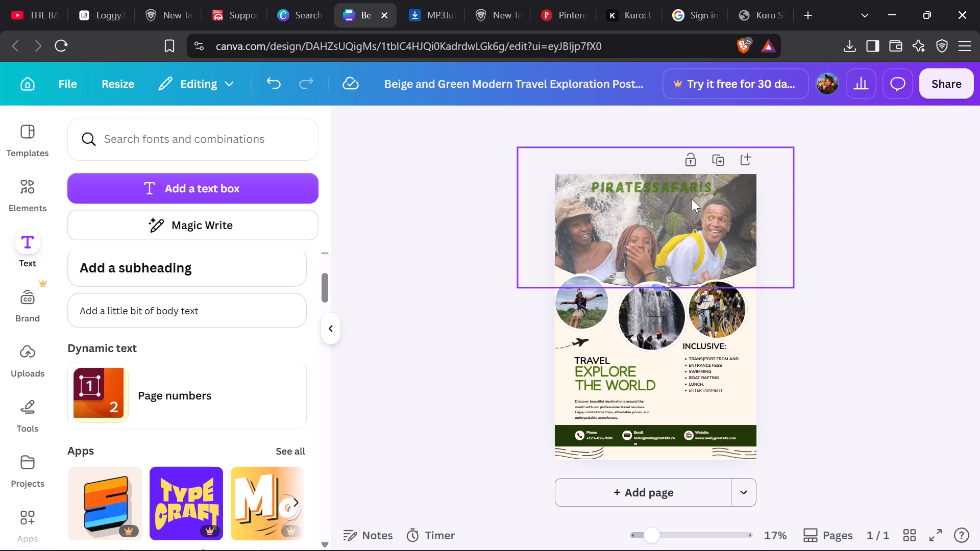
# Move the PIRATESSAFARIS heading slightly up and to the left, close to the poster's top edge, and deselect it.
pyautogui.moveTo(669, 188); pyautogui.dragTo(672, 186)
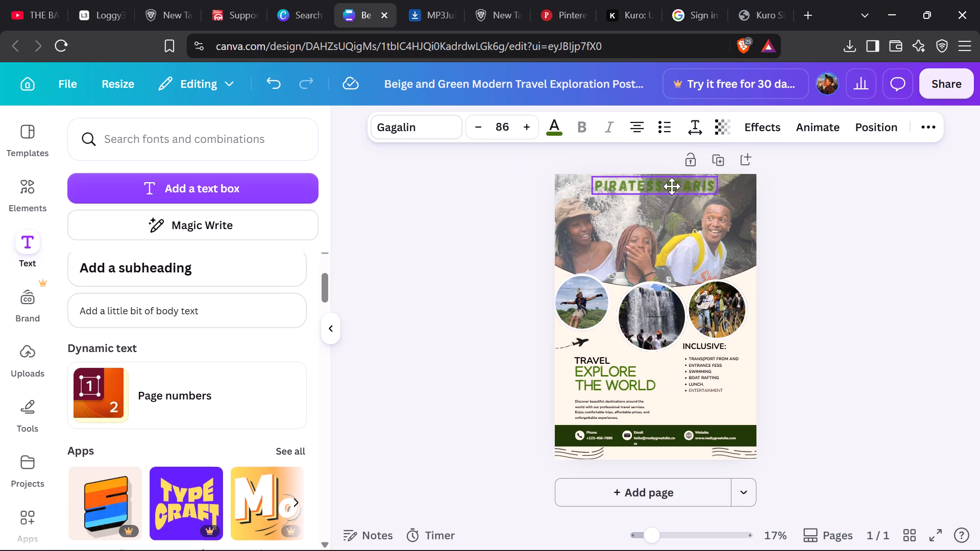
pyautogui.moveTo(672, 186); pyautogui.dragTo(669, 186)
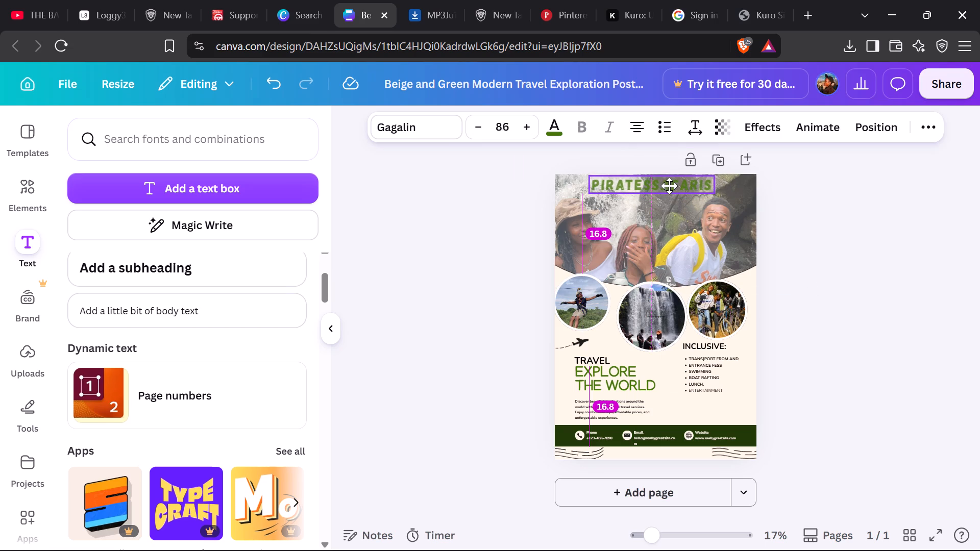
pyautogui.moveTo(669, 186); pyautogui.dragTo(663, 186)
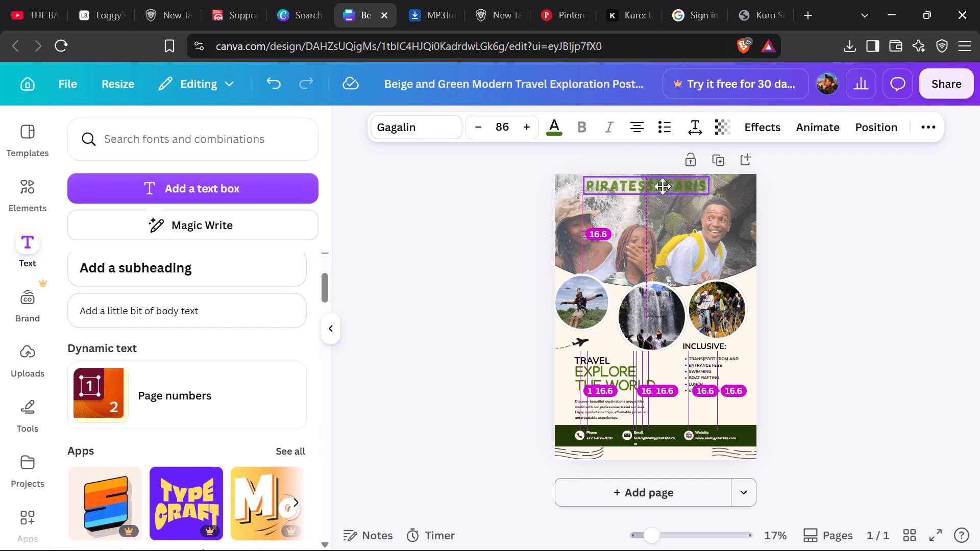
pyautogui.moveTo(663, 186); pyautogui.dragTo(663, 184)
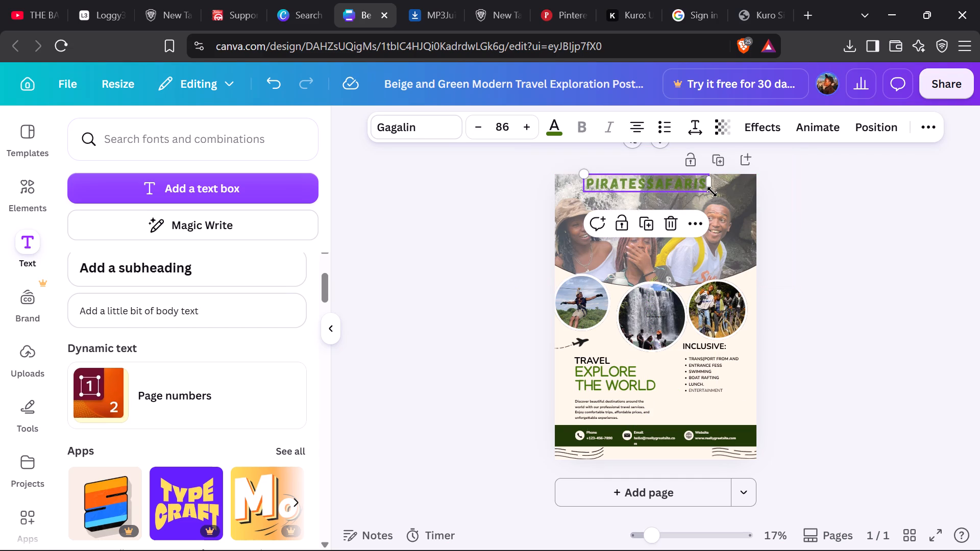
pyautogui.click(711, 190)
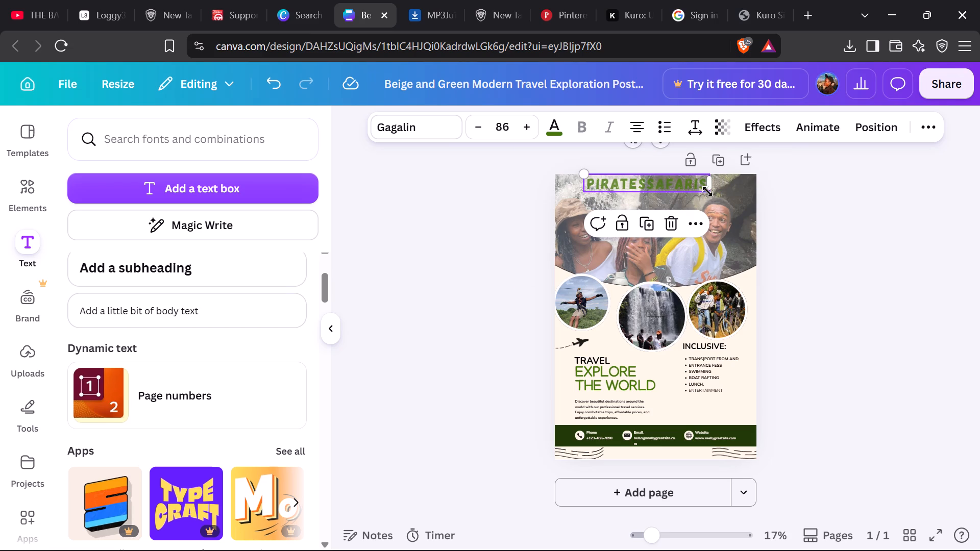
pyautogui.click(707, 191)
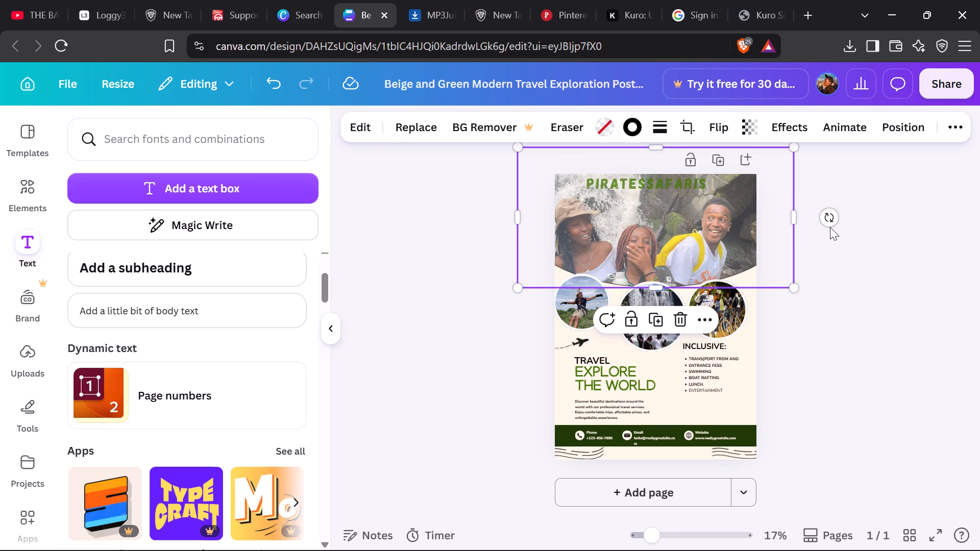
pyautogui.click(830, 227)
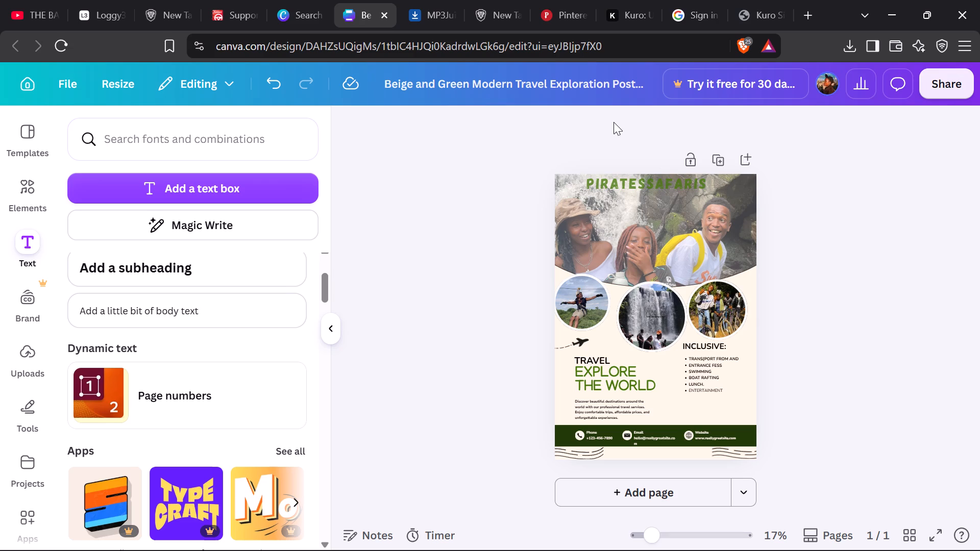
# Copy the text style of the PIRATESSAFARIS heading.
pyautogui.click(634, 178)
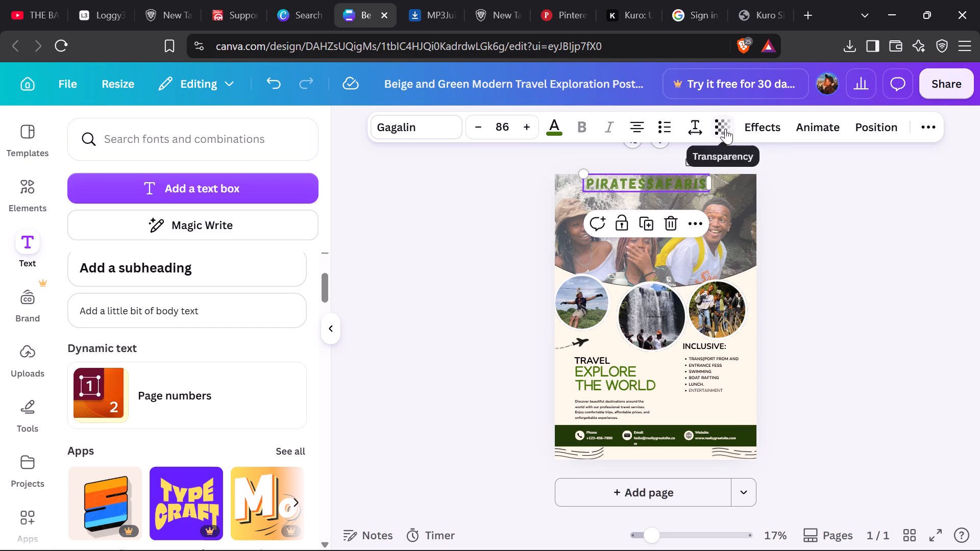
pyautogui.click(924, 129)
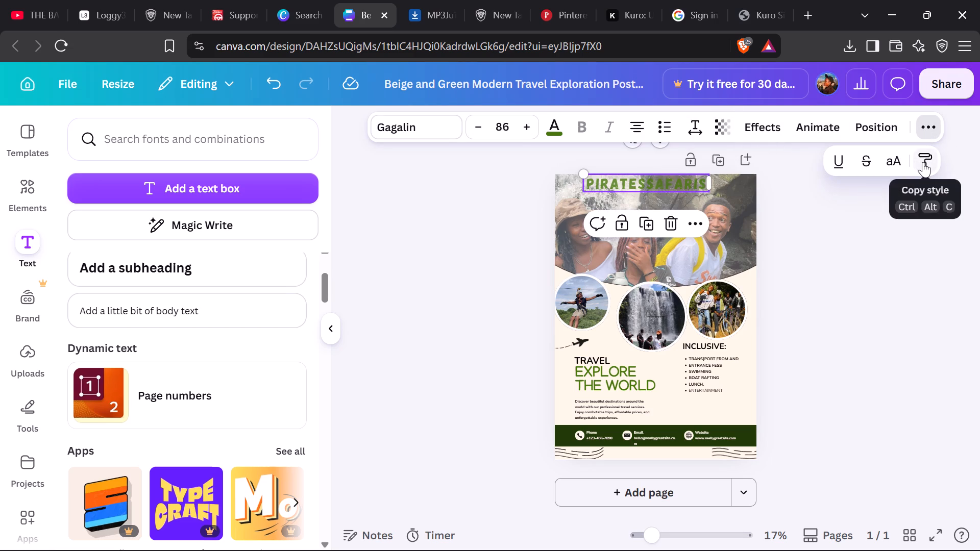
pyautogui.click(923, 162)
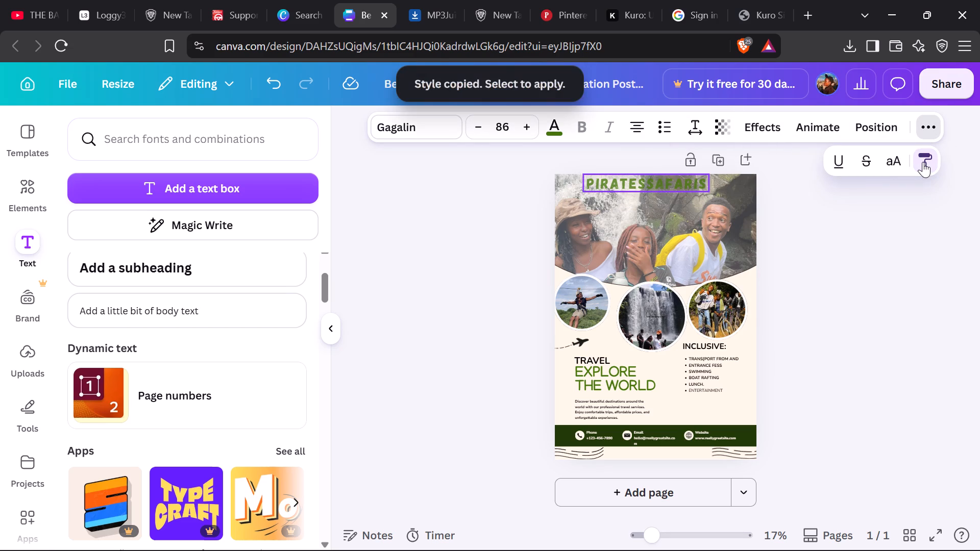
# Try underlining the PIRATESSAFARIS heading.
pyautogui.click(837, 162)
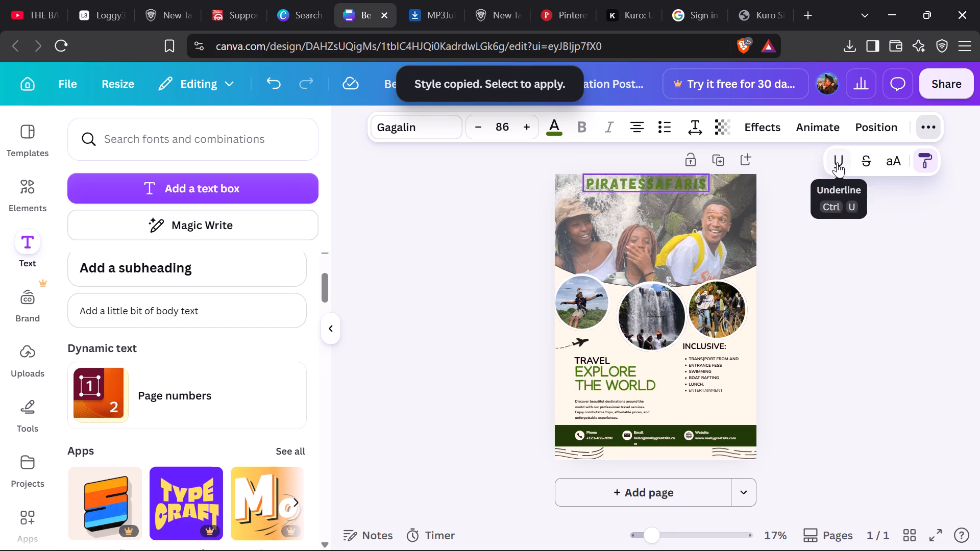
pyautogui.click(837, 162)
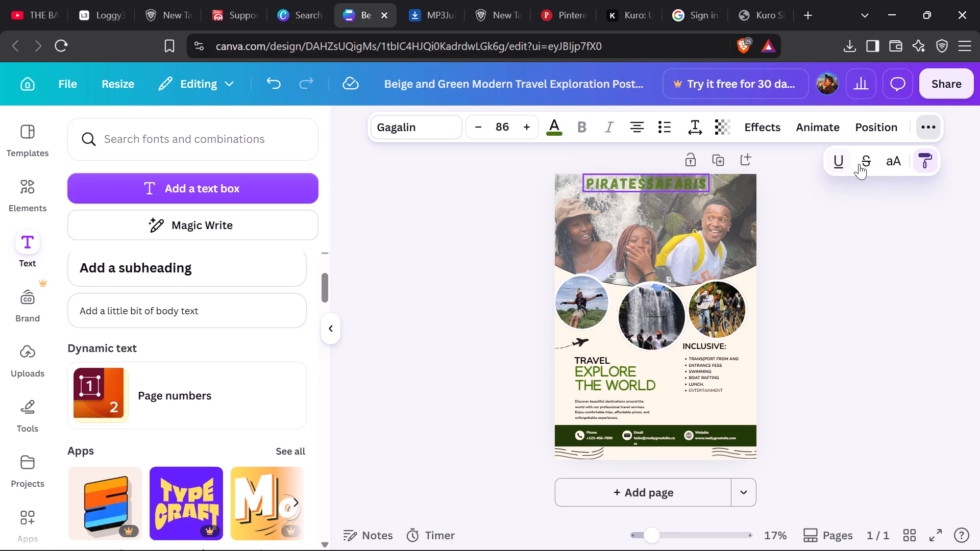
# Apply uppercase formatting to the PIRATESSAFARIS heading.
pyautogui.click(894, 165)
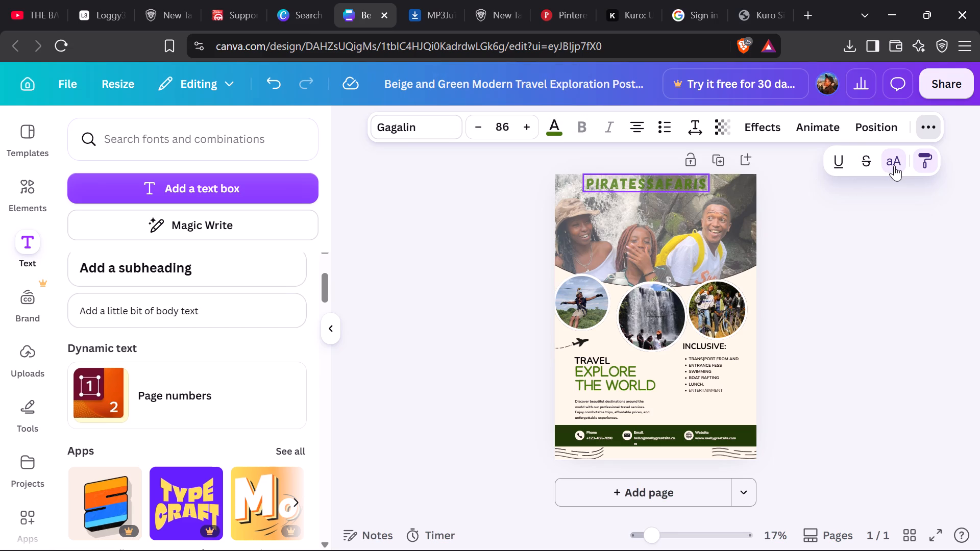
pyautogui.click(894, 165)
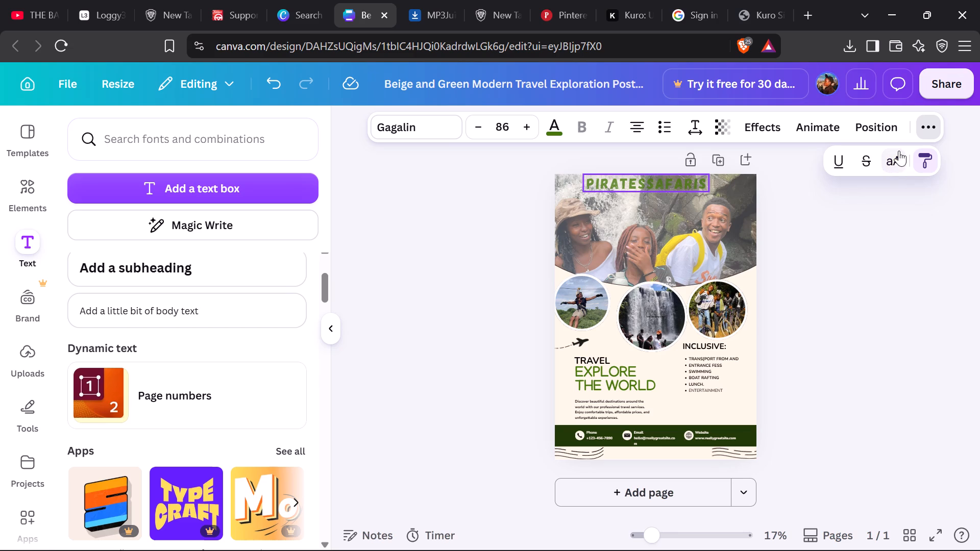
pyautogui.click(893, 156)
# Nudge the PIRATESSAFARIS heading slightly to the right along the poster's top edge and deselect it.
pyautogui.click(688, 184)
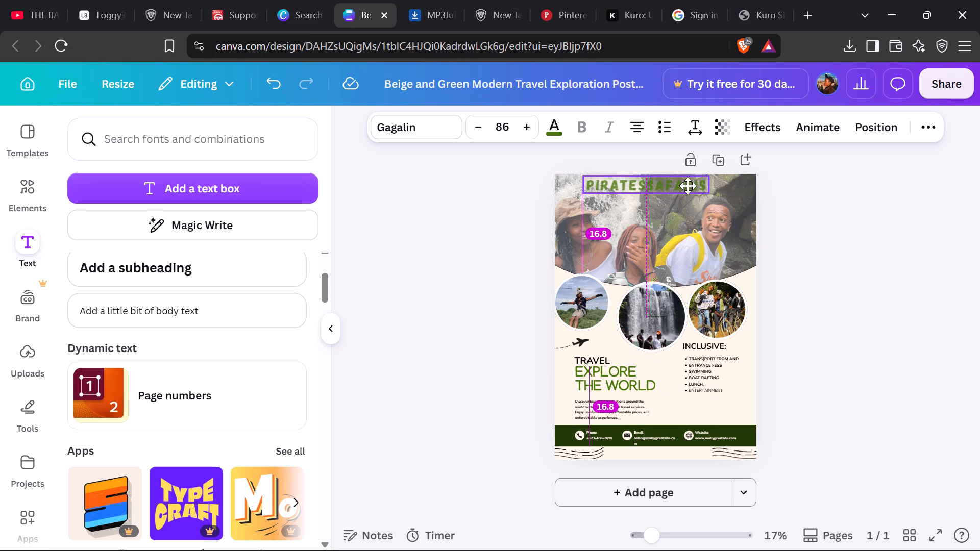
pyautogui.click(802, 251)
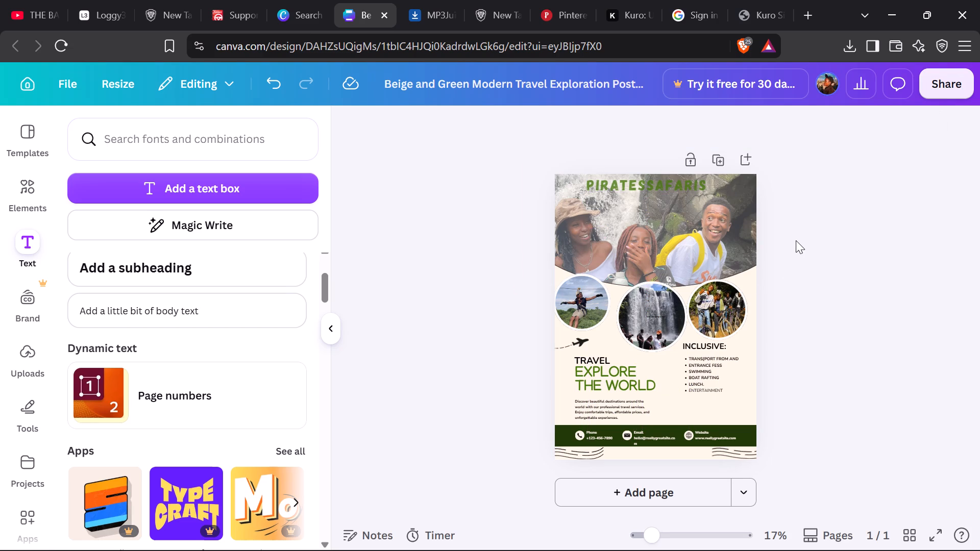
pyautogui.click(672, 188)
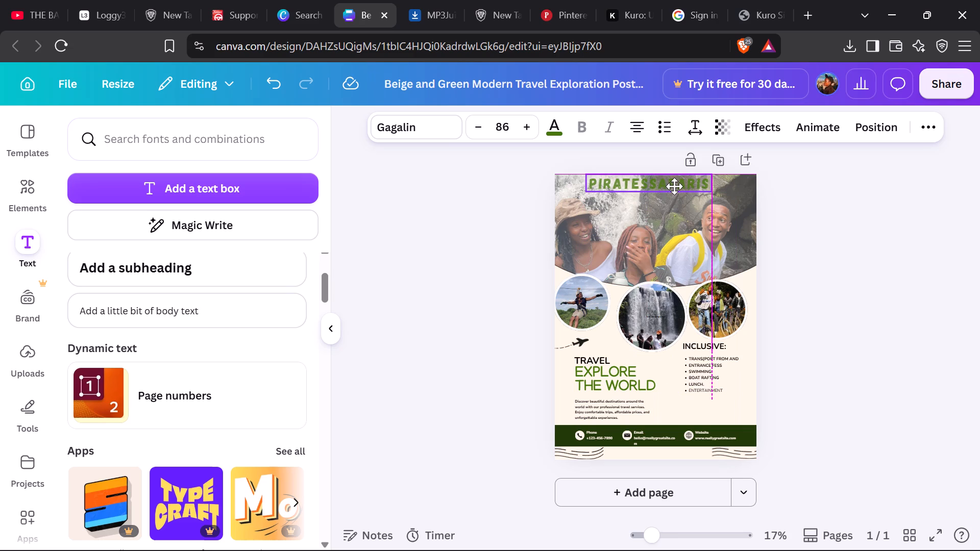
pyautogui.click(810, 227)
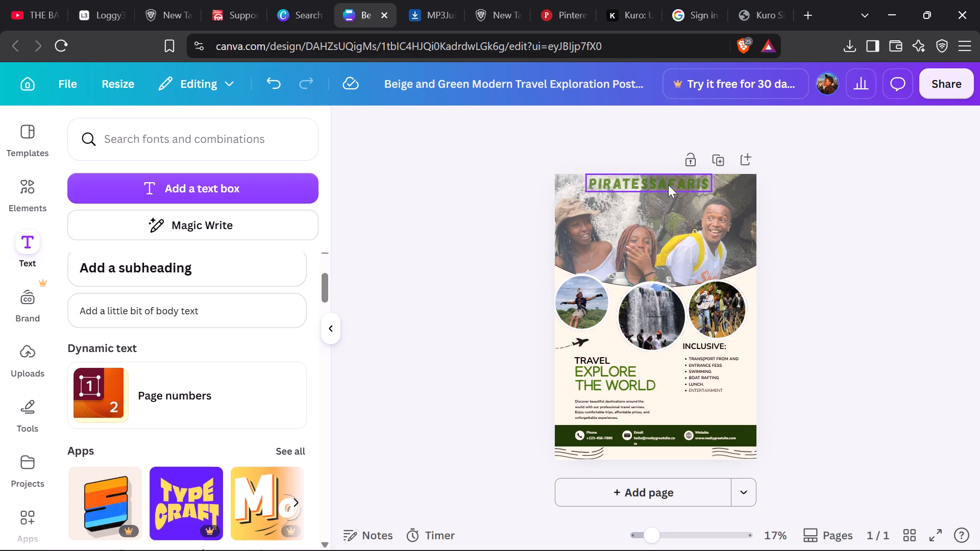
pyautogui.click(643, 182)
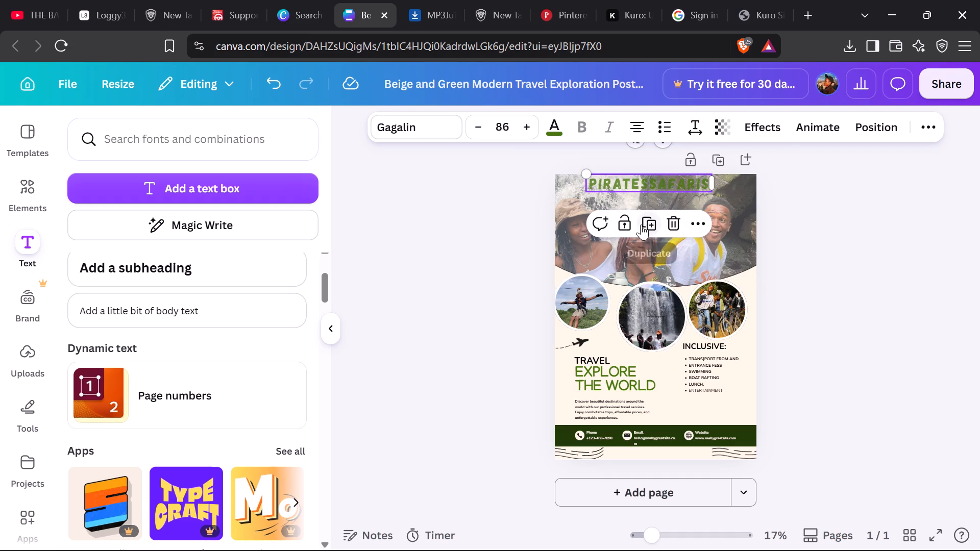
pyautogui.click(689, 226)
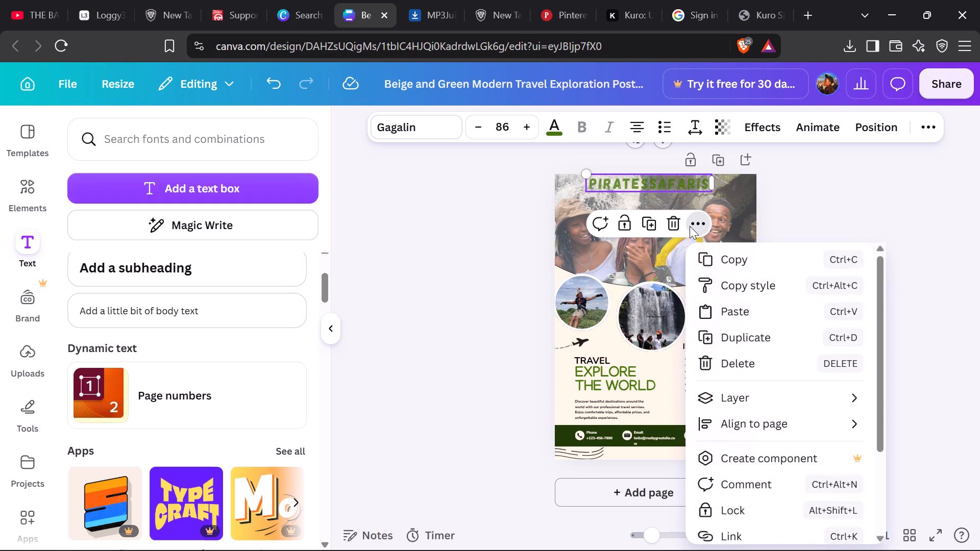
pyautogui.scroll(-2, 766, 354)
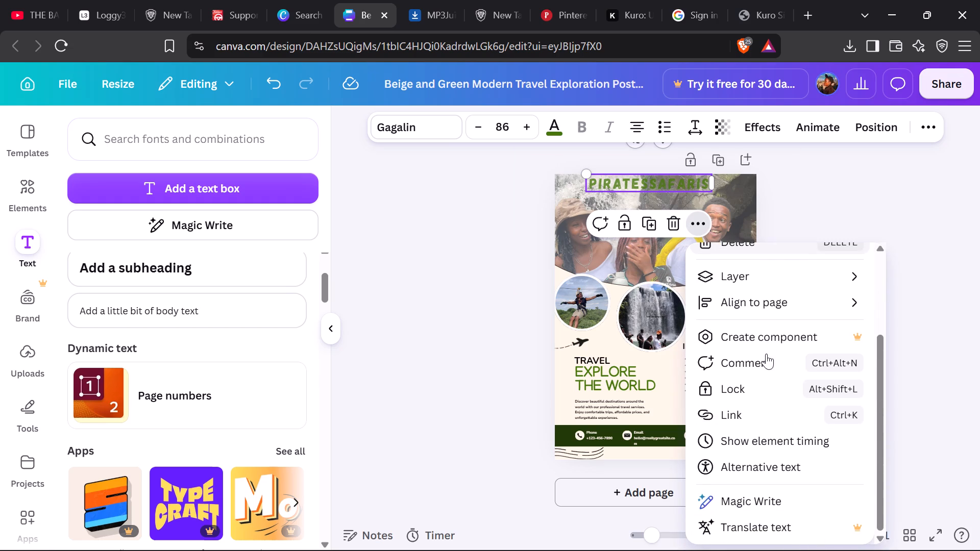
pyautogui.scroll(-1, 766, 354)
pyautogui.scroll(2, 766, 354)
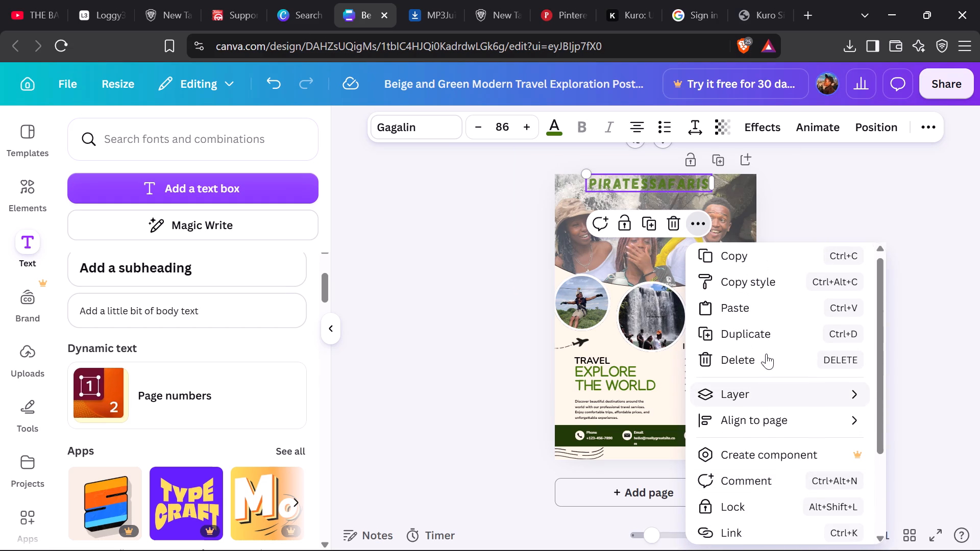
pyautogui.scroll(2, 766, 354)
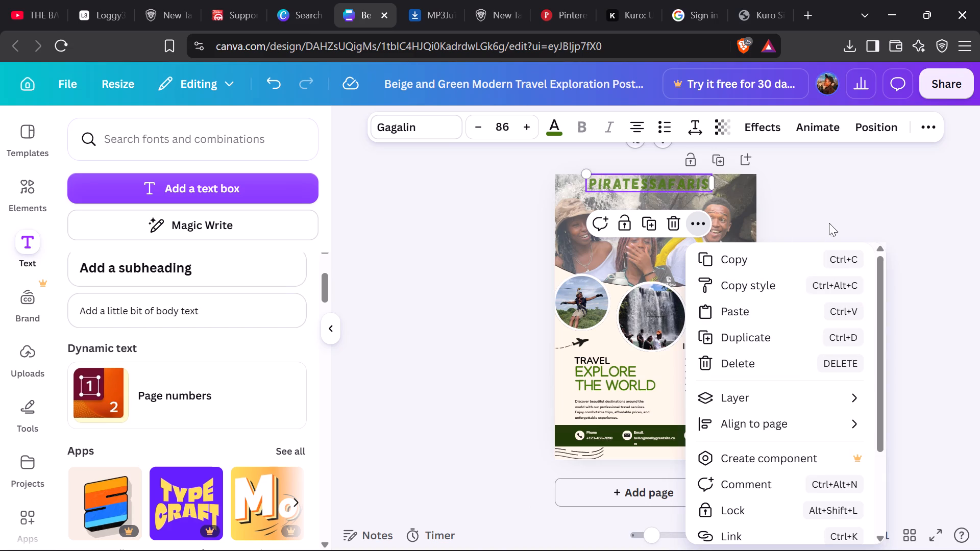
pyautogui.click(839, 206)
# Reselect the PIRATESSAFARIS heading and browse the ready-made font combinations for a suitable text style.
pyautogui.click(676, 184)
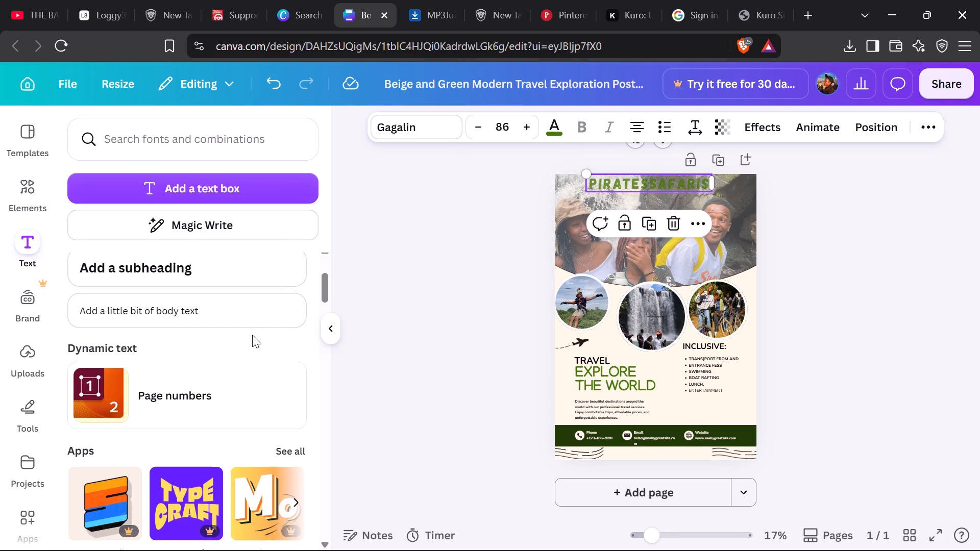
pyautogui.scroll(-5, 252, 335)
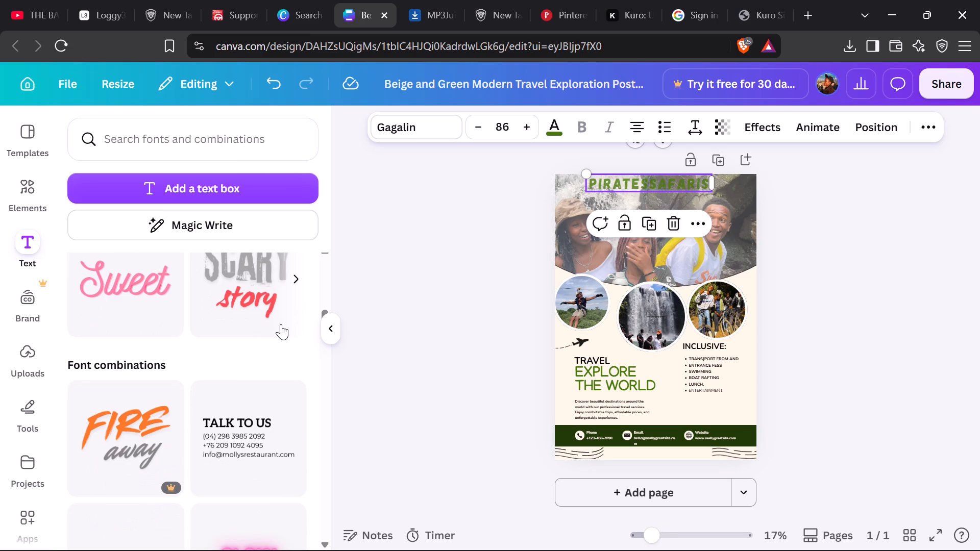
pyautogui.scroll(-2, 264, 341)
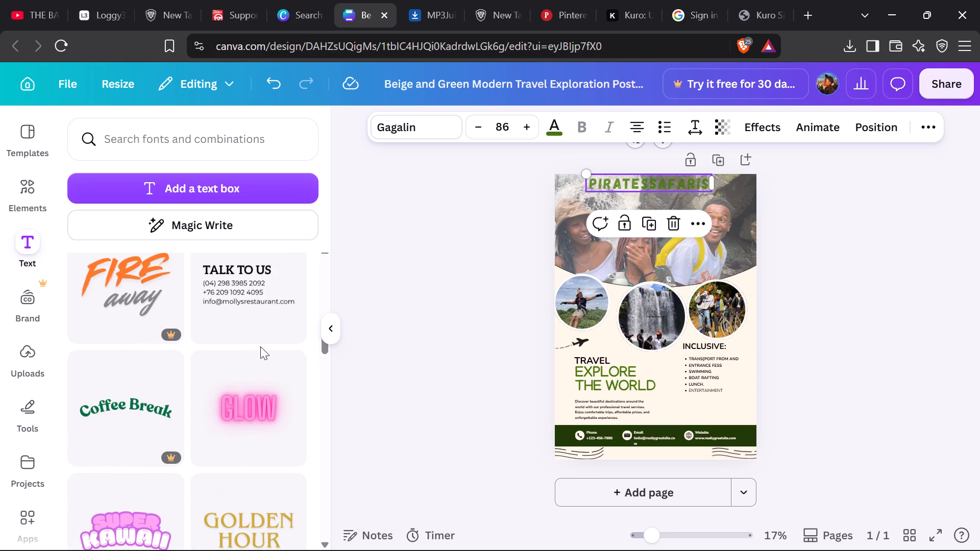
pyautogui.scroll(-2, 258, 348)
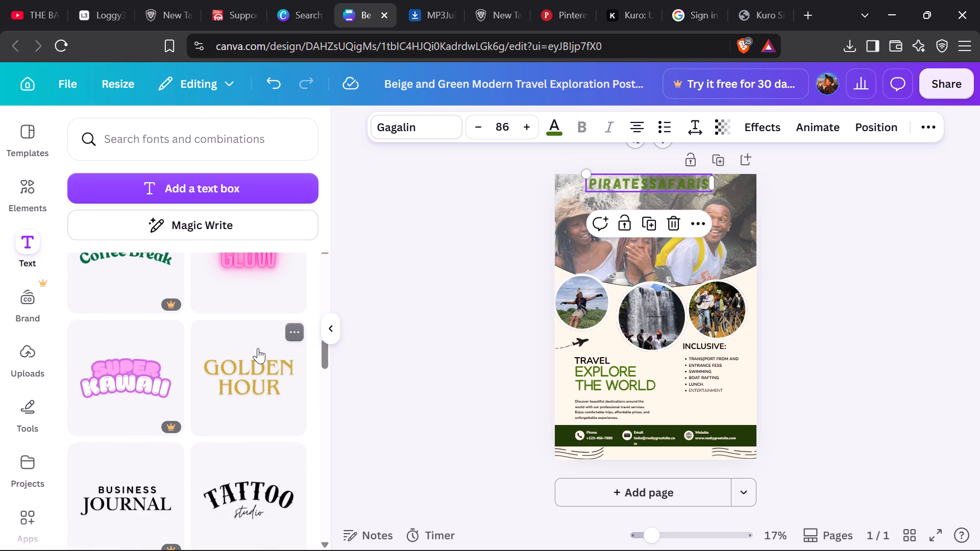
pyautogui.scroll(-1, 258, 348)
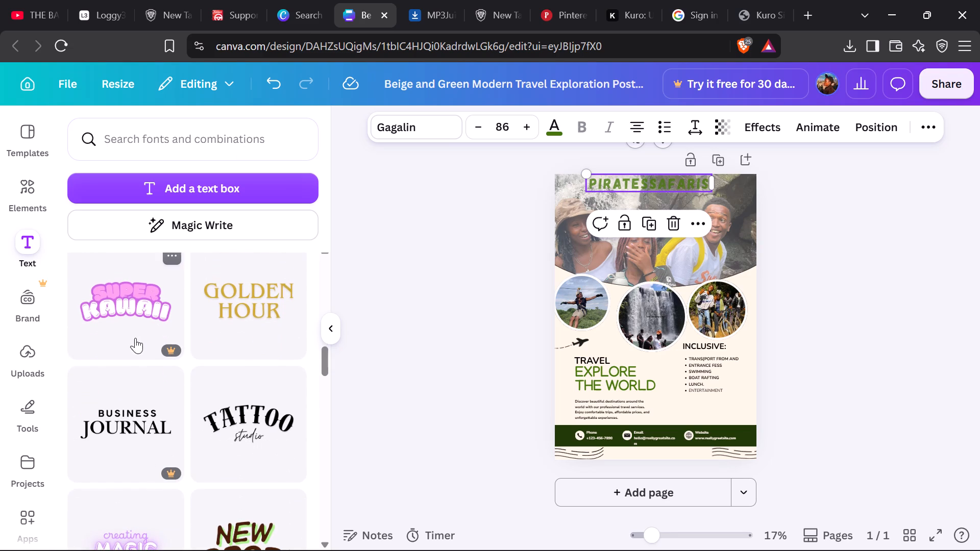
pyautogui.scroll(-1, 173, 323)
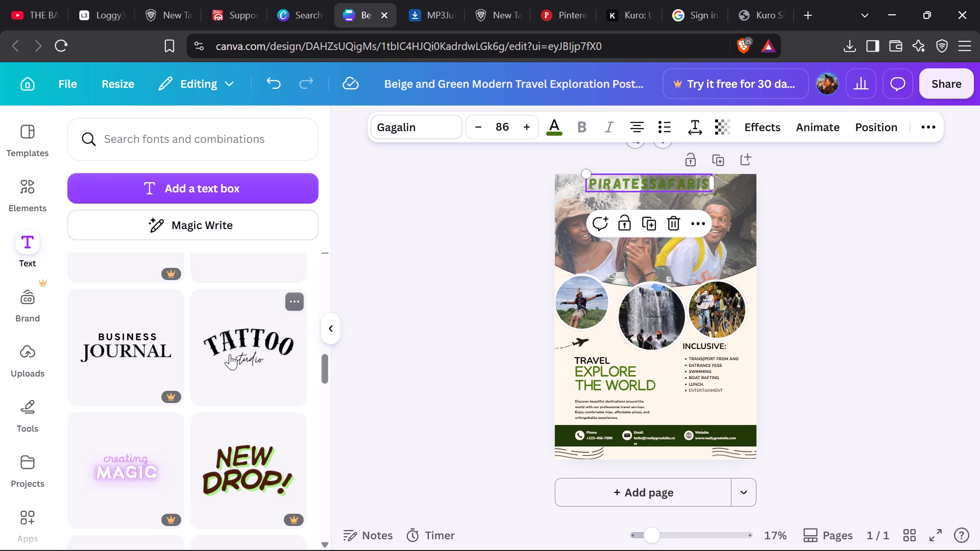
pyautogui.scroll(-2, 230, 354)
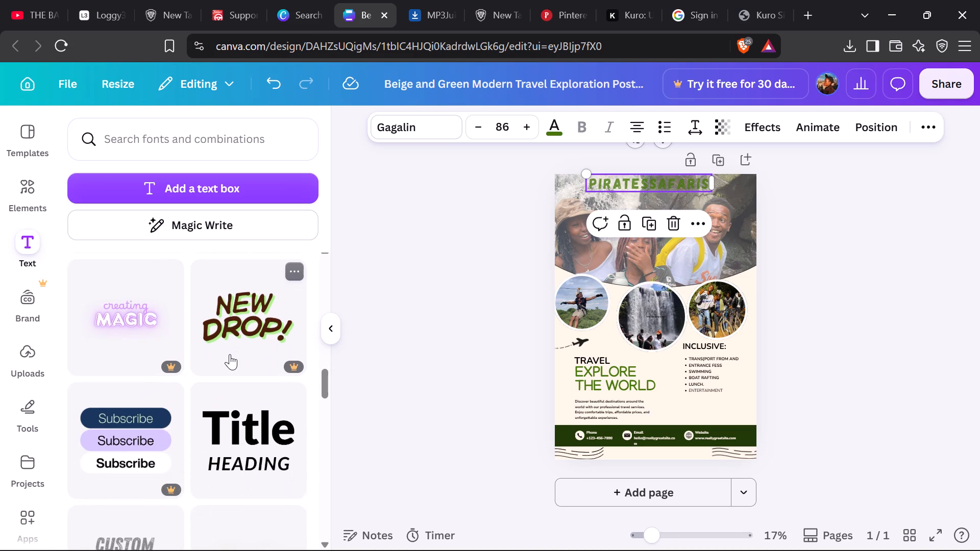
pyautogui.scroll(-5, 230, 354)
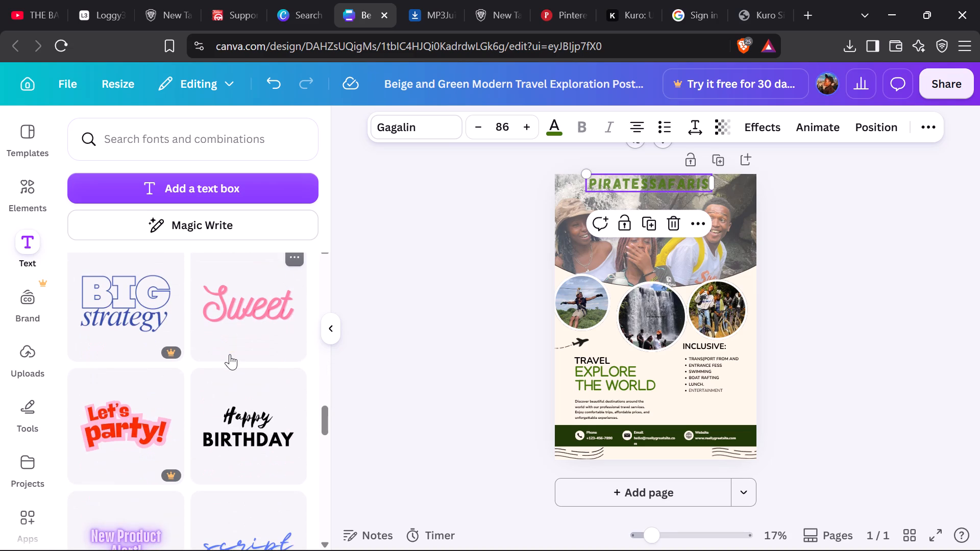
pyautogui.scroll(-4, 230, 354)
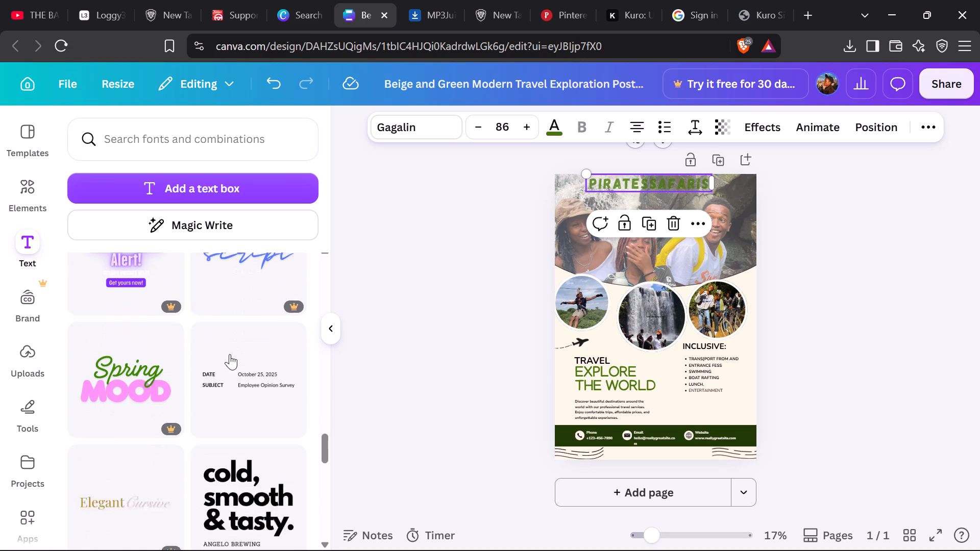
pyautogui.scroll(-4, 230, 354)
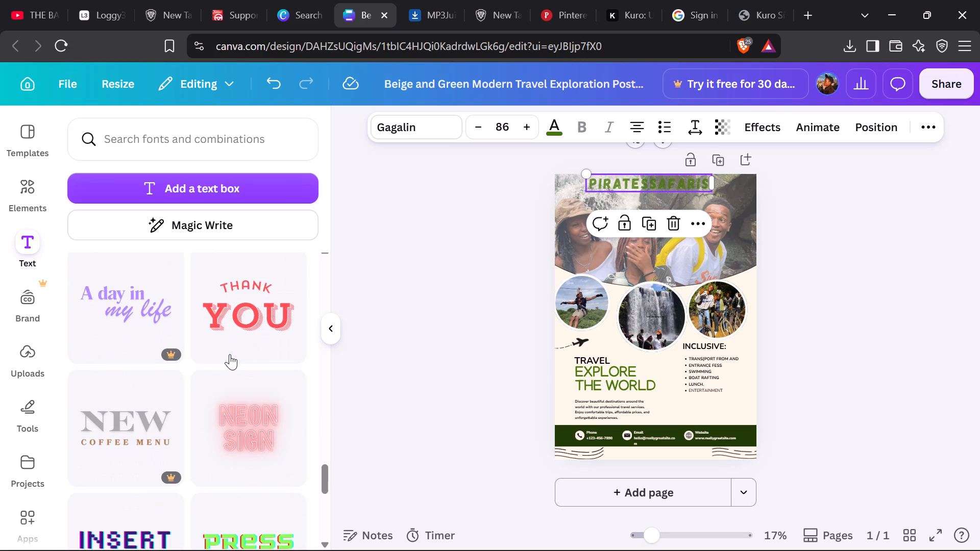
pyautogui.scroll(-2, 230, 354)
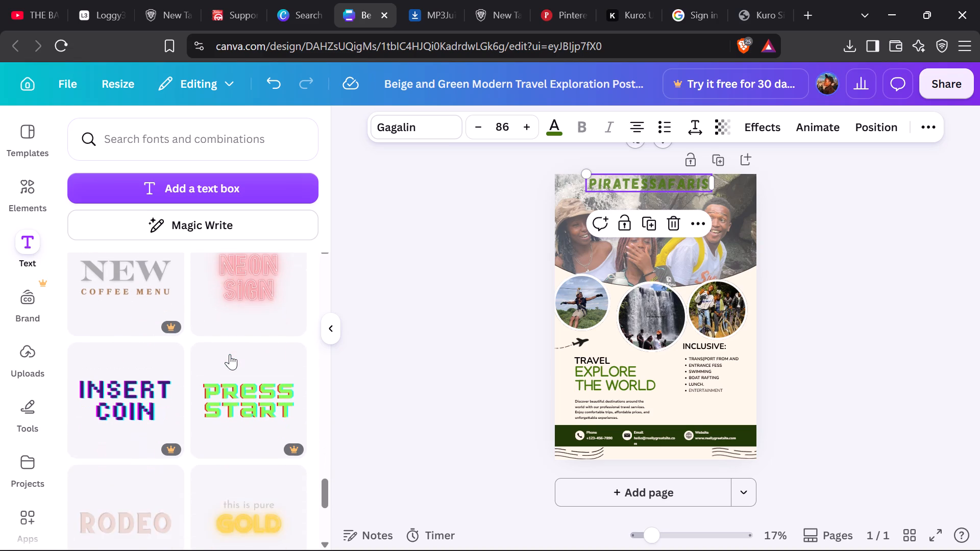
pyautogui.scroll(-3, 230, 354)
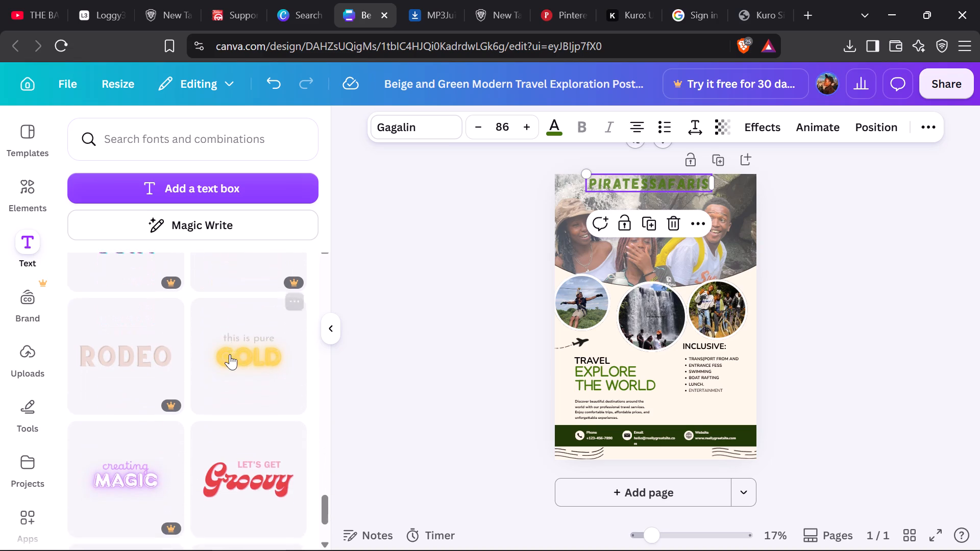
pyautogui.scroll(-4, 230, 354)
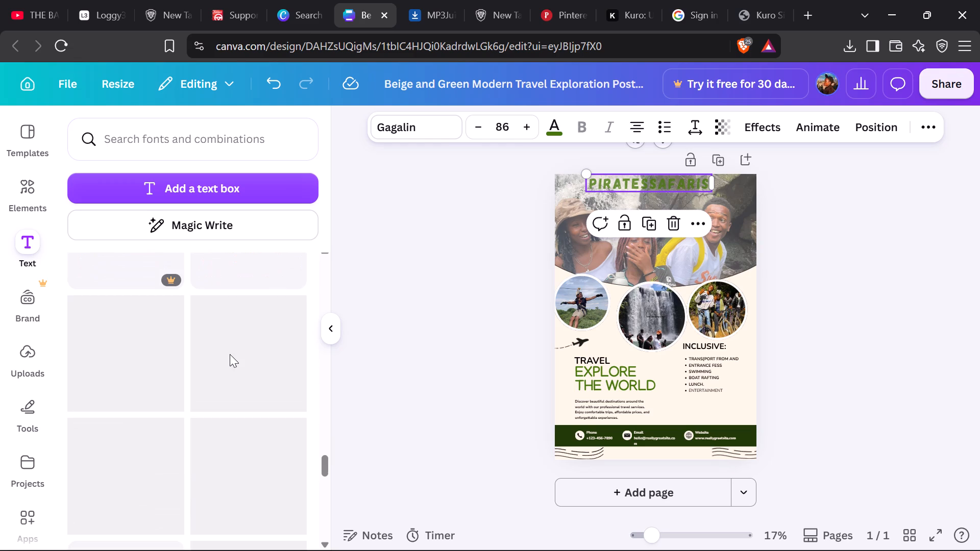
pyautogui.scroll(3, 230, 354)
pyautogui.scroll(-2, 230, 354)
pyautogui.scroll(1, 230, 354)
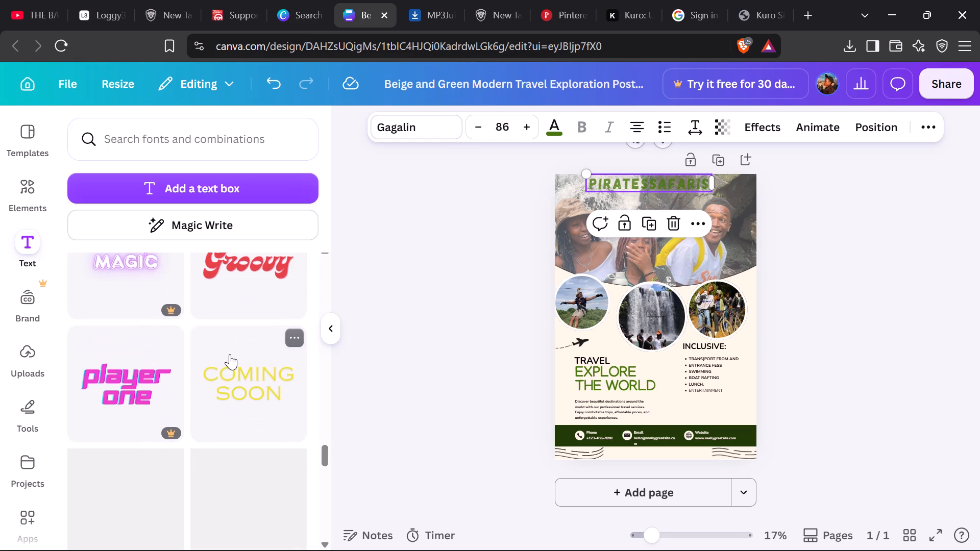
pyautogui.scroll(-5, 230, 354)
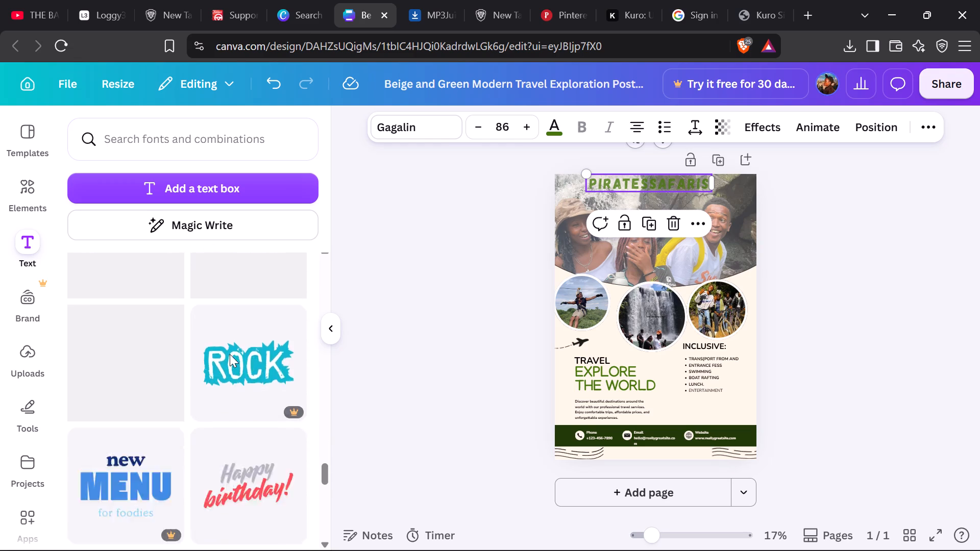
pyautogui.scroll(-2, 230, 354)
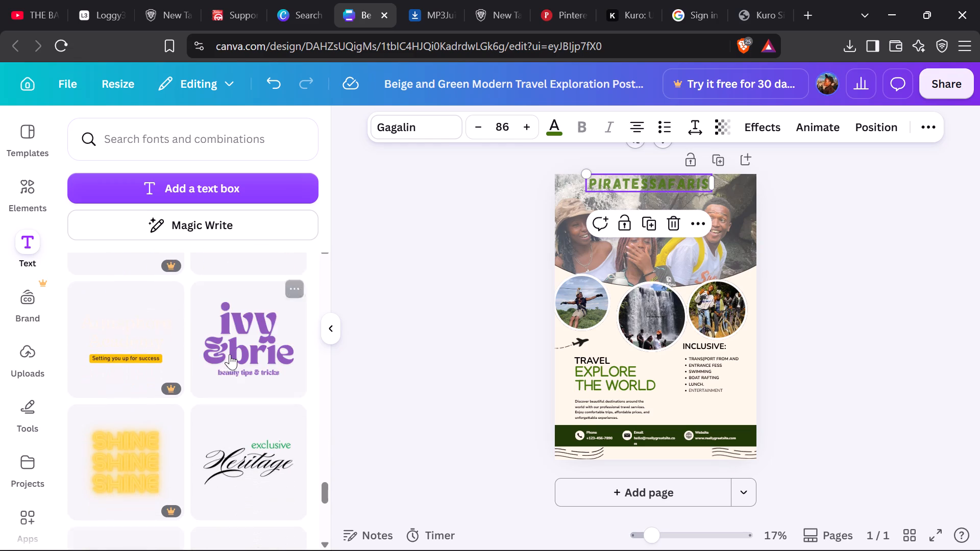
pyautogui.scroll(-2, 230, 354)
pyautogui.scroll(2, 230, 354)
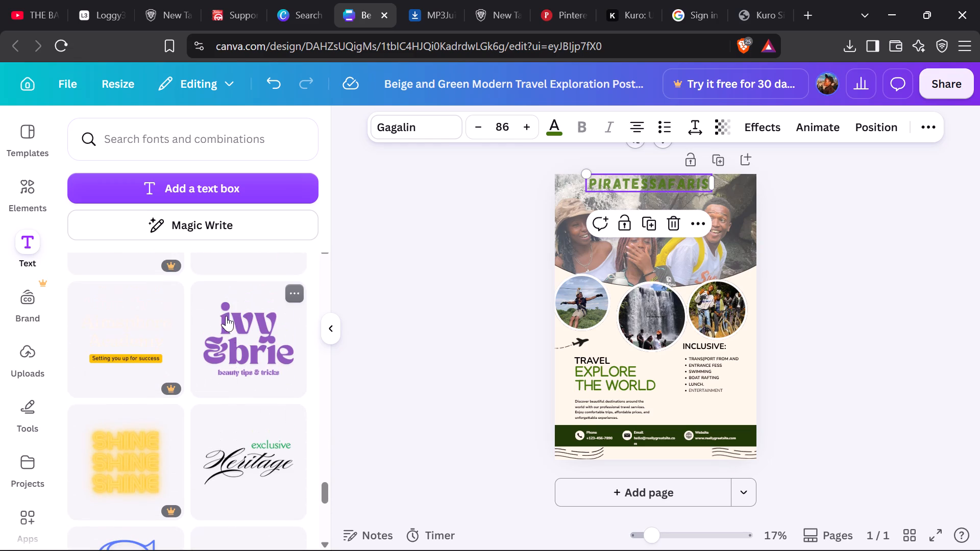
# Add the purple "ivy & brie" font combination to the poster.
pyautogui.click(270, 329)
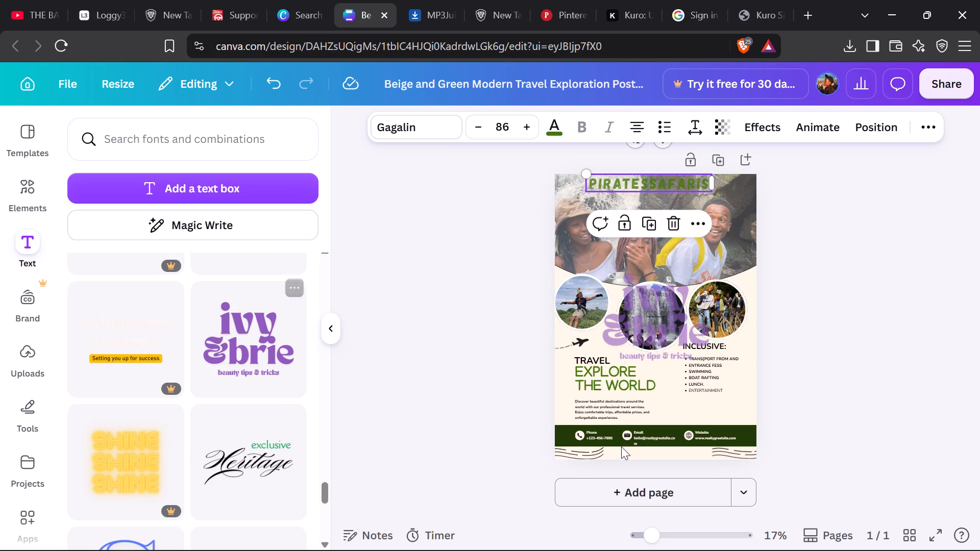
# Move the circular waterfall photo in the poster's middle slightly to the right and down.
pyautogui.click(665, 325)
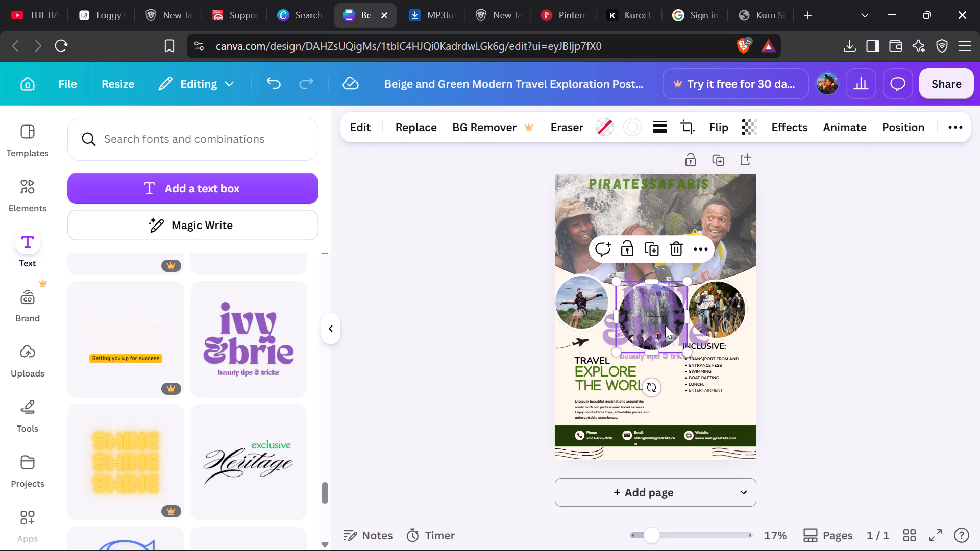
pyautogui.moveTo(665, 325); pyautogui.dragTo(675, 335)
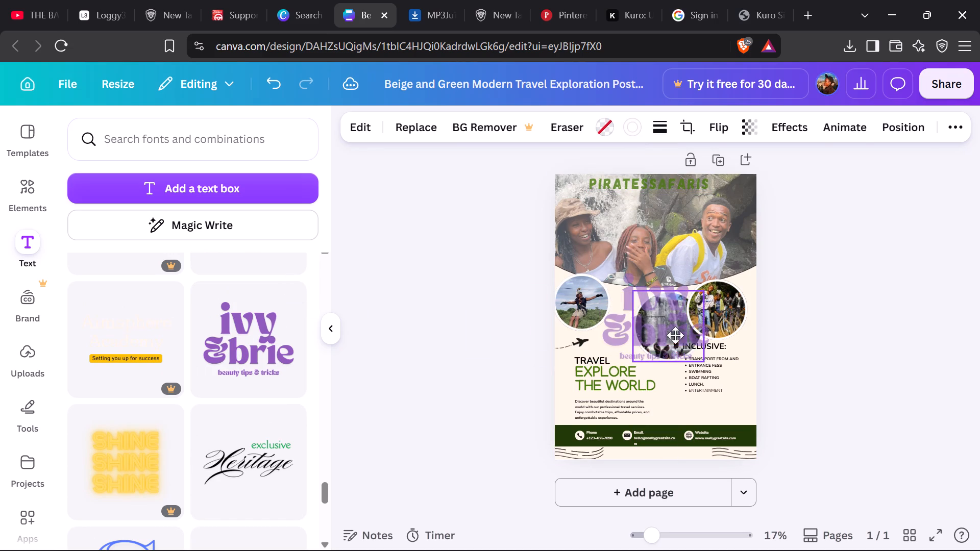
pyautogui.moveTo(675, 335); pyautogui.dragTo(677, 335)
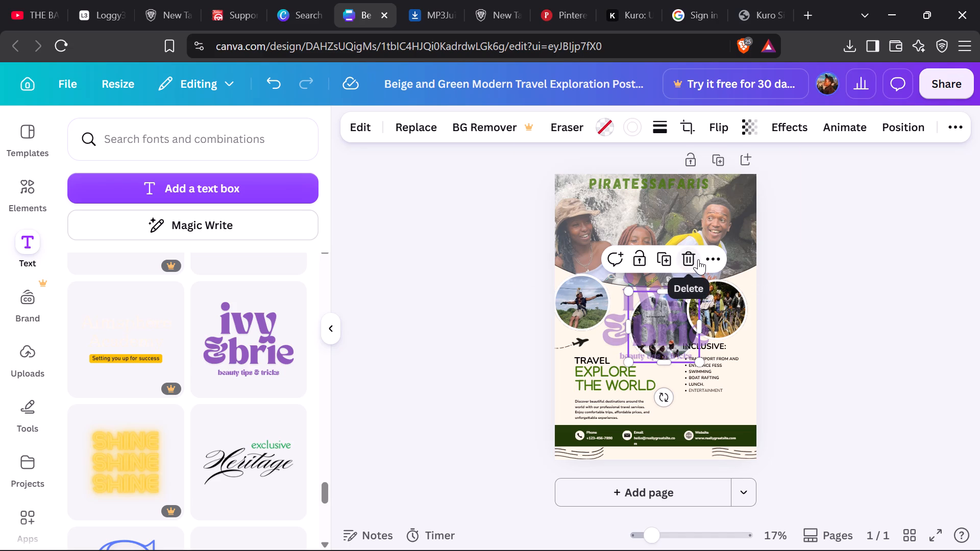
# Delete the waterfall image from its circular frame, keeping the frame itself.
pyautogui.click(694, 260)
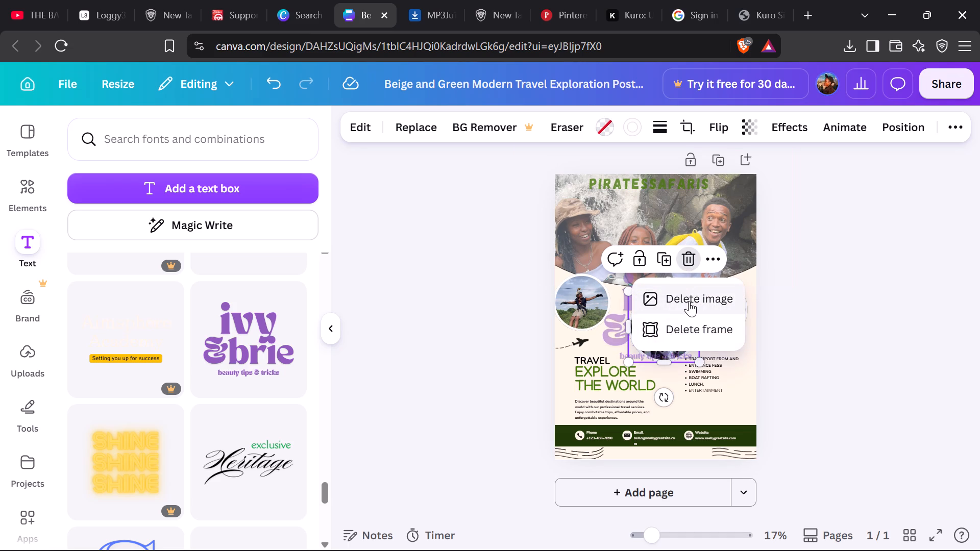
pyautogui.click(690, 301)
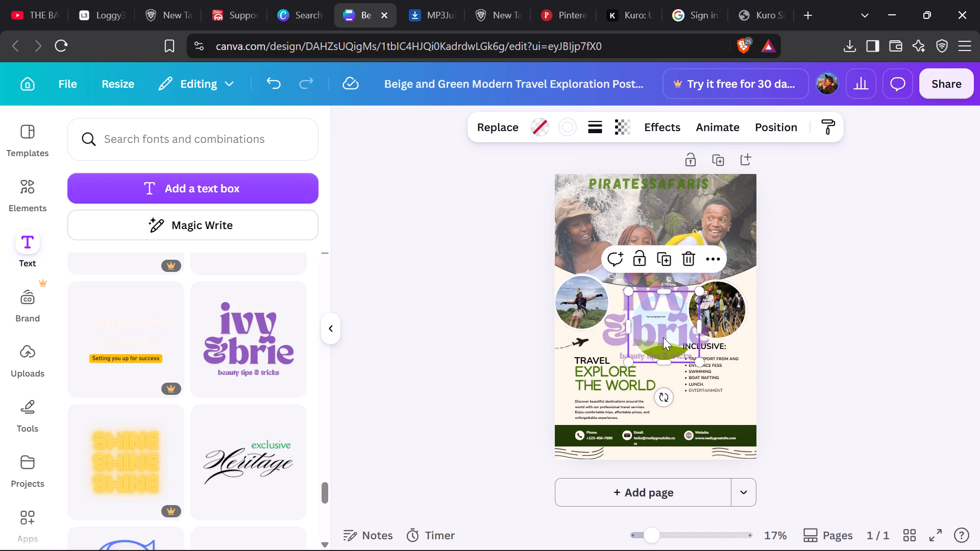
# Undo the waterfall image deletion, the circular photo's move and the most recent changes to the PIRATESSAFARIS heading.
pyautogui.moveTo(384, 131); pyautogui.dragTo(390, 131)
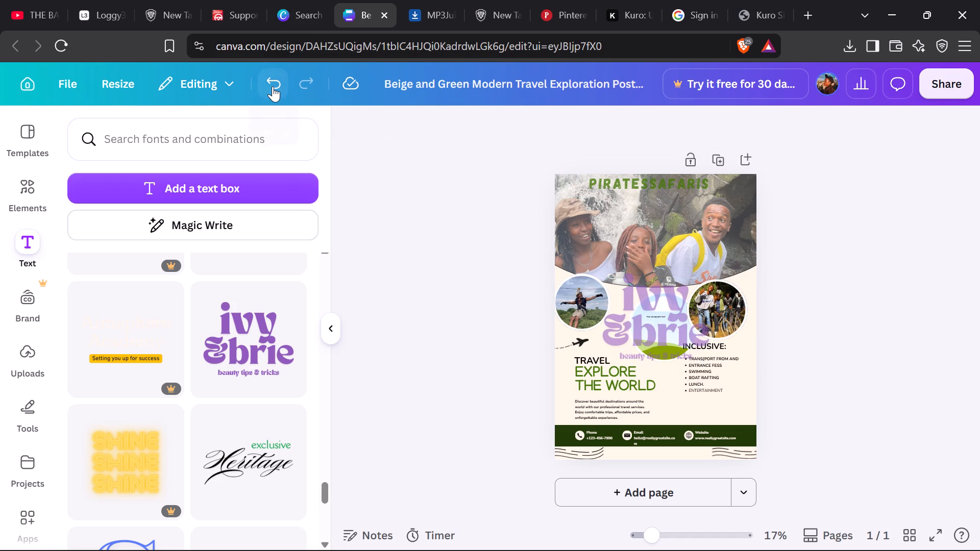
pyautogui.click(273, 86)
pyautogui.click(273, 86)
pyautogui.click(273, 86)
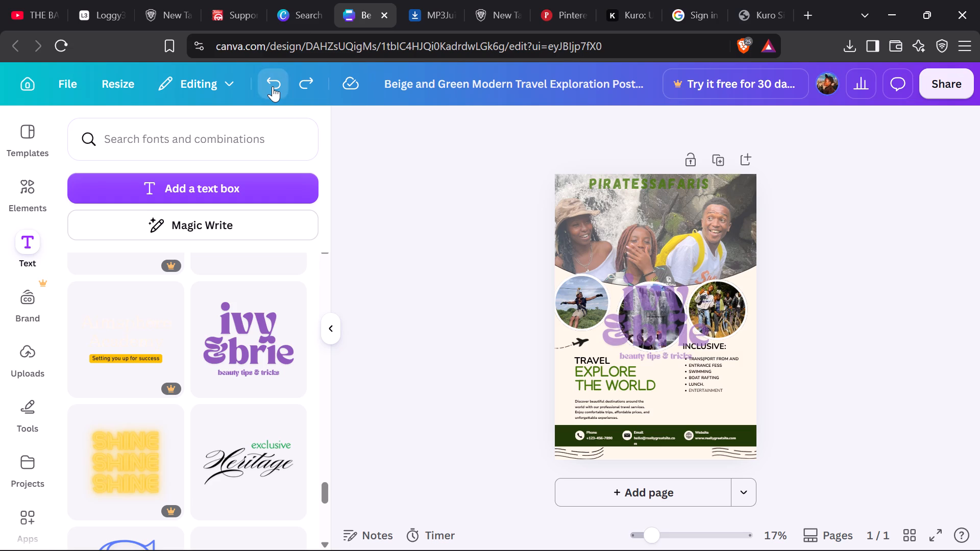
pyautogui.click(273, 86)
pyautogui.click(273, 86)
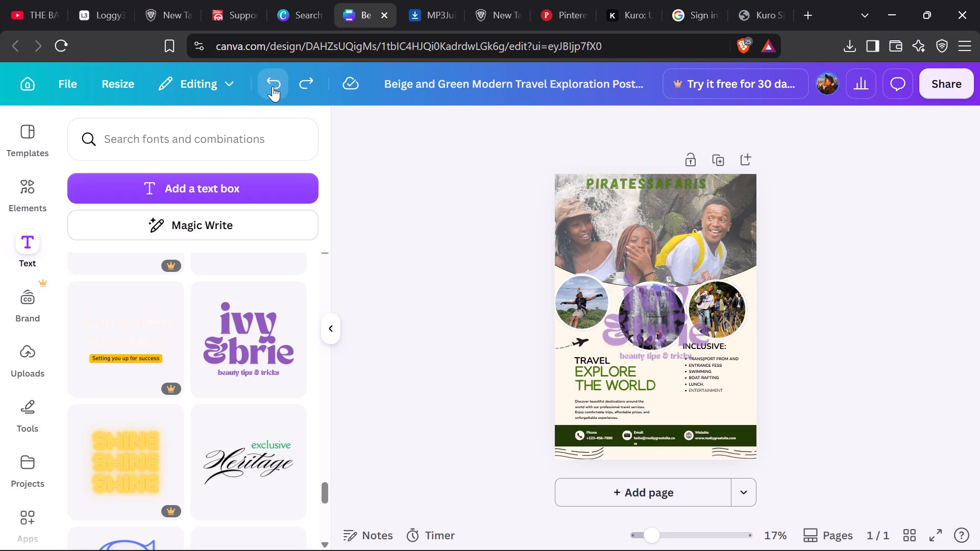
pyautogui.click(273, 86)
pyautogui.click(273, 86)
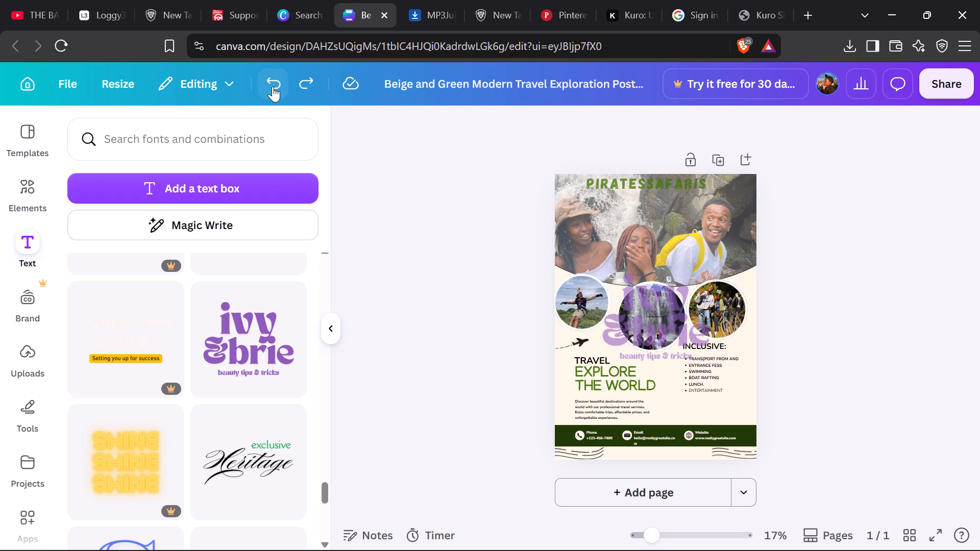
pyautogui.click(273, 86)
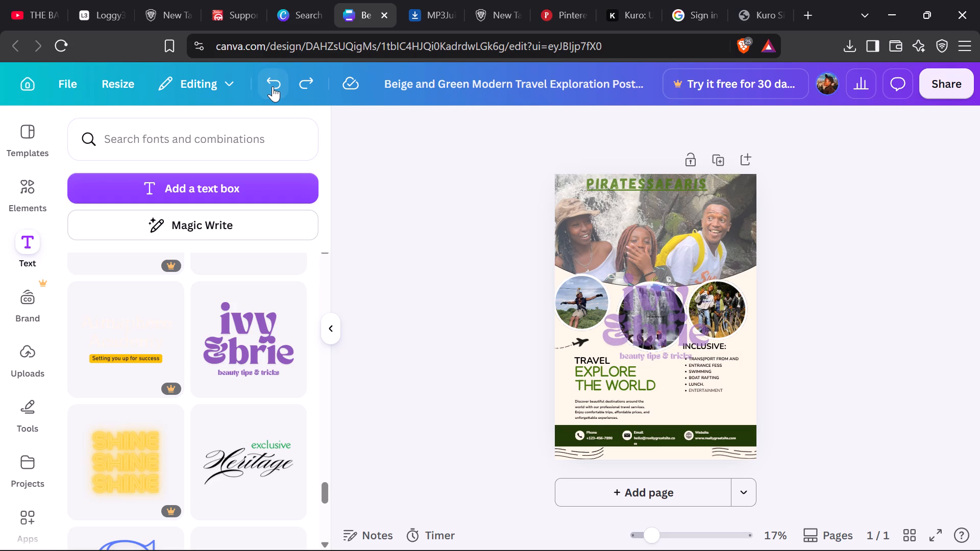
pyautogui.click(273, 86)
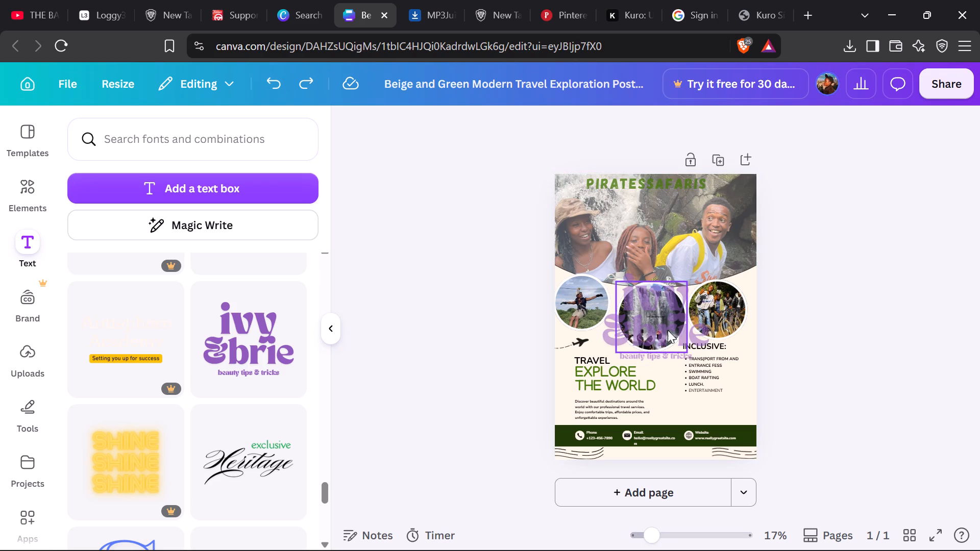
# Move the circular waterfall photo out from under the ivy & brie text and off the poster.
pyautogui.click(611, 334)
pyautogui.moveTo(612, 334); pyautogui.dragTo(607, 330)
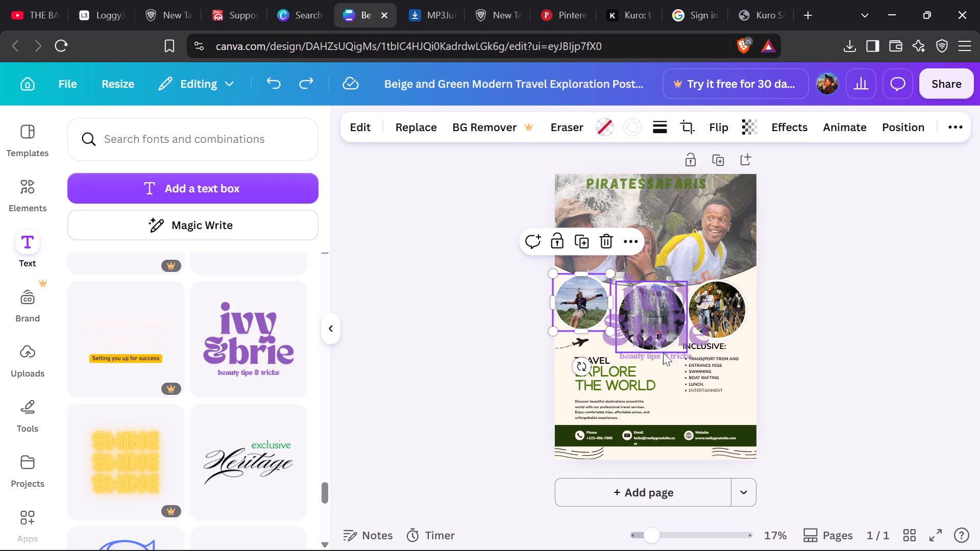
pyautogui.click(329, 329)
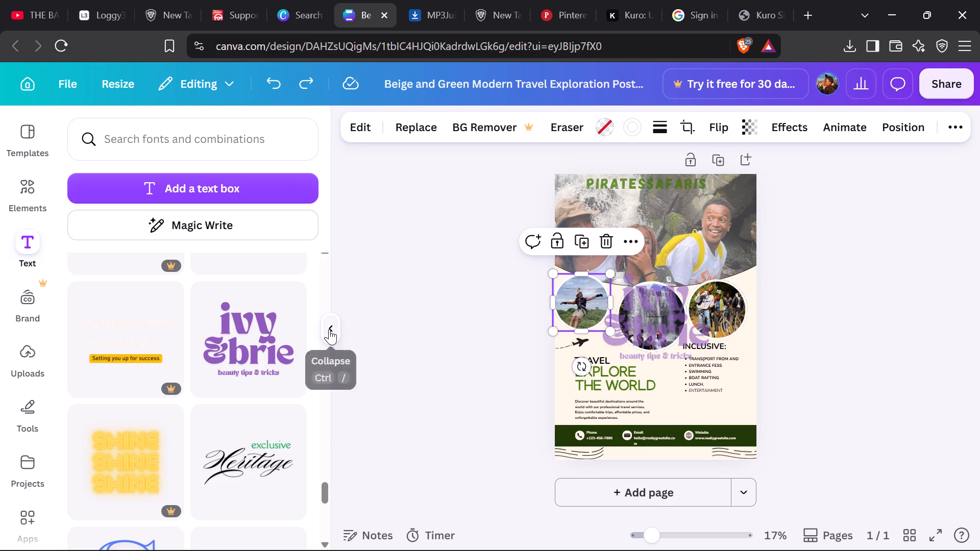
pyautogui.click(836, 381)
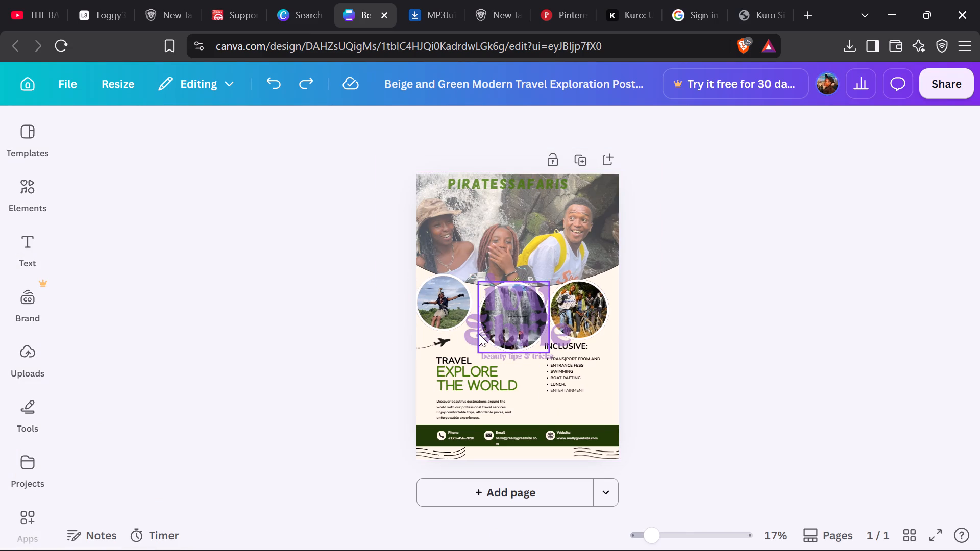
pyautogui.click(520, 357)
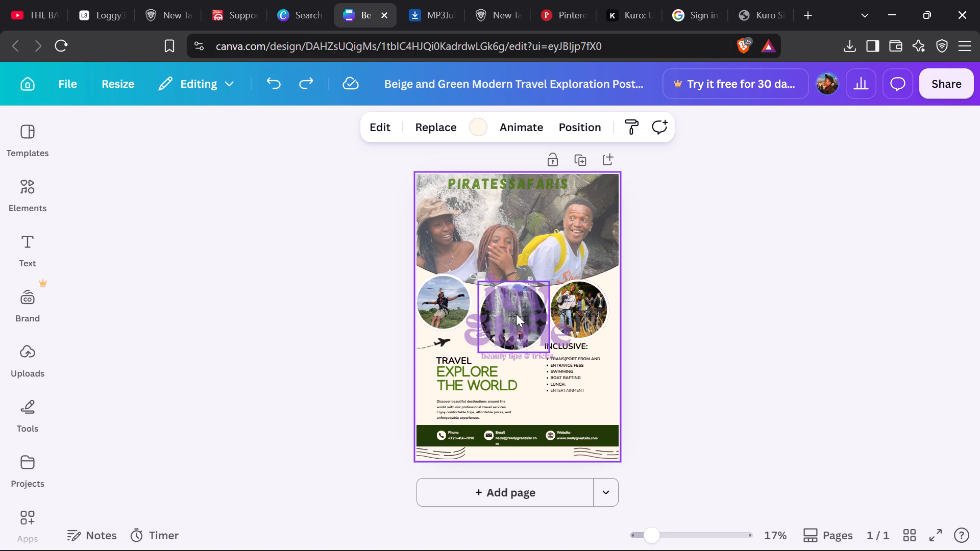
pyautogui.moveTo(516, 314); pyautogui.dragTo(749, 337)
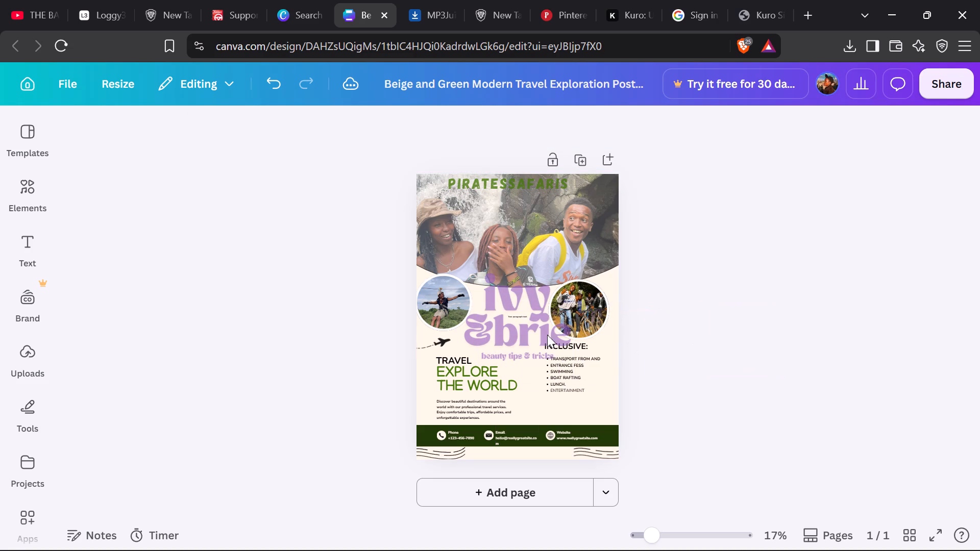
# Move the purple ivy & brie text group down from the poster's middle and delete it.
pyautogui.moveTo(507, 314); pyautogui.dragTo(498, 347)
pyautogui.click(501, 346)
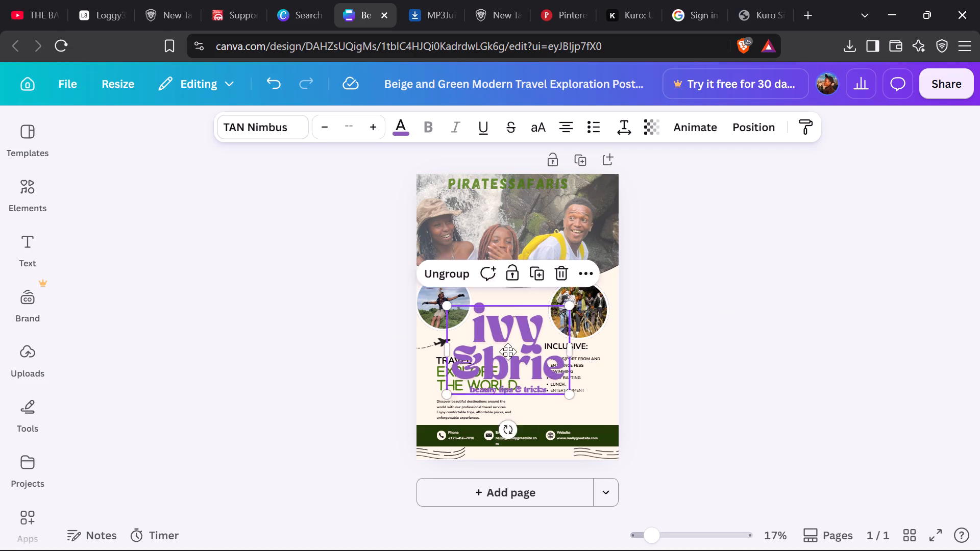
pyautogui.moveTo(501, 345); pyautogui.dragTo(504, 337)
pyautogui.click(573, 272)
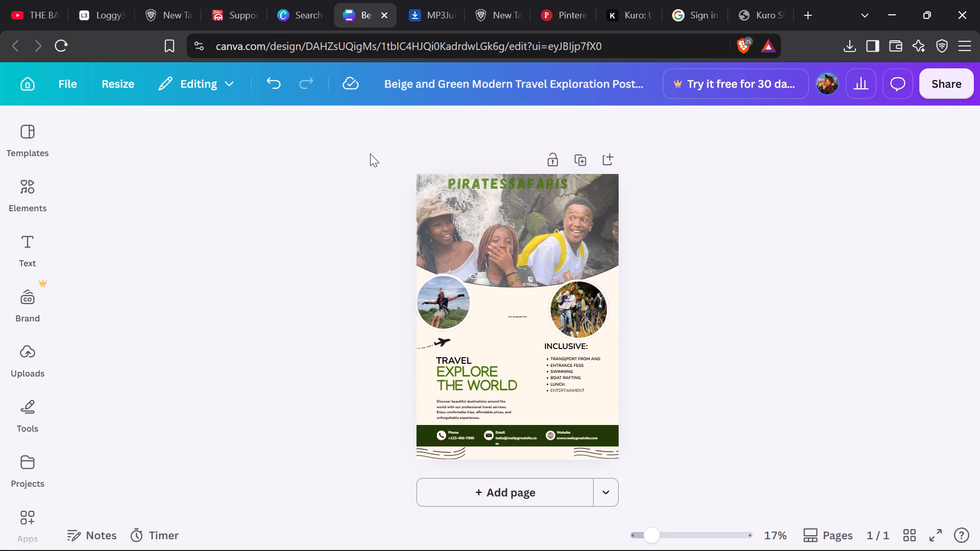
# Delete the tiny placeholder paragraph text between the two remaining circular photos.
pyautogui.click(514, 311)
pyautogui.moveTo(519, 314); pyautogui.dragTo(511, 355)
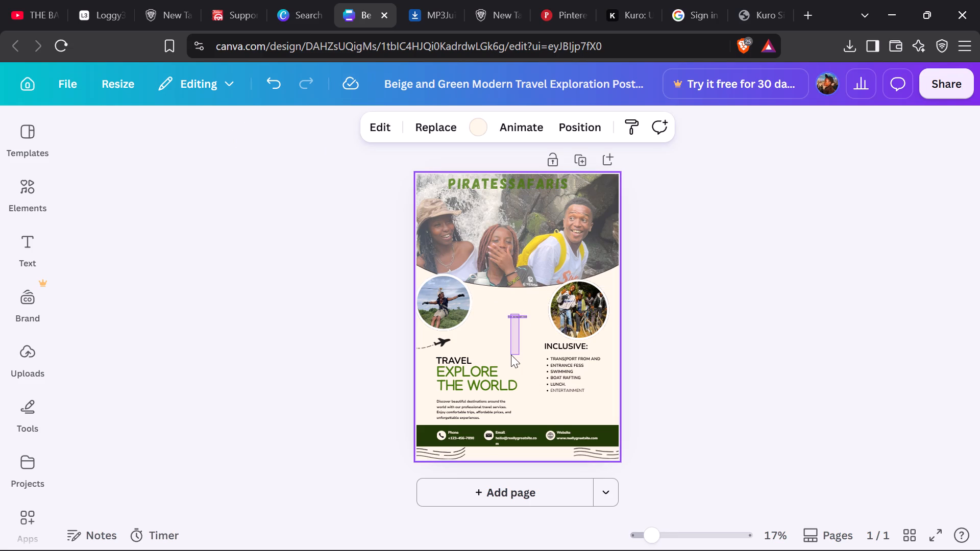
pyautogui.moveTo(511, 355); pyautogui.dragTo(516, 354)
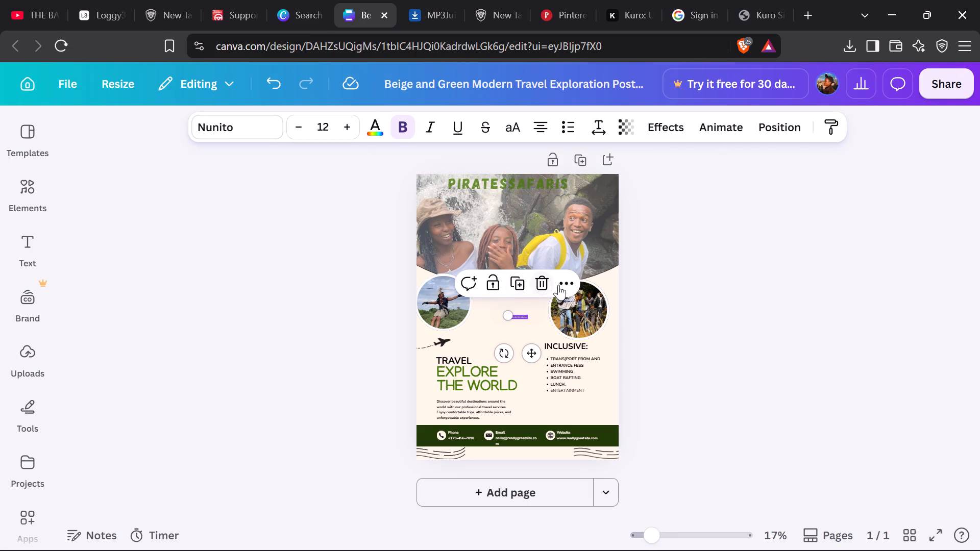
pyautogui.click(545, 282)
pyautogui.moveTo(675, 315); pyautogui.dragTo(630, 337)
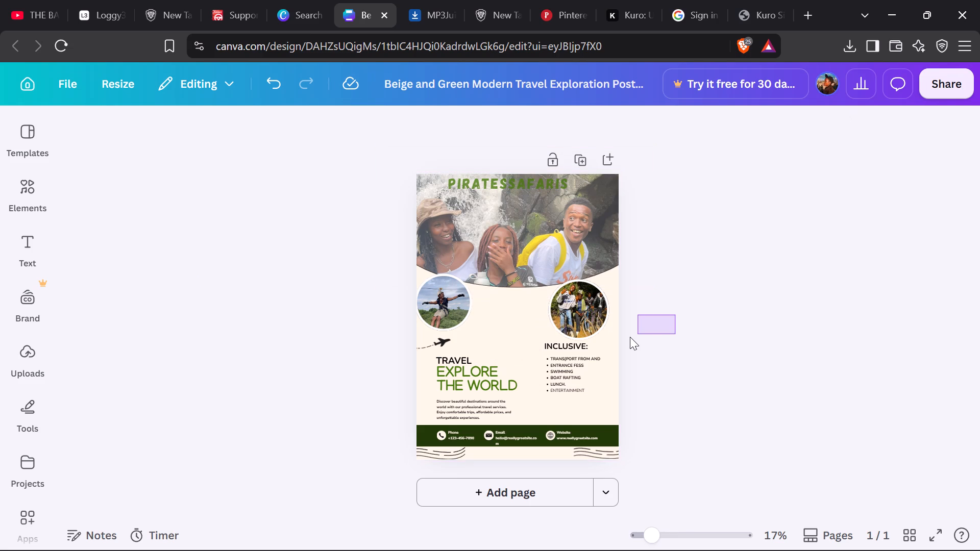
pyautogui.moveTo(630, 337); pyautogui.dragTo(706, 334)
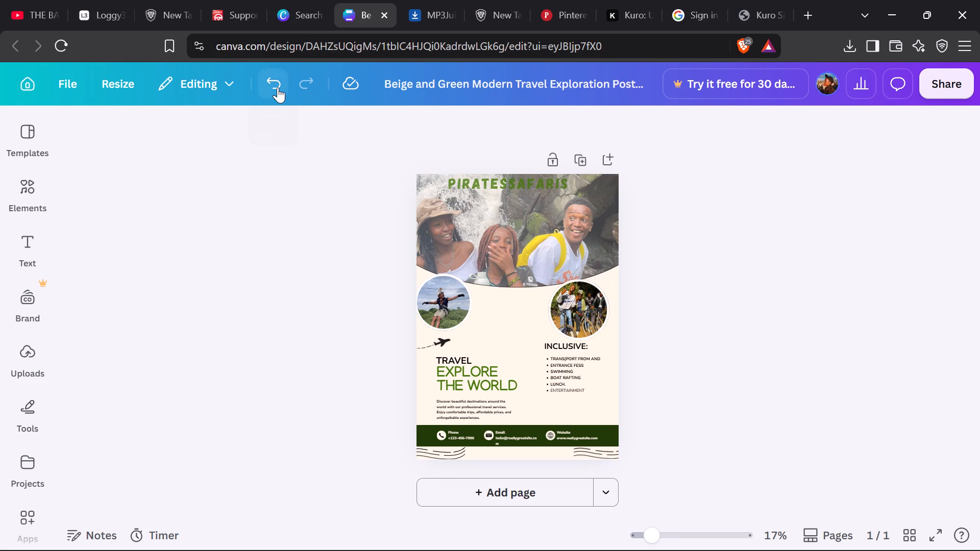
# Undo the recent deletions and moves, back to before the ivy & brie font combination was added.
pyautogui.click(278, 87)
pyautogui.click(278, 87)
pyautogui.click(278, 87)
pyautogui.tripleClick(278, 87)
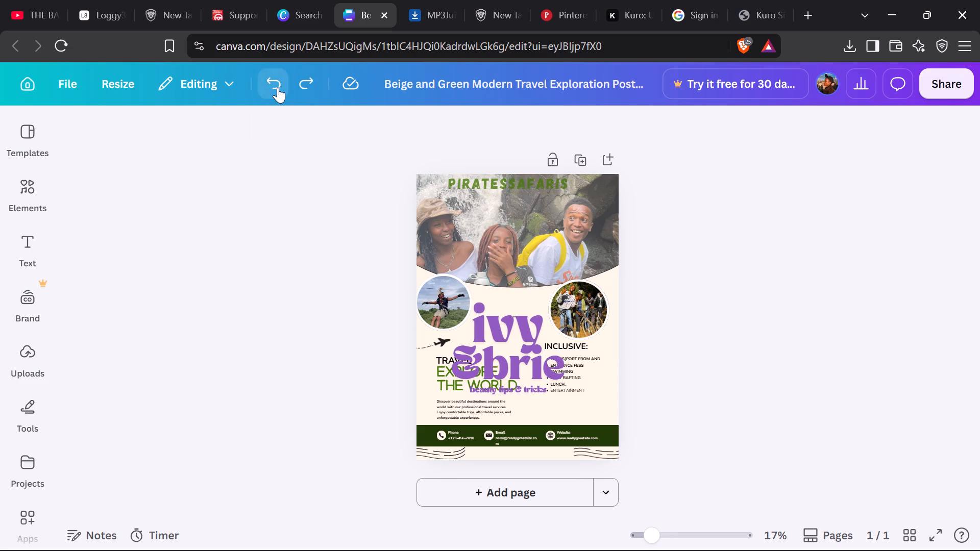
pyautogui.click(278, 87)
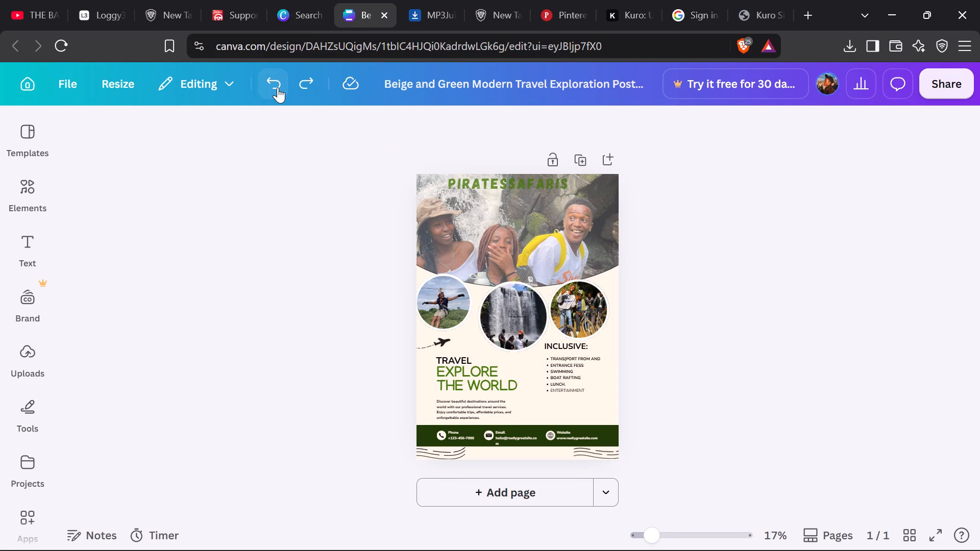
pyautogui.click(278, 87)
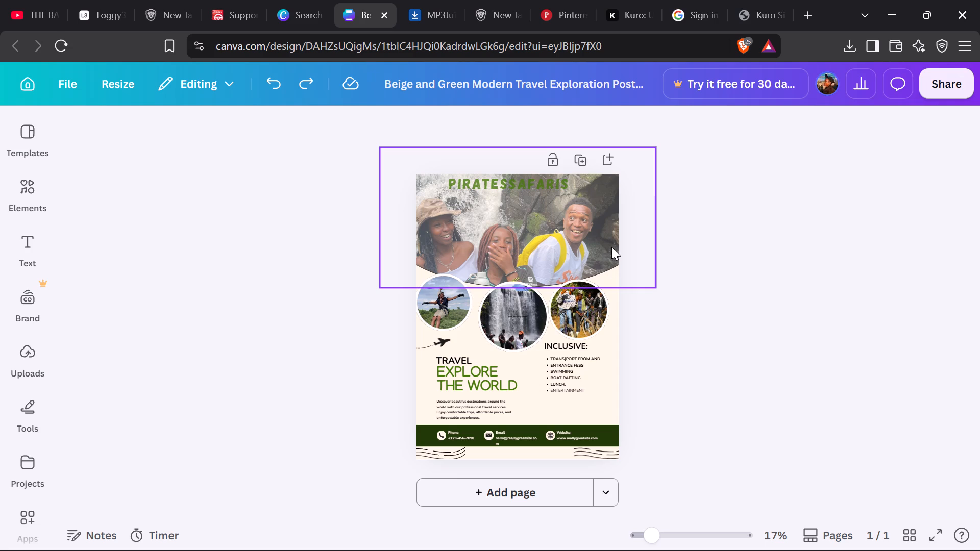
pyautogui.click(621, 317)
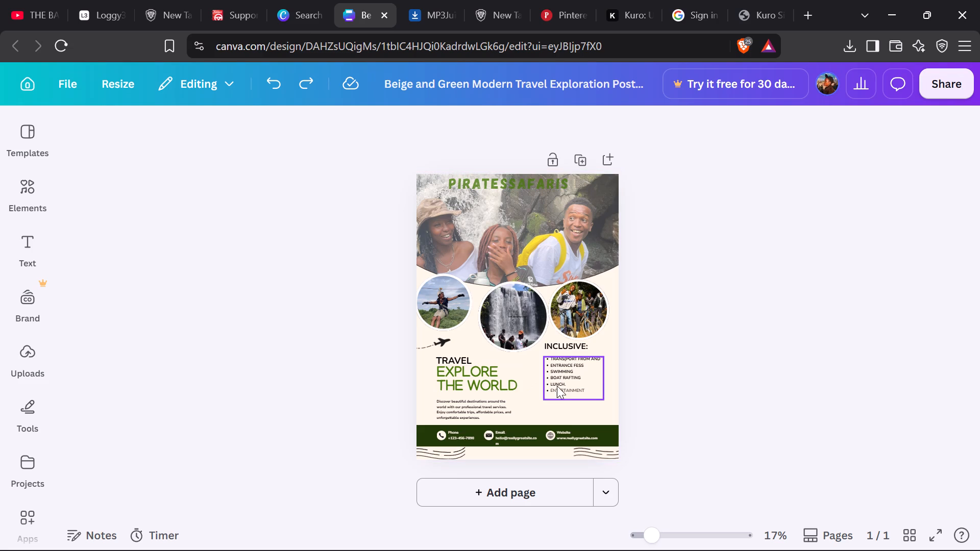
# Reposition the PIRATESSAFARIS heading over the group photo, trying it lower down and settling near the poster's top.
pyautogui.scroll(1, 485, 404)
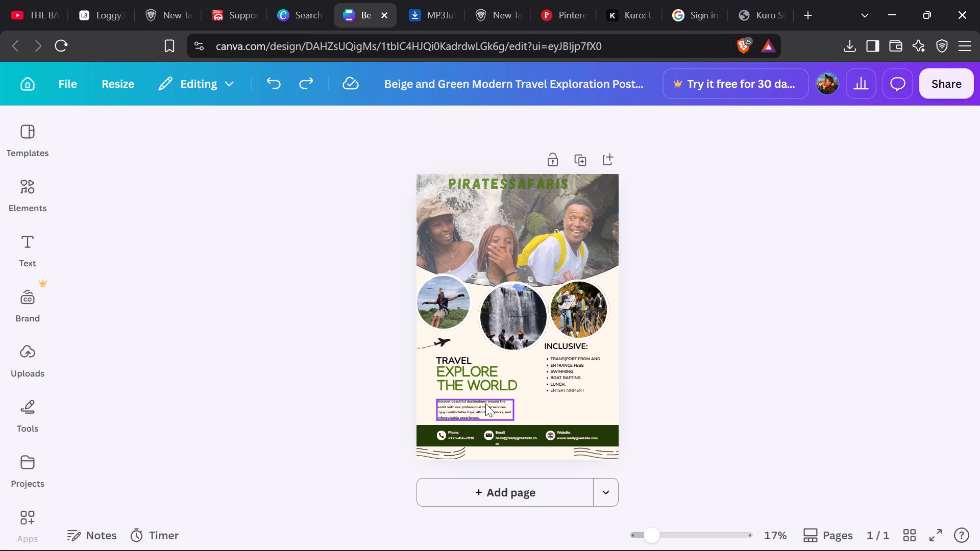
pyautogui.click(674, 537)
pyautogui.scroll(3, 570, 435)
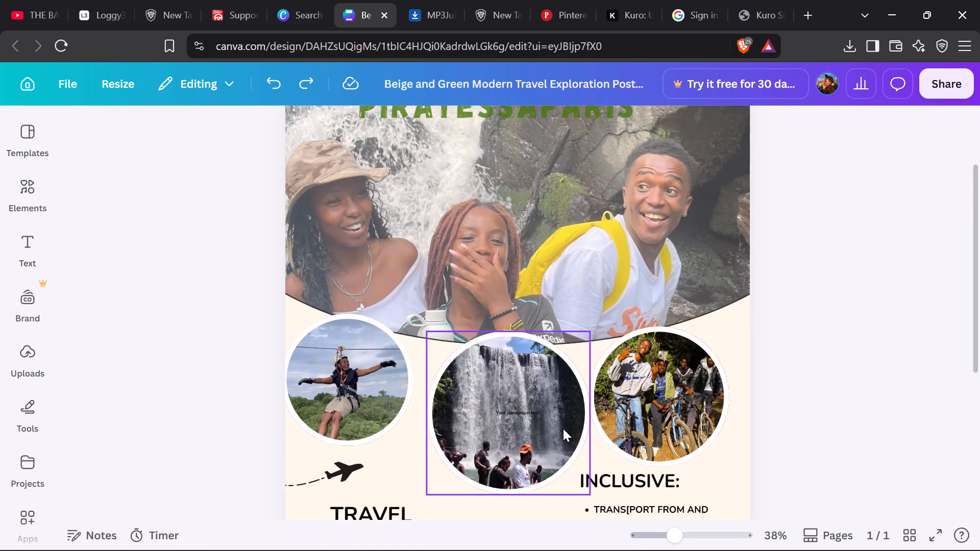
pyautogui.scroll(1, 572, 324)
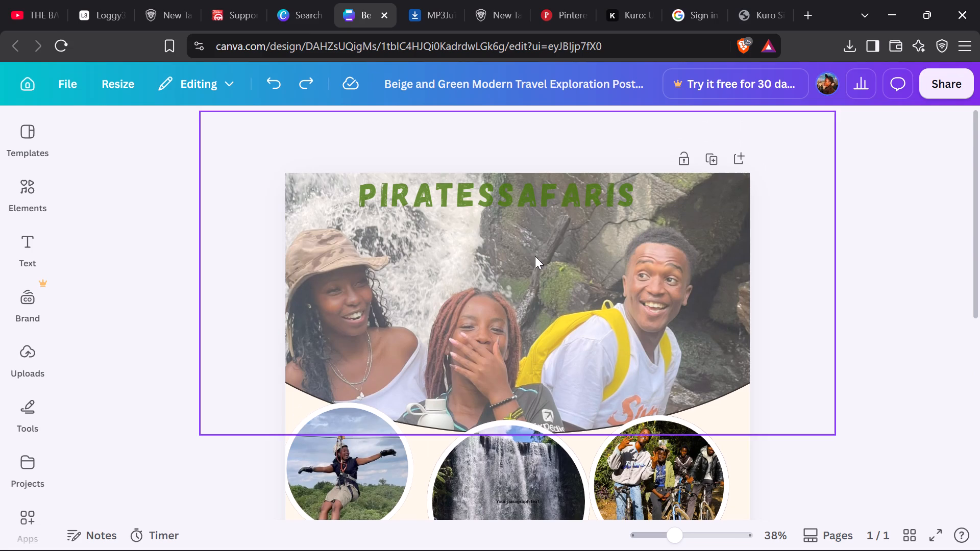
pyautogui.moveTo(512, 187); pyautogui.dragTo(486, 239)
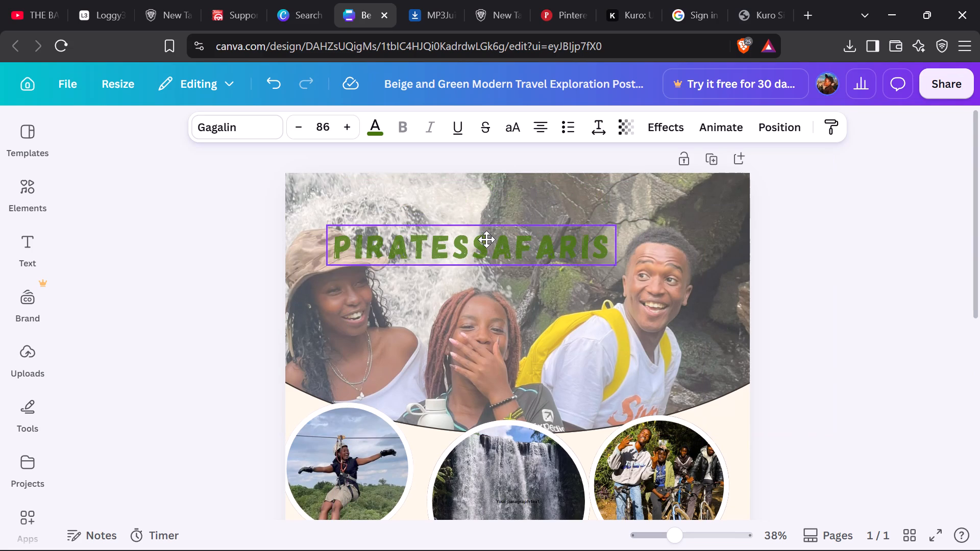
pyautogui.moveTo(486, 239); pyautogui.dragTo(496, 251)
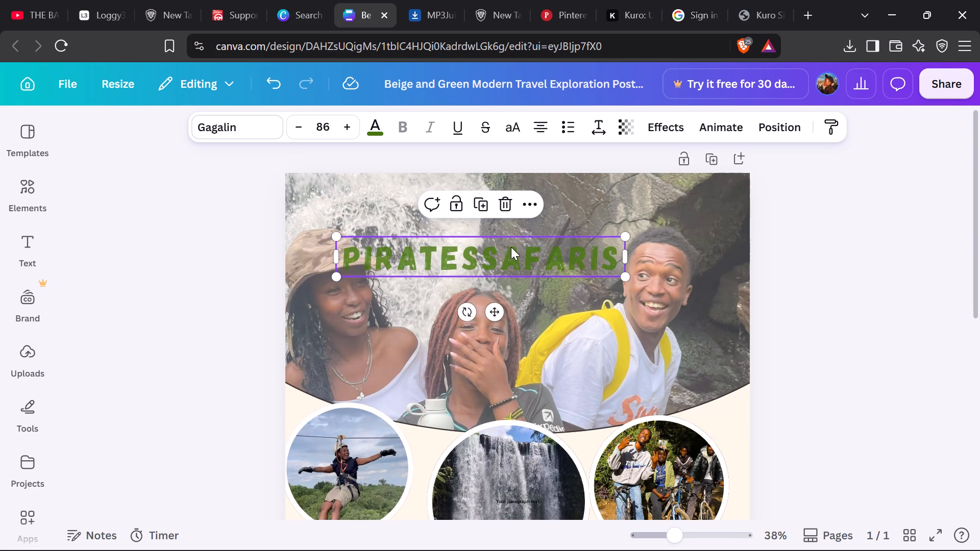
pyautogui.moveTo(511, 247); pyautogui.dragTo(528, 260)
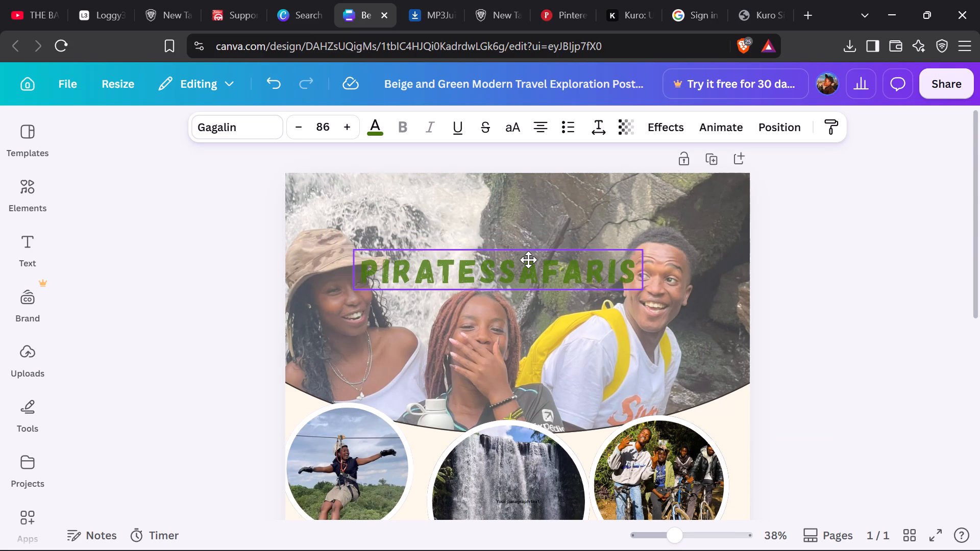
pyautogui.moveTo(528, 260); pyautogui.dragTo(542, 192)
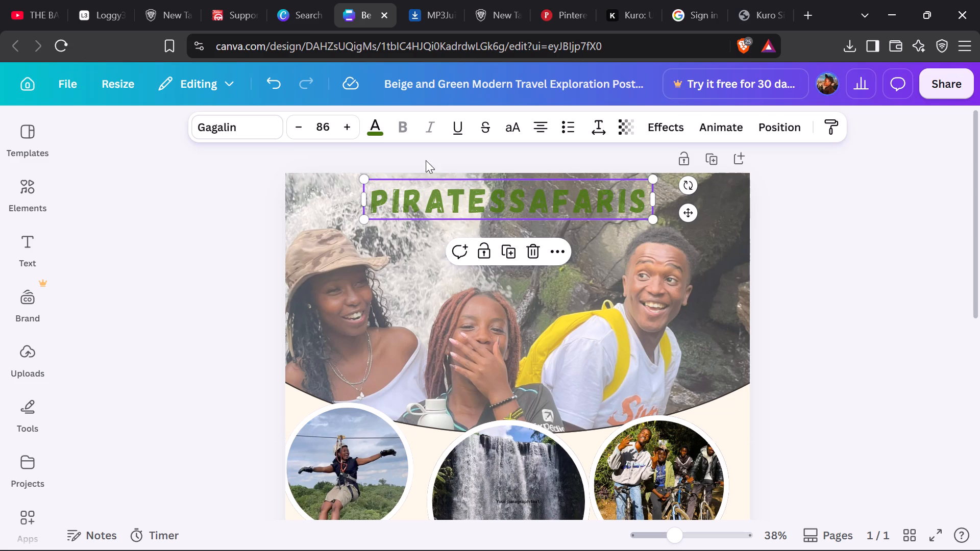
# Delete the PIRATESSAFARIS heading from the poster.
pyautogui.click(535, 256)
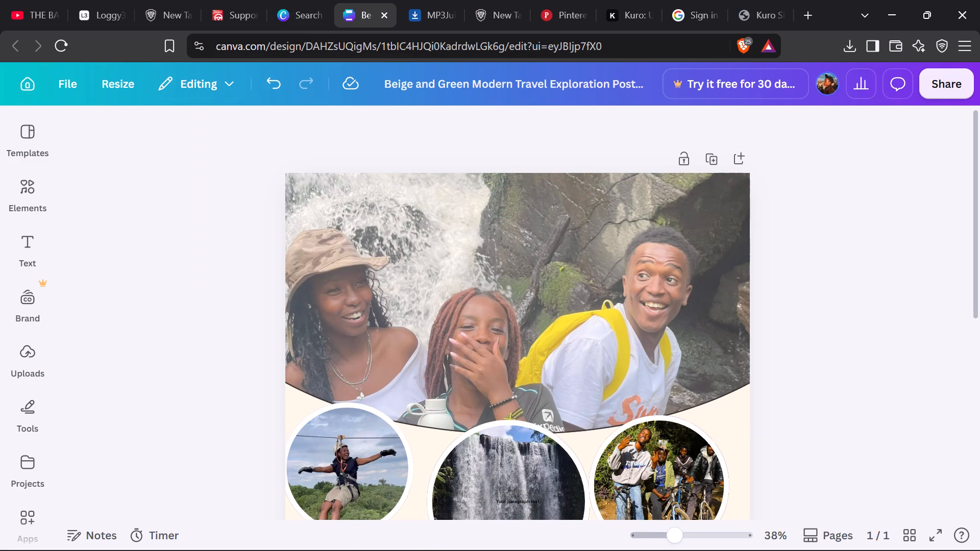
# Add the purple "ivy & brie" font combination to the poster, placing it over the group photo at the top.
pyautogui.click(34, 255)
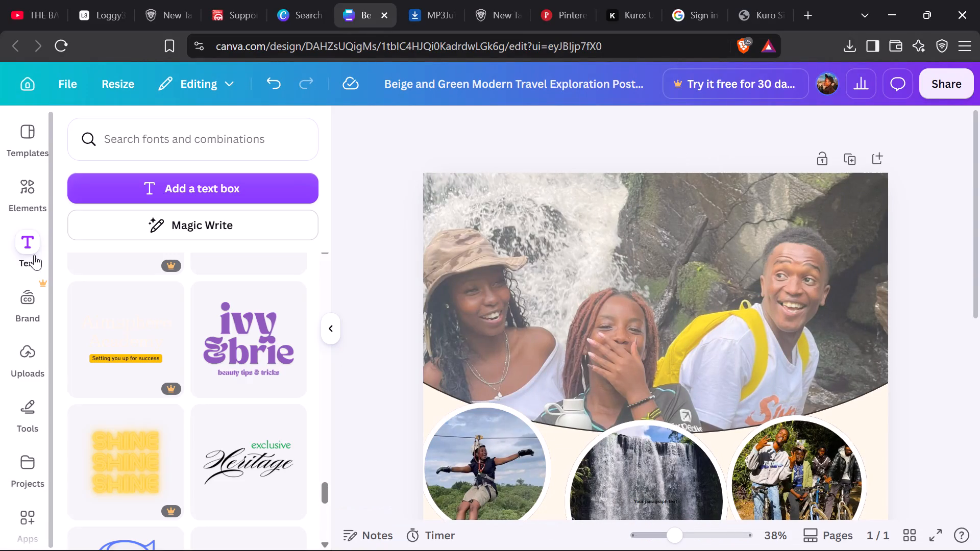
pyautogui.scroll(-3, 165, 353)
pyautogui.scroll(1, 165, 353)
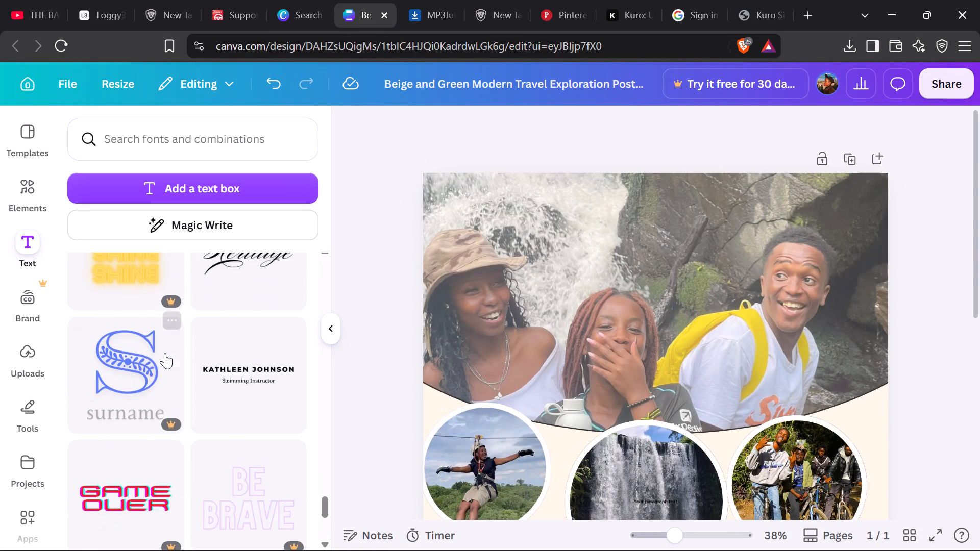
pyautogui.scroll(1, 165, 353)
pyautogui.moveTo(250, 284); pyautogui.dragTo(433, 298)
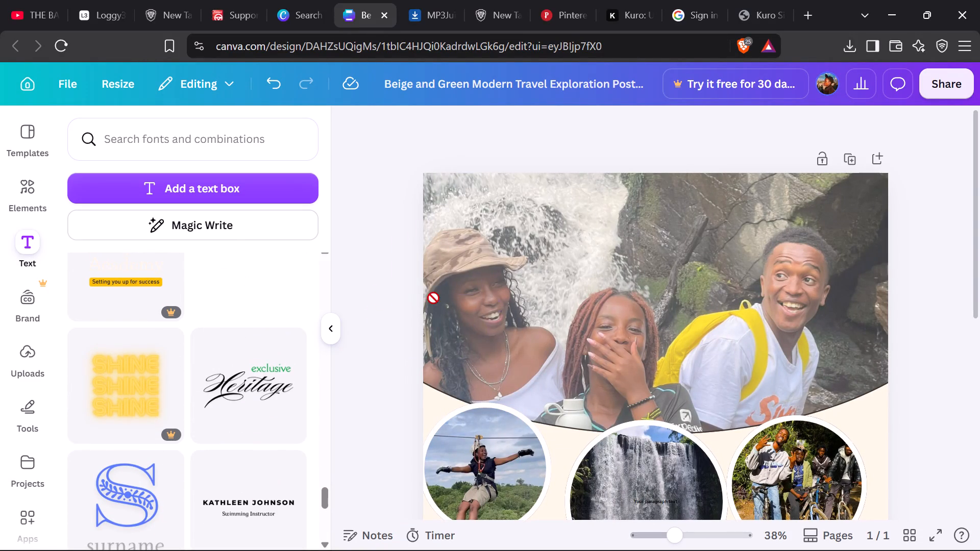
pyautogui.moveTo(433, 298); pyautogui.dragTo(508, 213)
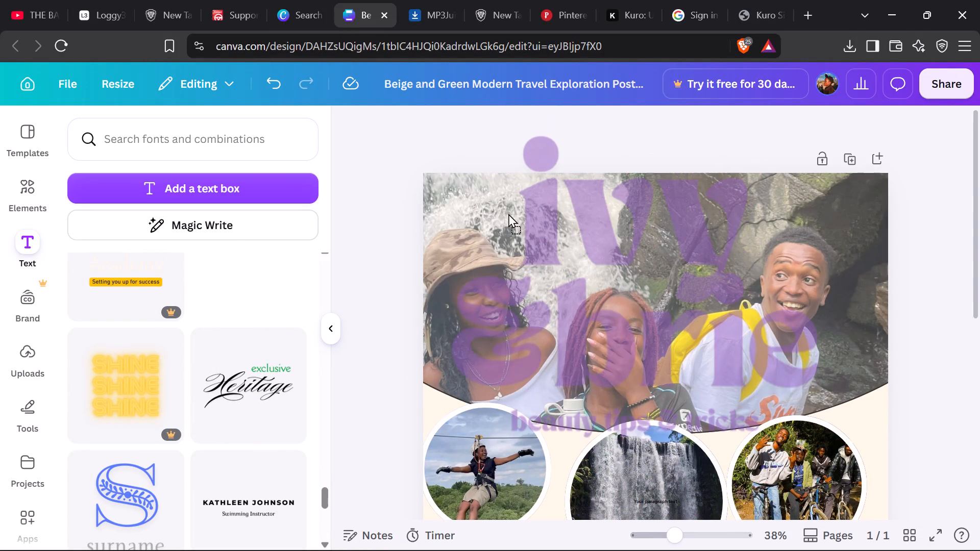
pyautogui.moveTo(508, 213); pyautogui.dragTo(508, 210)
pyautogui.rightClick(508, 210)
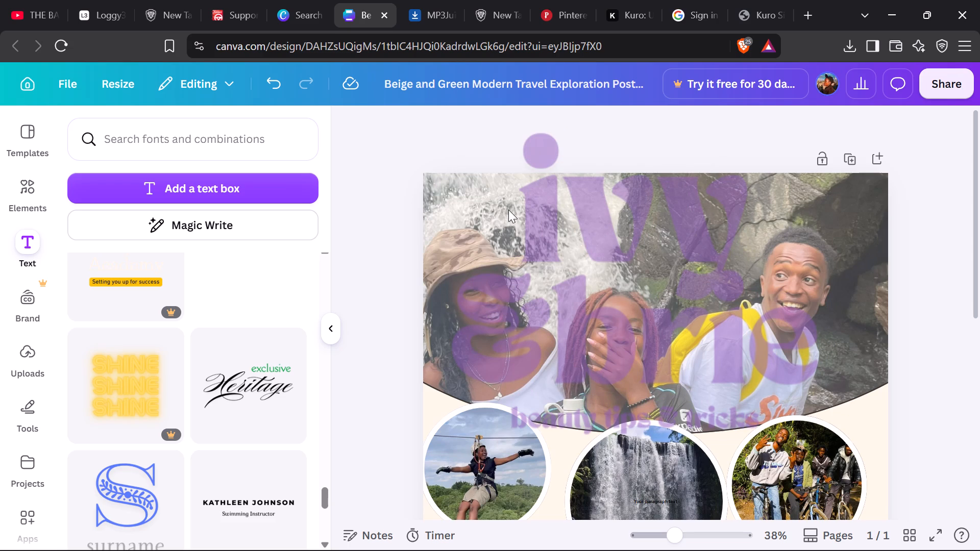
pyautogui.click(758, 375)
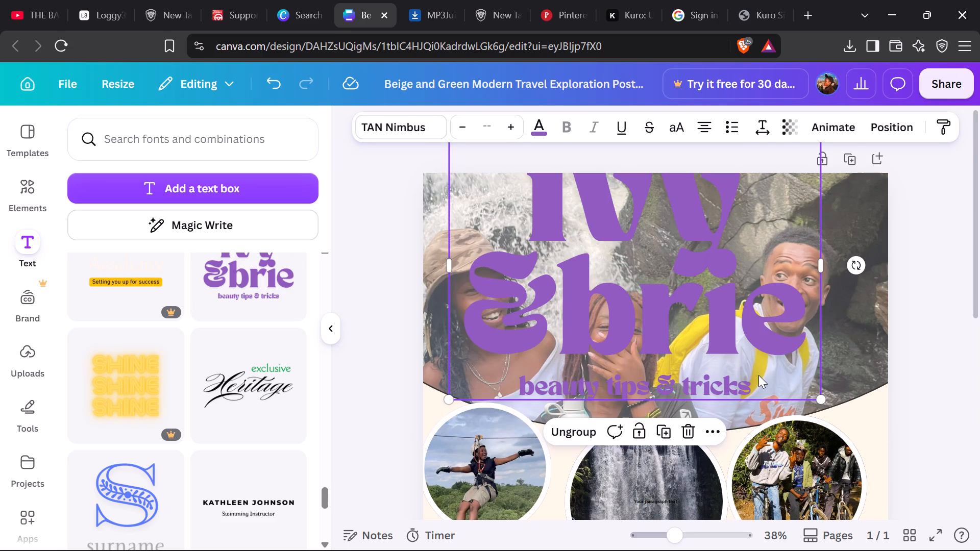
# Replace the "beauty tips & tricks" tagline in the purple font combination with "PIRATES OF THE SAVANNA".
pyautogui.click(758, 375)
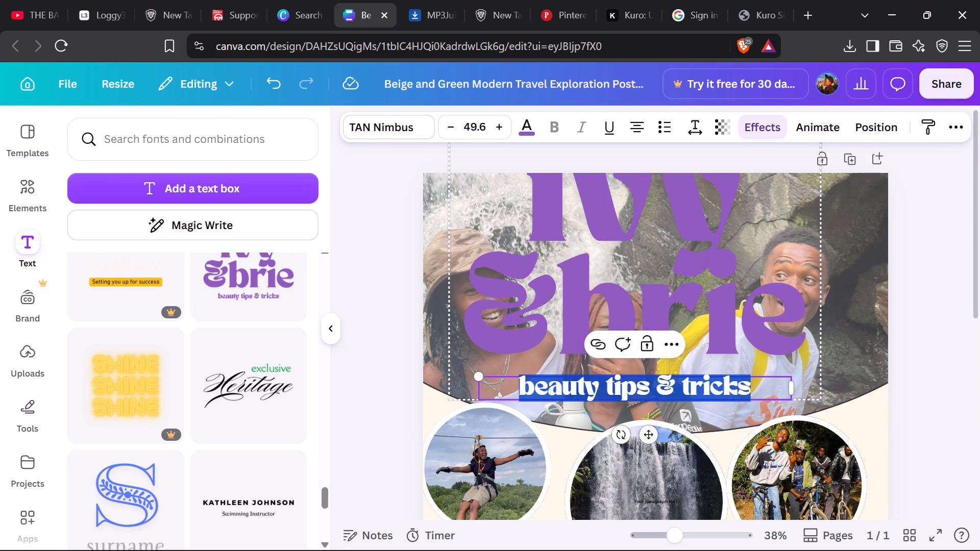
pyautogui.press('BackSpace')
pyautogui.press('BackSpace')
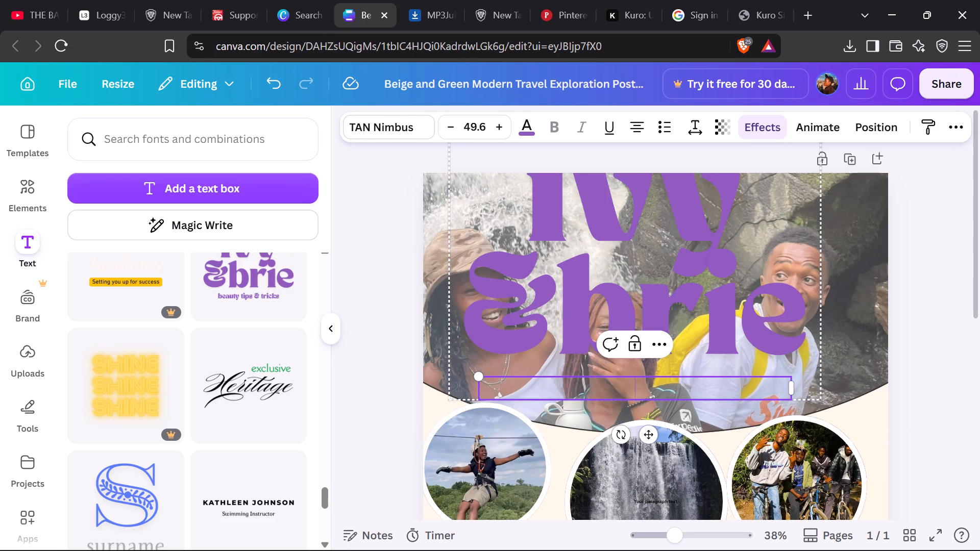
pyautogui.write('PI')
pyautogui.write('RATES')
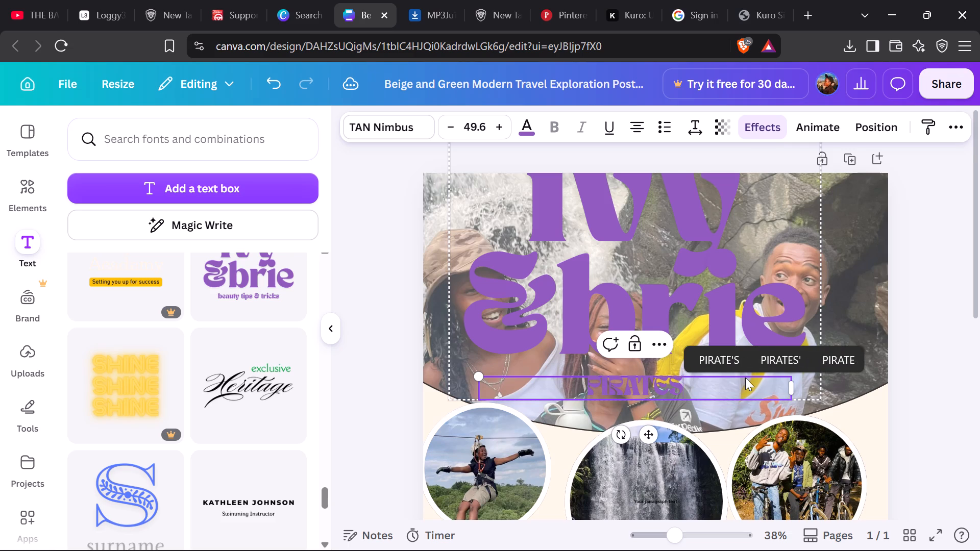
pyautogui.press('space')
pyautogui.press('BackSpace')
pyautogui.press('o')
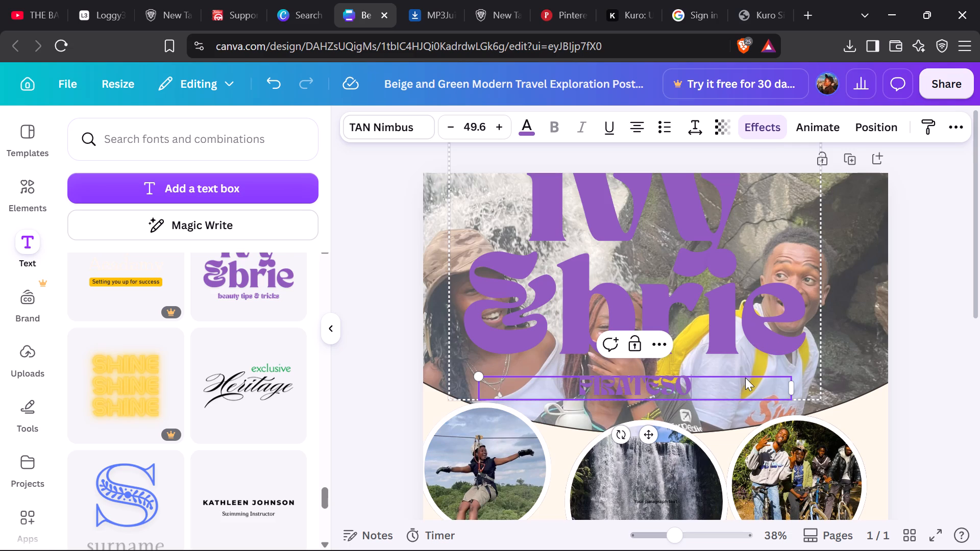
pyautogui.press('BackSpace')
pyautogui.press('space')
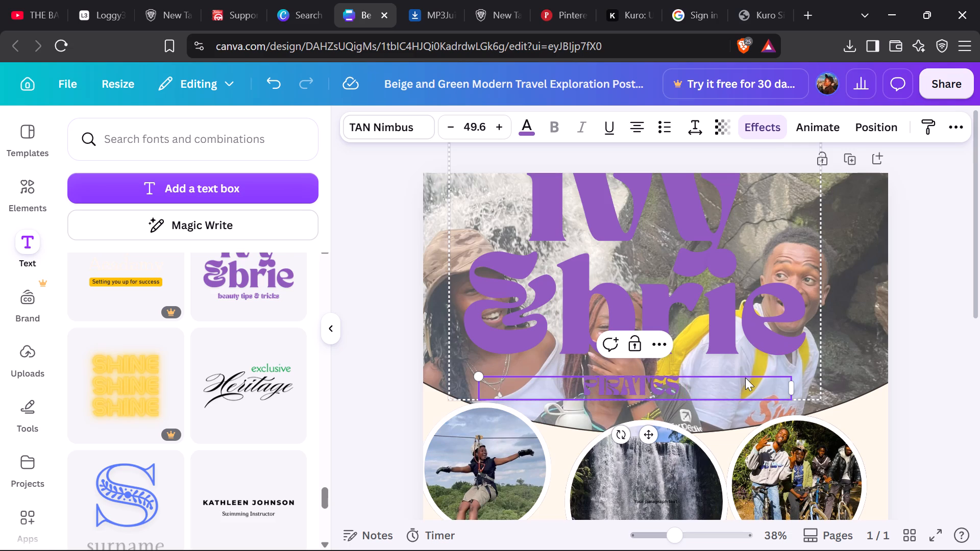
pyautogui.write('OF THE')
pyautogui.press('space')
pyautogui.write('SA')
pyautogui.write('VANNA')
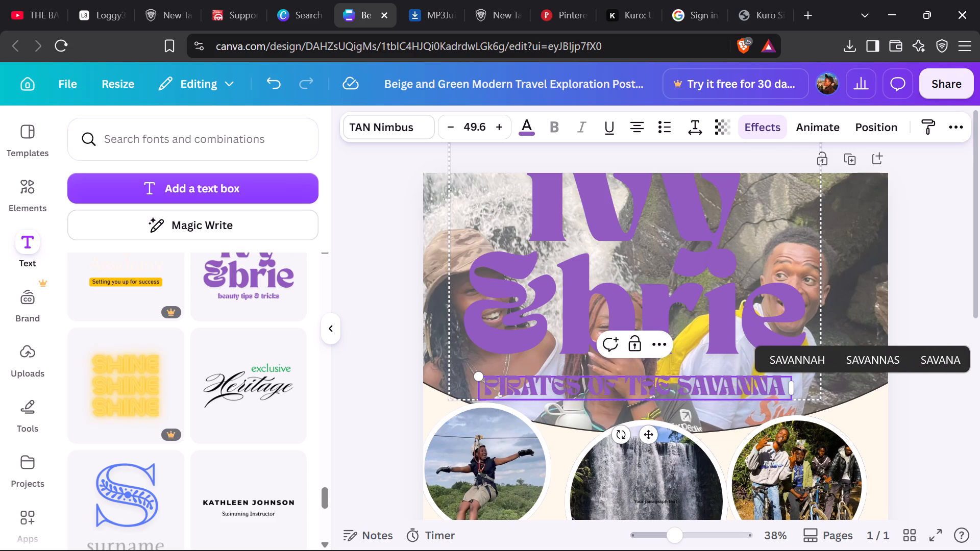
# Delete the large "&brie" line from the purple font combination.
pyautogui.click(659, 312)
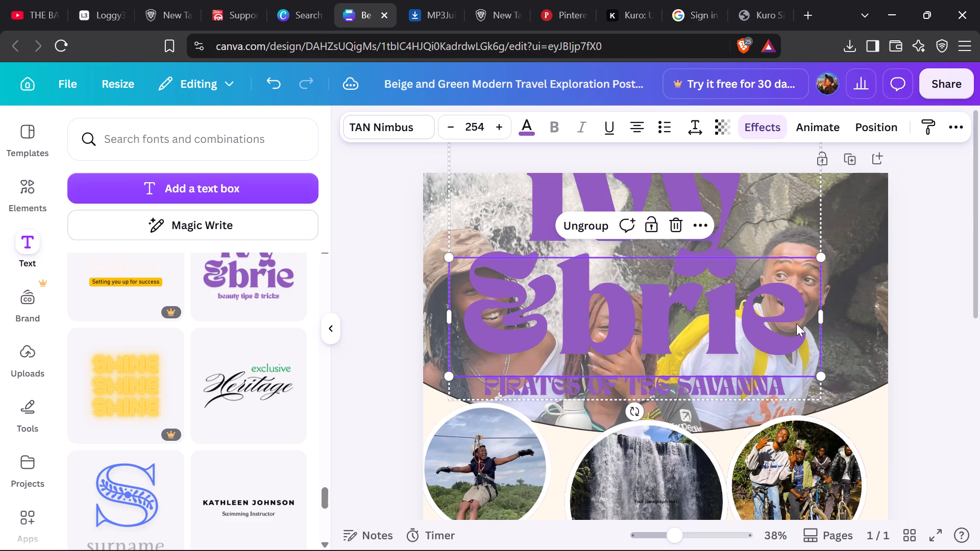
pyautogui.press('BackSpace')
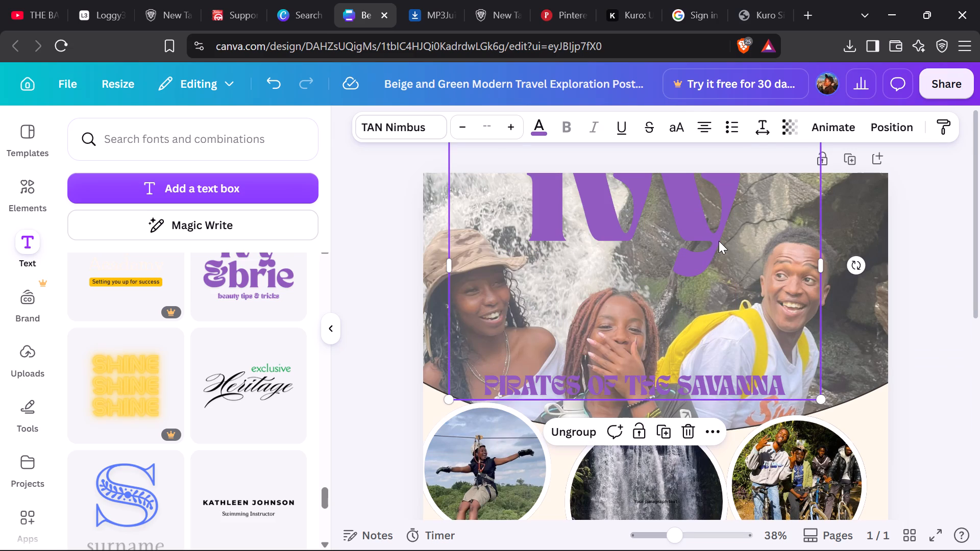
# Replace the large "ivy" text in the font combination with "PIRATESSAFARIS".
pyautogui.click(719, 241)
pyautogui.click(734, 209)
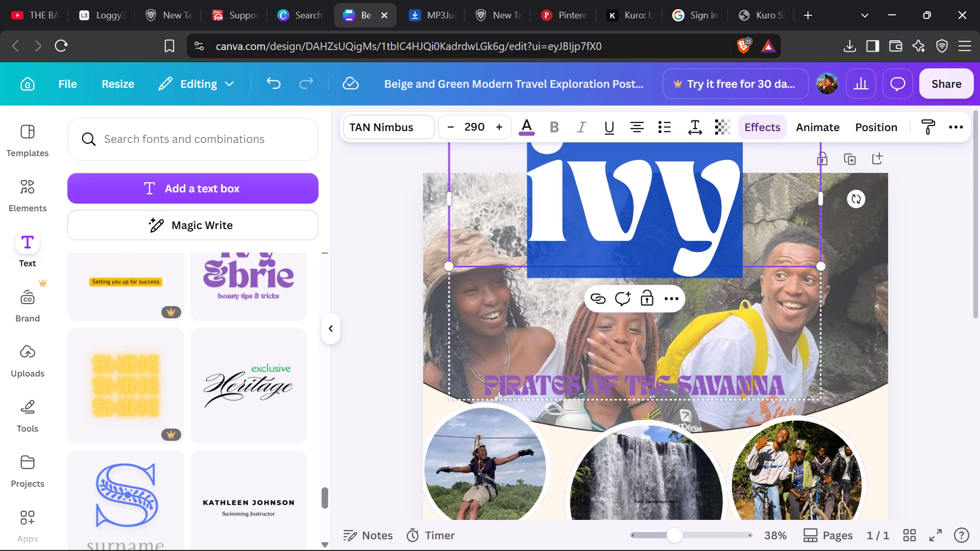
pyautogui.click(499, 232)
pyautogui.click(650, 233)
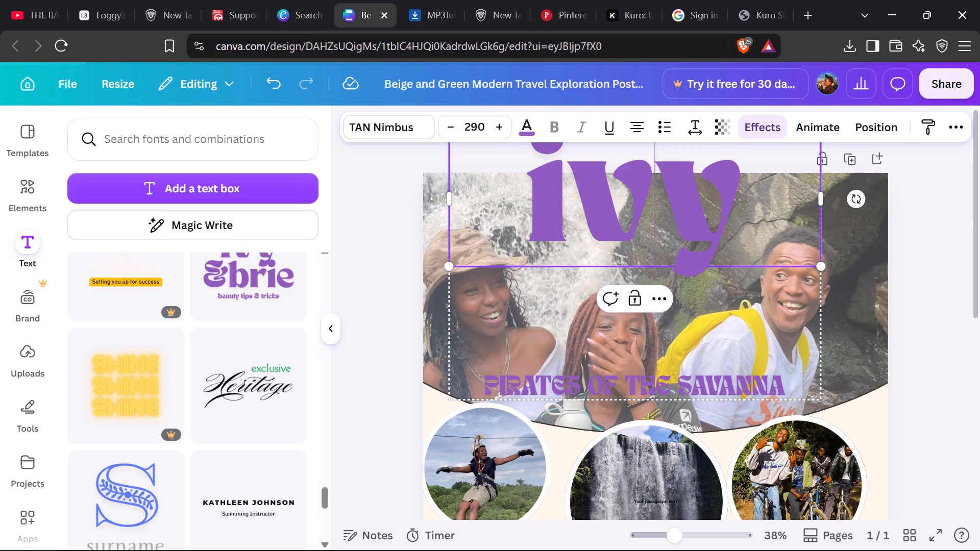
pyautogui.click(756, 227)
pyautogui.press('BackSpace')
pyautogui.press('BackSpace')
pyautogui.press('BackSpace')
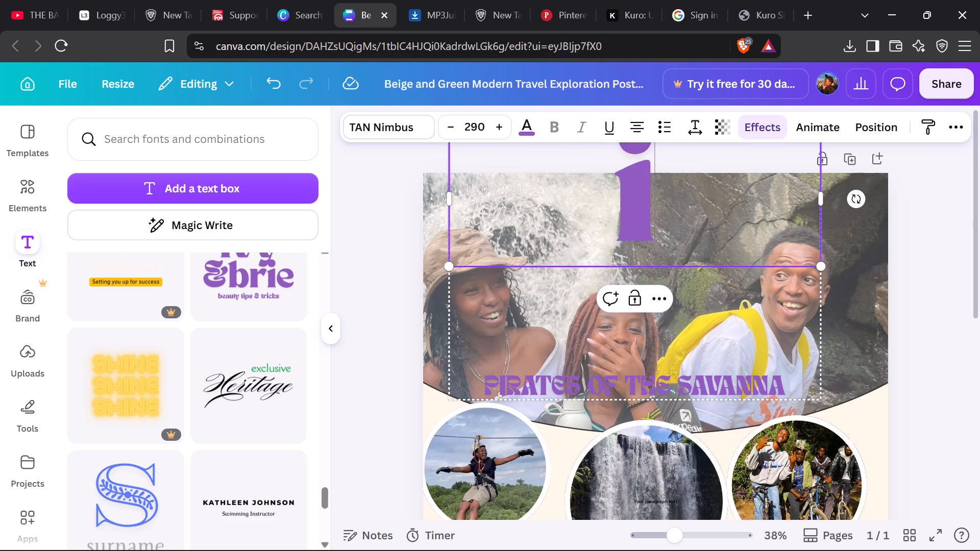
pyautogui.write('PI')
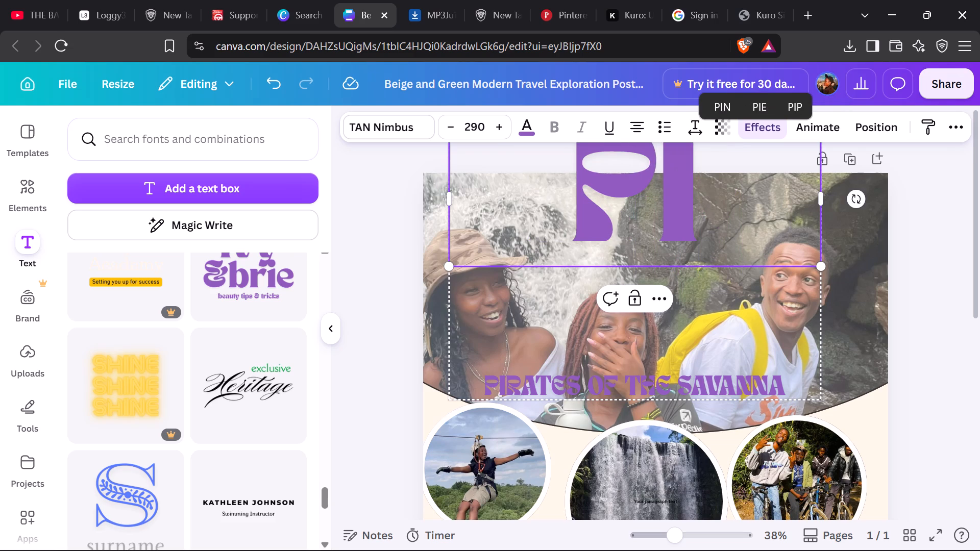
pyautogui.write('RATES')
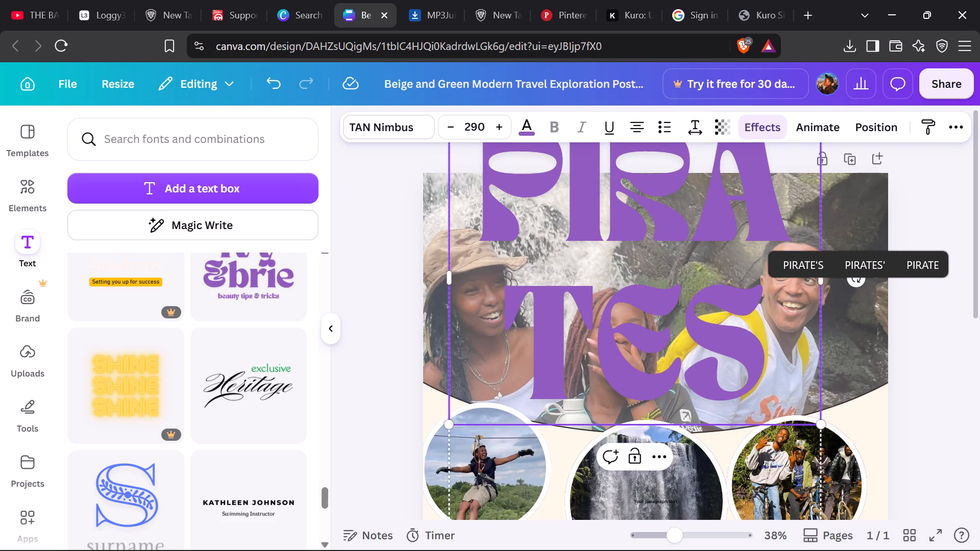
pyautogui.write('SA')
pyautogui.write('FAR')
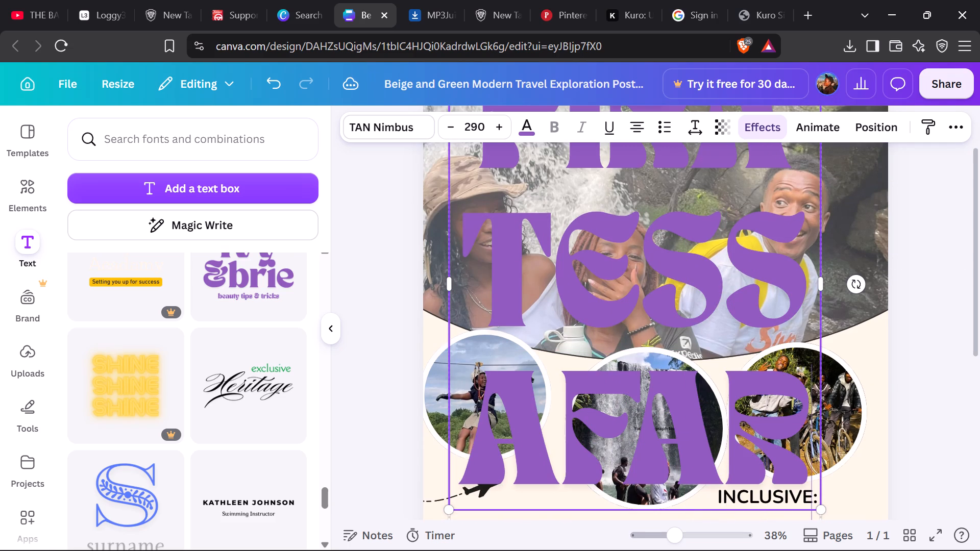
pyautogui.write('IS')
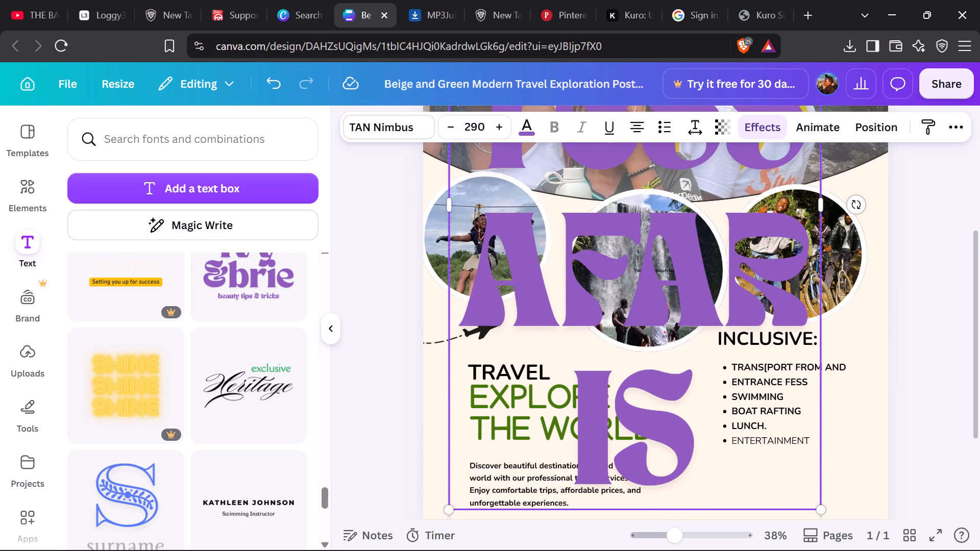
# Reduce the PIRATESSAFARIS heading's font size to 95.9 so that it fits on a single line.
pyautogui.click(450, 124)
pyautogui.tripleClick(450, 124)
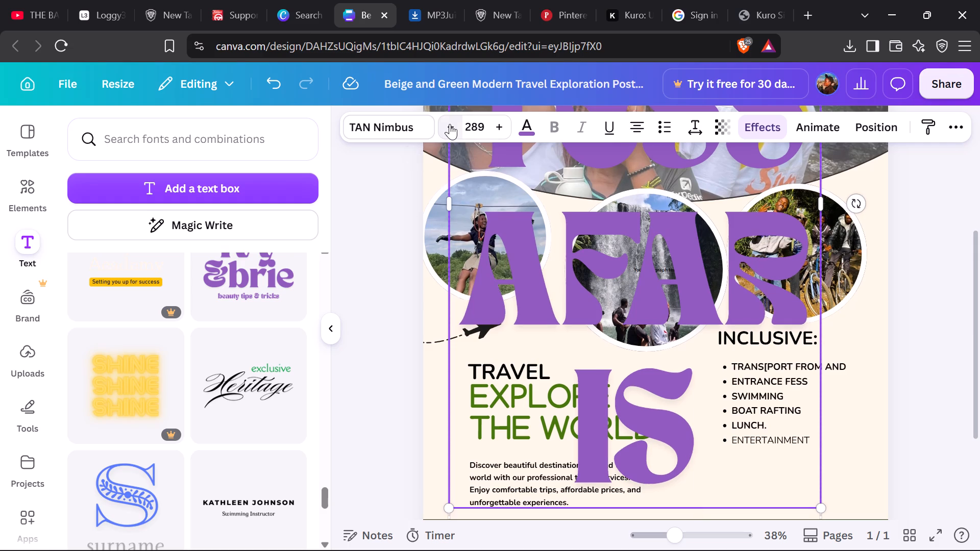
pyautogui.rightClick(450, 124)
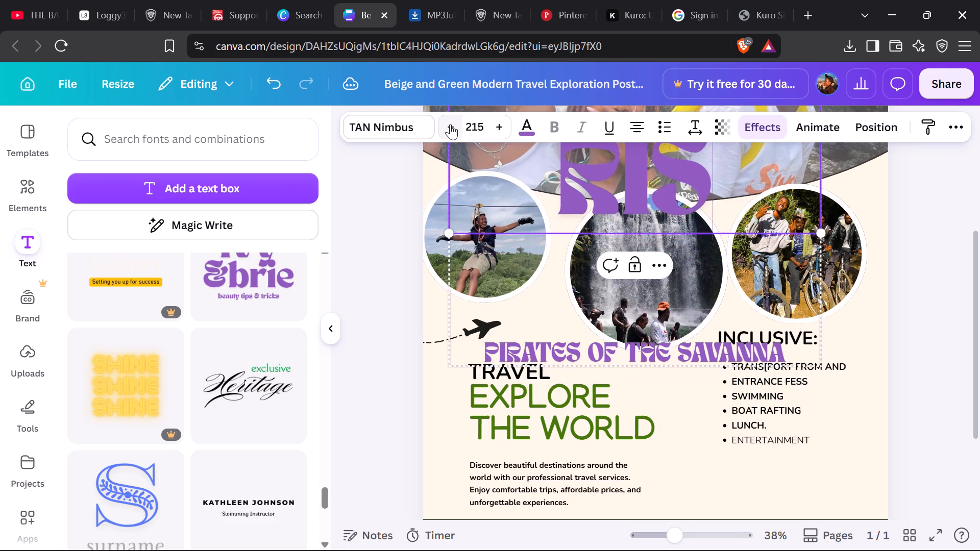
pyautogui.scroll(2, 461, 282)
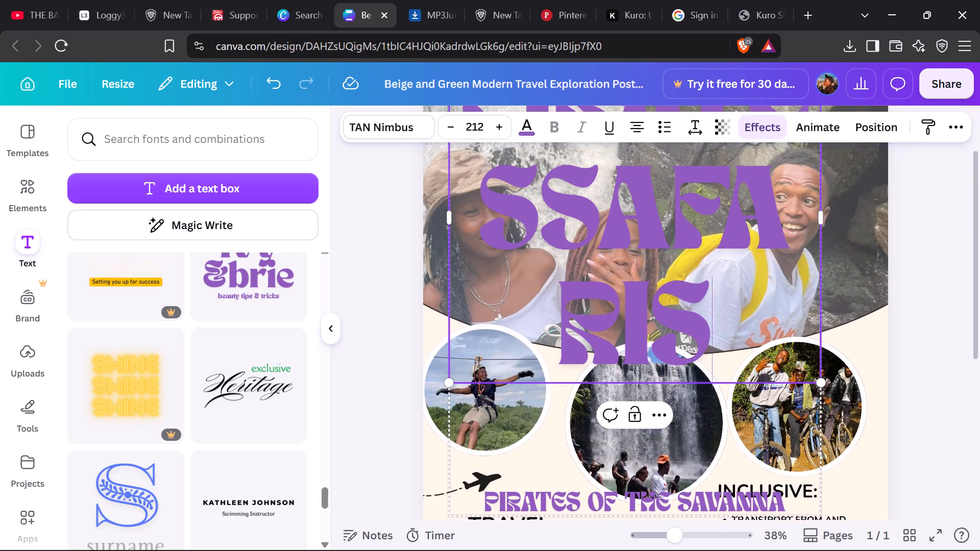
pyautogui.scroll(4, 463, 275)
pyautogui.moveTo(454, 122); pyautogui.dragTo(456, 122)
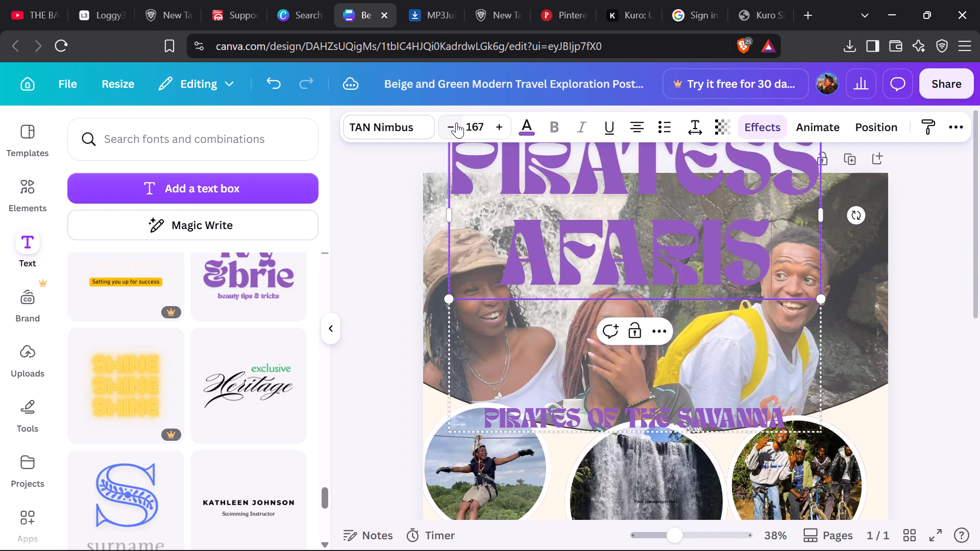
pyautogui.moveTo(456, 122); pyautogui.dragTo(465, 134)
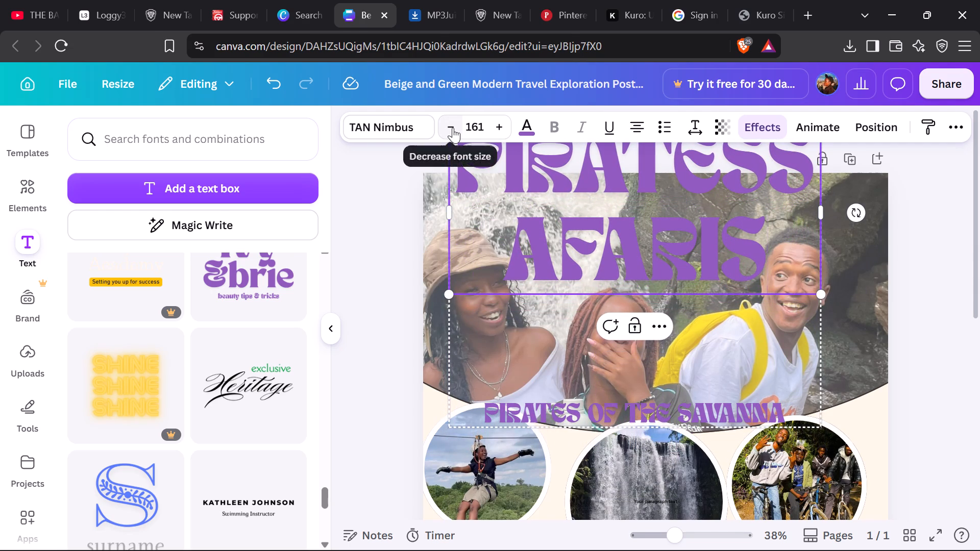
pyautogui.click(453, 128)
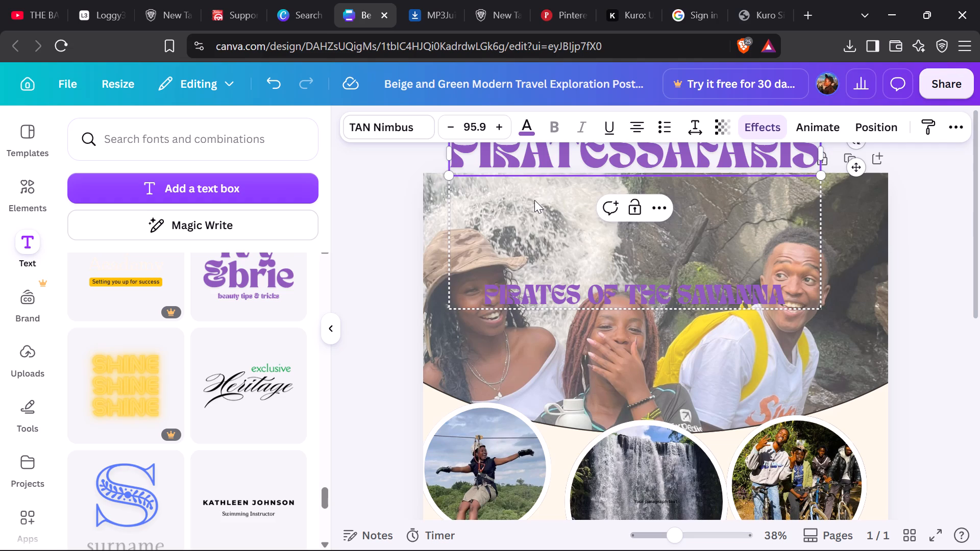
# Move the heading and tagline group down onto the group photo, with the tagline just above the photo's curved lower edge.
pyautogui.moveTo(534, 200); pyautogui.dragTo(542, 237)
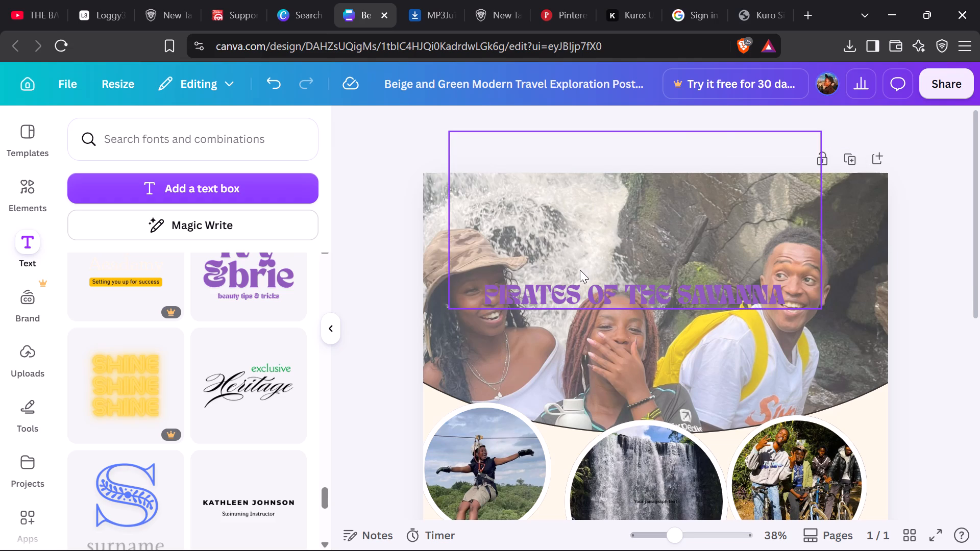
pyautogui.moveTo(580, 267); pyautogui.dragTo(586, 322)
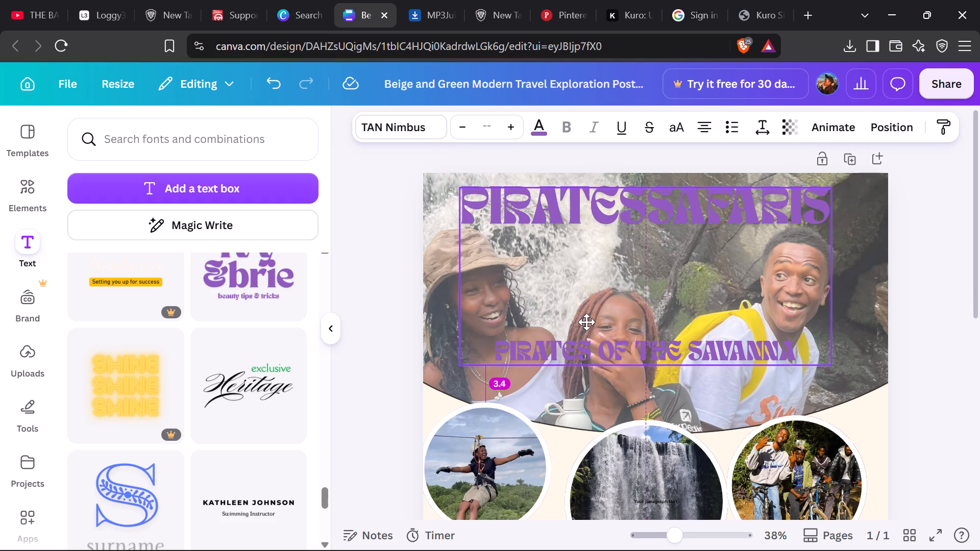
pyautogui.moveTo(586, 322); pyautogui.dragTo(586, 337)
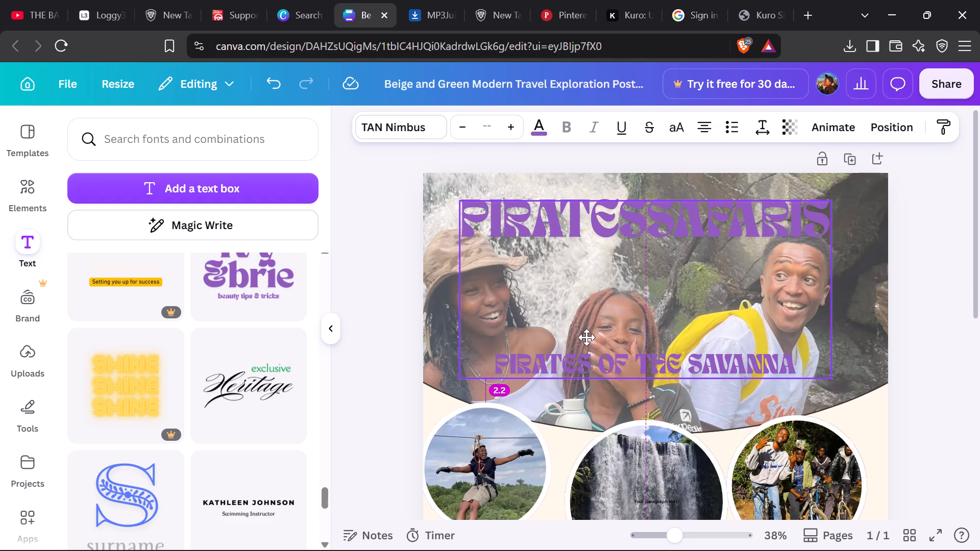
pyautogui.moveTo(586, 337); pyautogui.dragTo(597, 367)
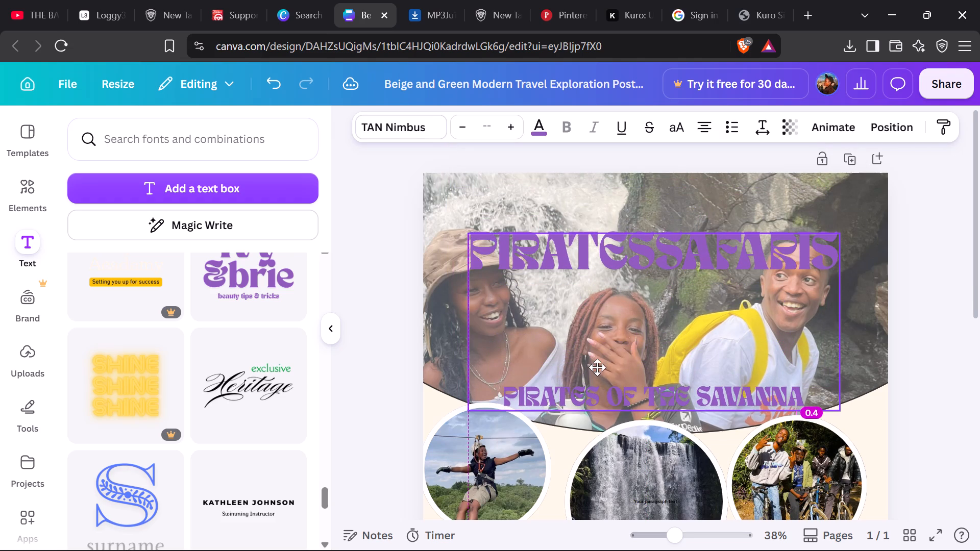
pyautogui.moveTo(597, 367); pyautogui.dragTo(591, 358)
# Enlarge the PIRATESSAFARIS heading on both sides to a font size of about 103.
pyautogui.click(566, 244)
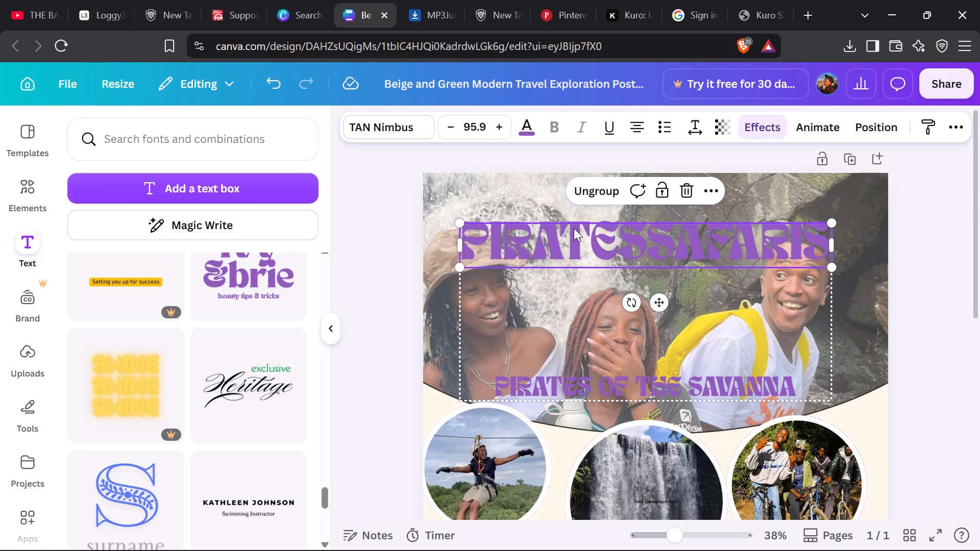
pyautogui.click(574, 228)
pyautogui.moveTo(460, 220); pyautogui.dragTo(446, 203)
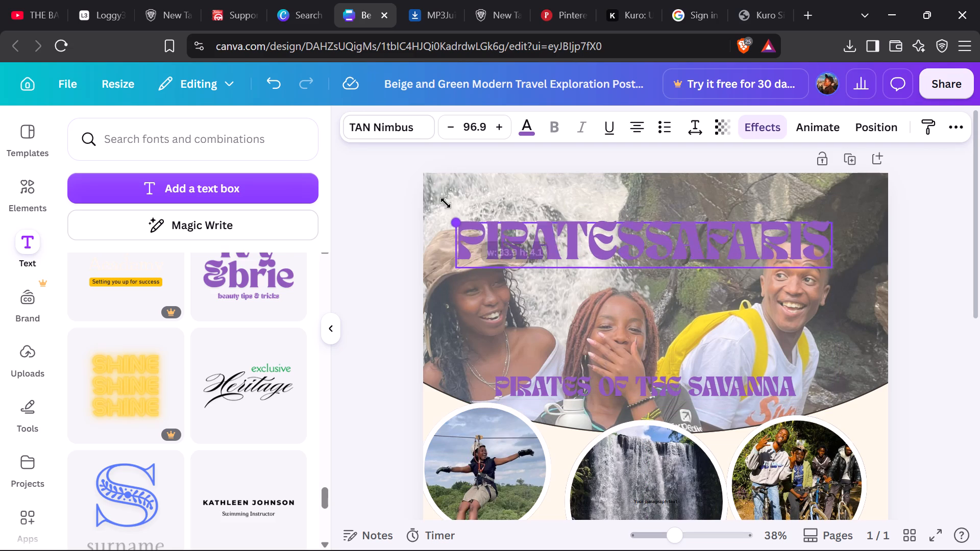
pyautogui.moveTo(446, 203); pyautogui.dragTo(458, 179)
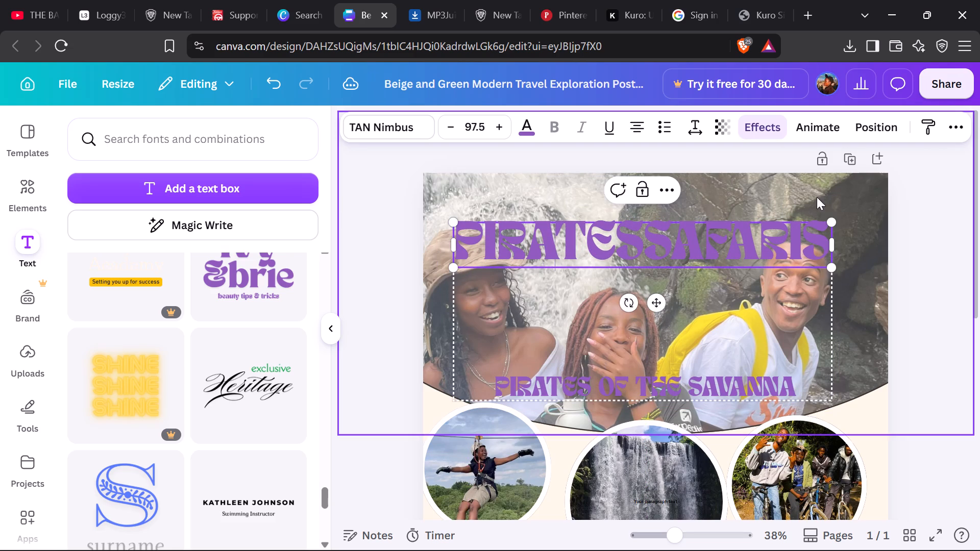
pyautogui.moveTo(829, 219); pyautogui.dragTo(851, 192)
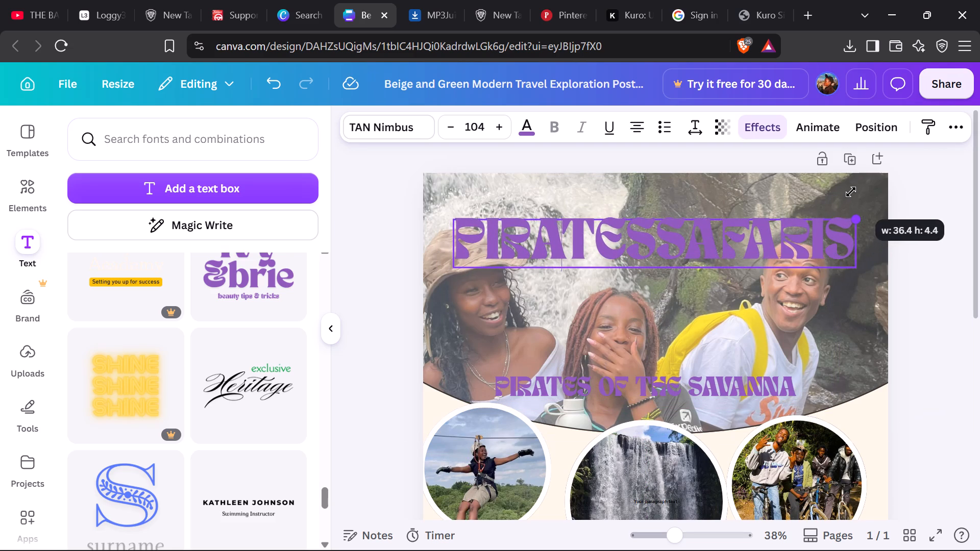
pyautogui.moveTo(851, 192); pyautogui.dragTo(849, 191)
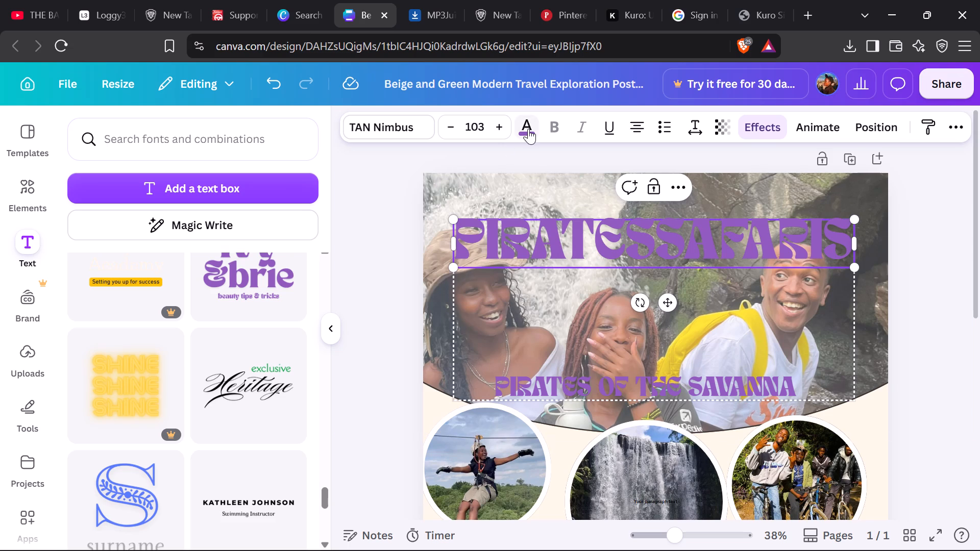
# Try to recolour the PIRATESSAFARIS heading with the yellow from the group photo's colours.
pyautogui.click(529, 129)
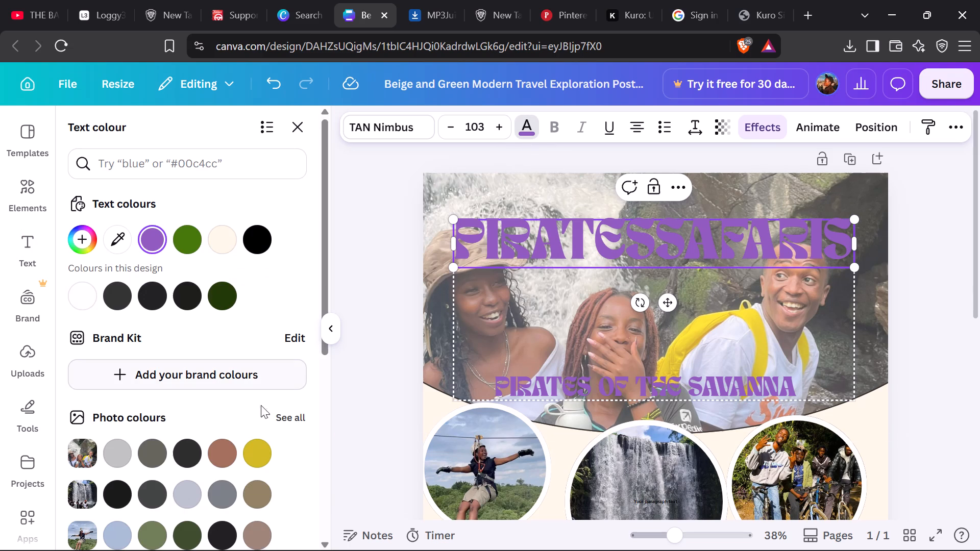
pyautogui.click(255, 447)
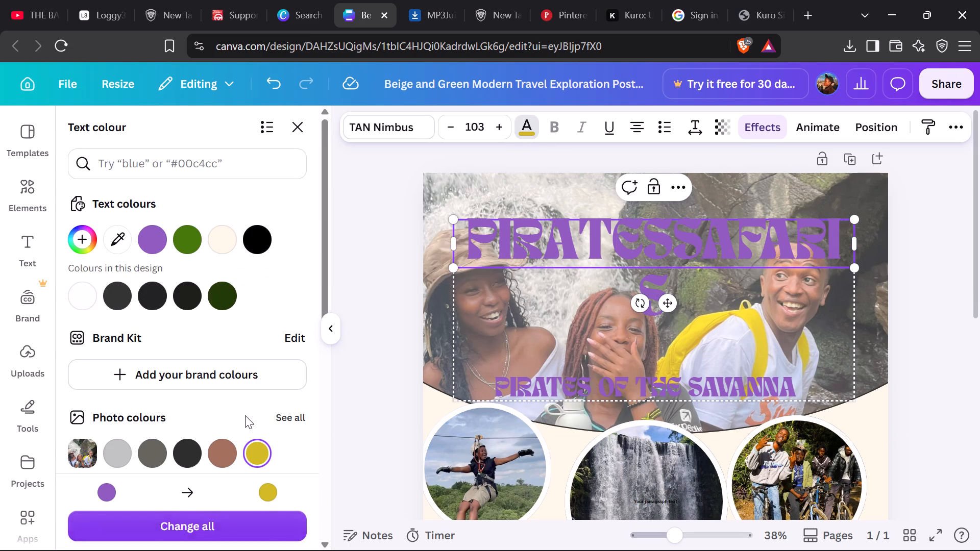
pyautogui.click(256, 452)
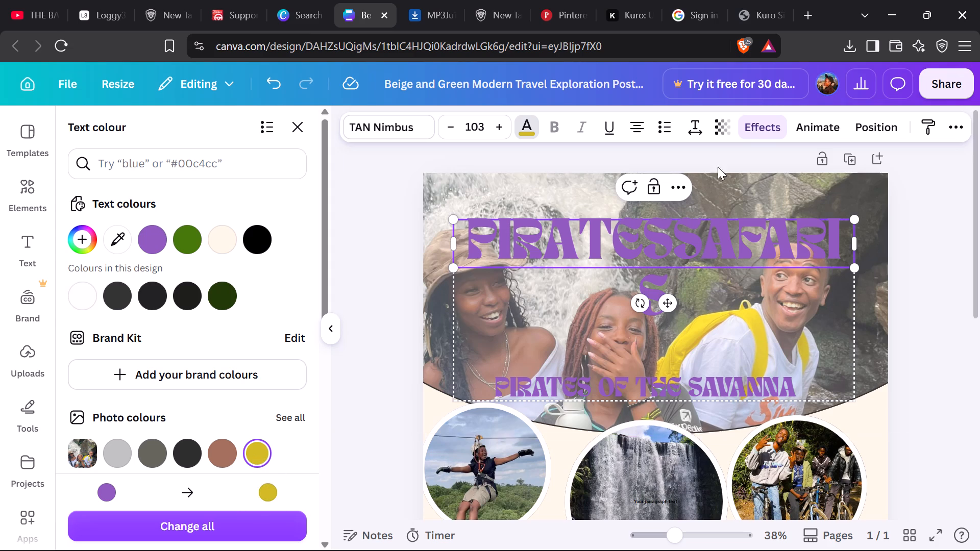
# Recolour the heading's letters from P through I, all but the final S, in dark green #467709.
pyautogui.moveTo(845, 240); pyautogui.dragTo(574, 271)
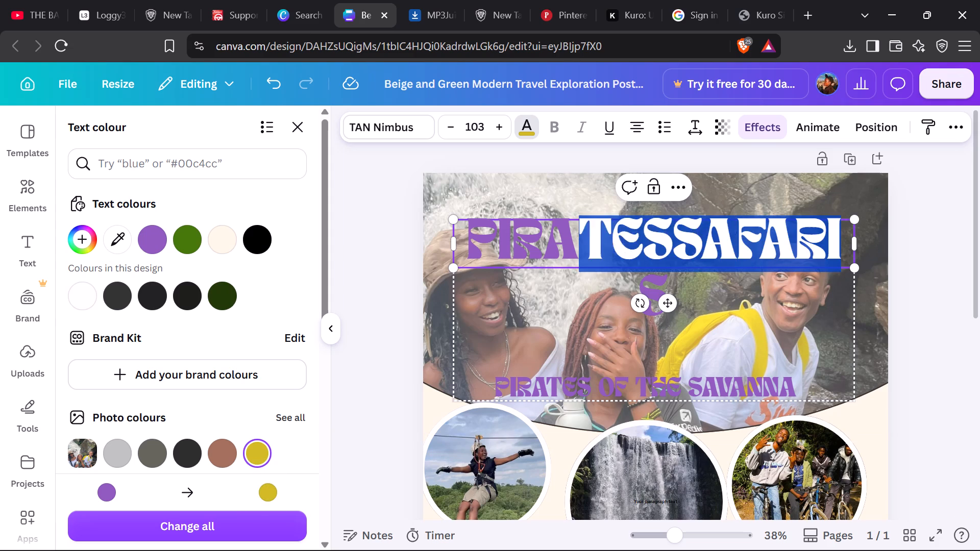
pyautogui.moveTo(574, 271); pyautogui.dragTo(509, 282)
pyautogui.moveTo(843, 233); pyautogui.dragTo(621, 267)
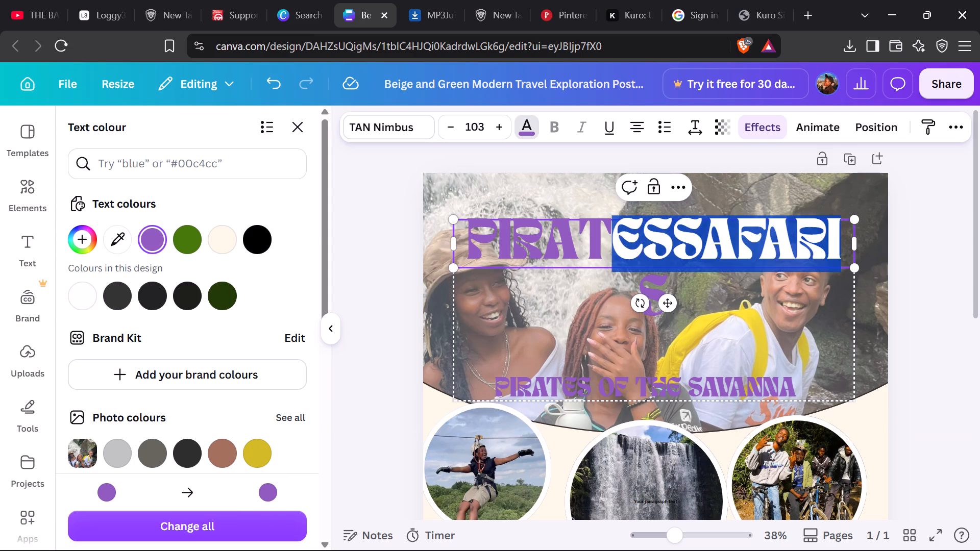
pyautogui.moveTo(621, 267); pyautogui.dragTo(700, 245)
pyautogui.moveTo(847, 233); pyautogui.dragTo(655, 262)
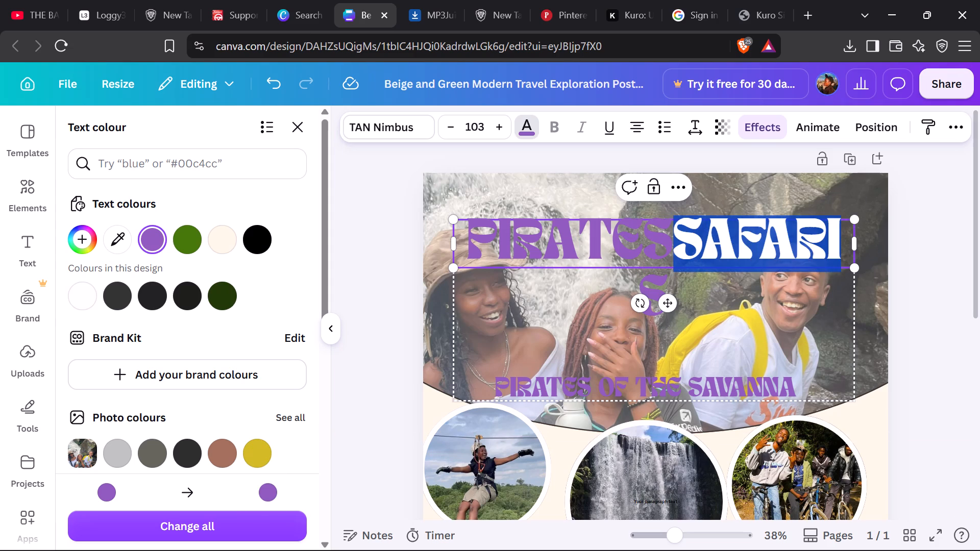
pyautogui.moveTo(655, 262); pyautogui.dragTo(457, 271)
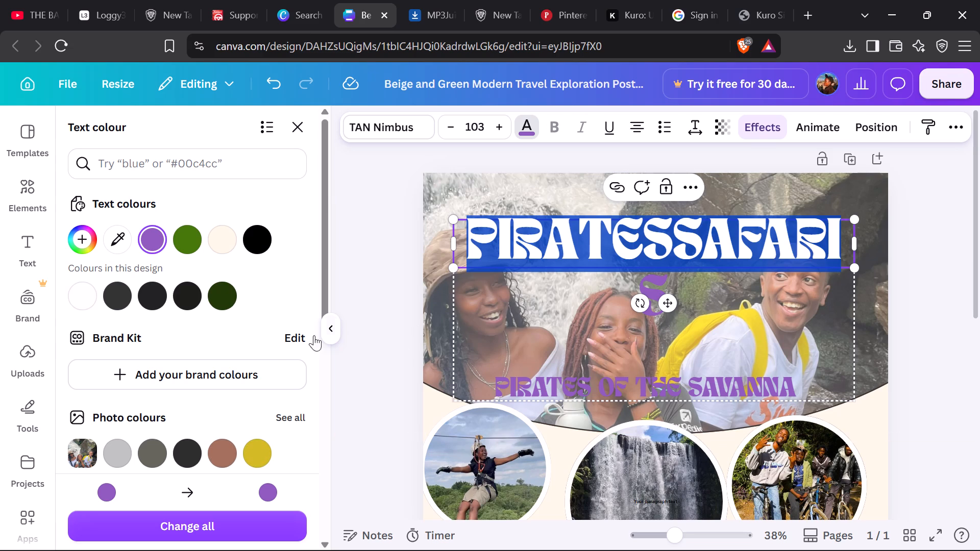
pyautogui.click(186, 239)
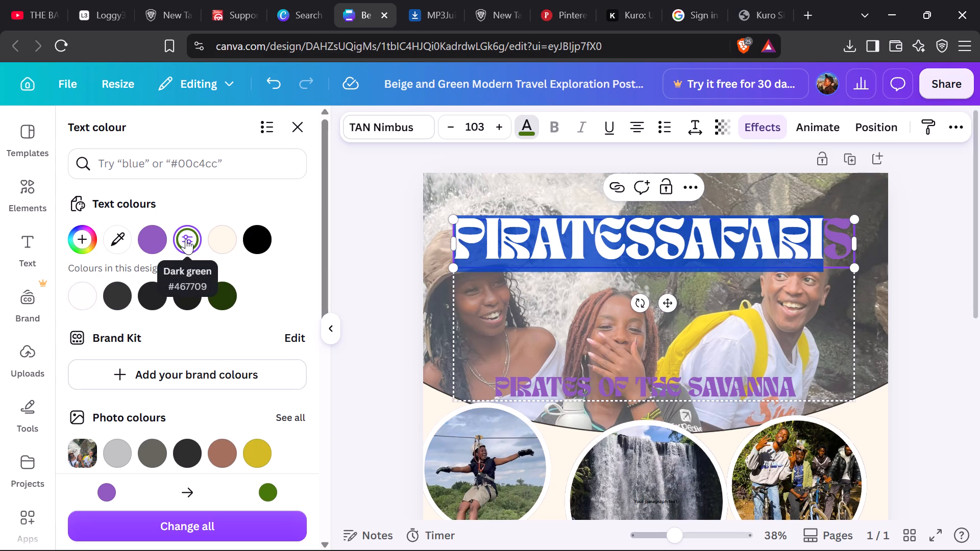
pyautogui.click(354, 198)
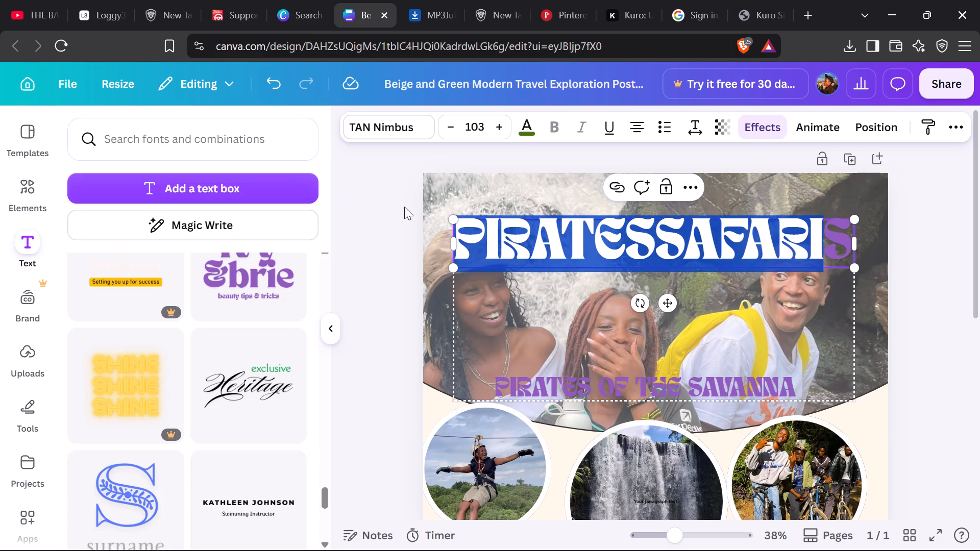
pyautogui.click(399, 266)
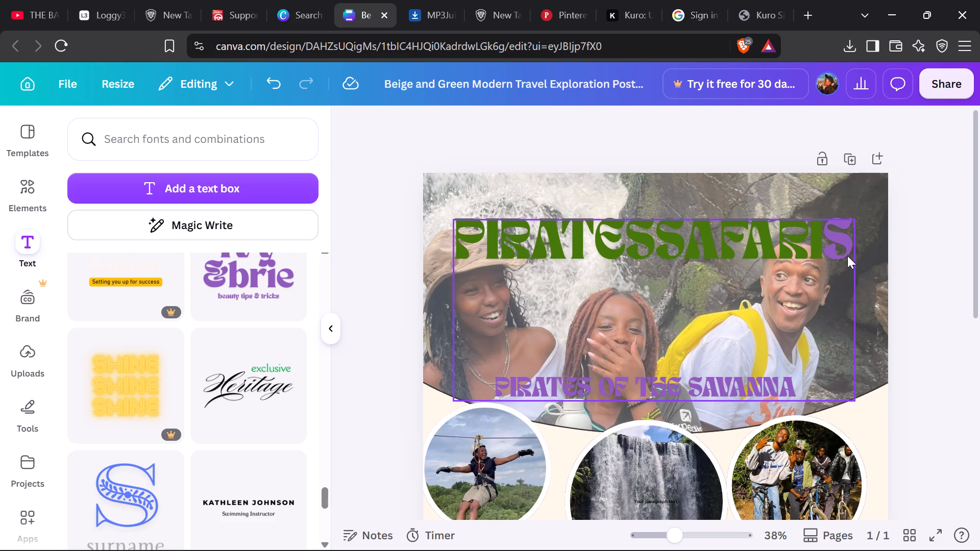
# Move the heading and tagline group up so that the heading sits near the top edge of the group photo.
pyautogui.moveTo(847, 229); pyautogui.dragTo(852, 212)
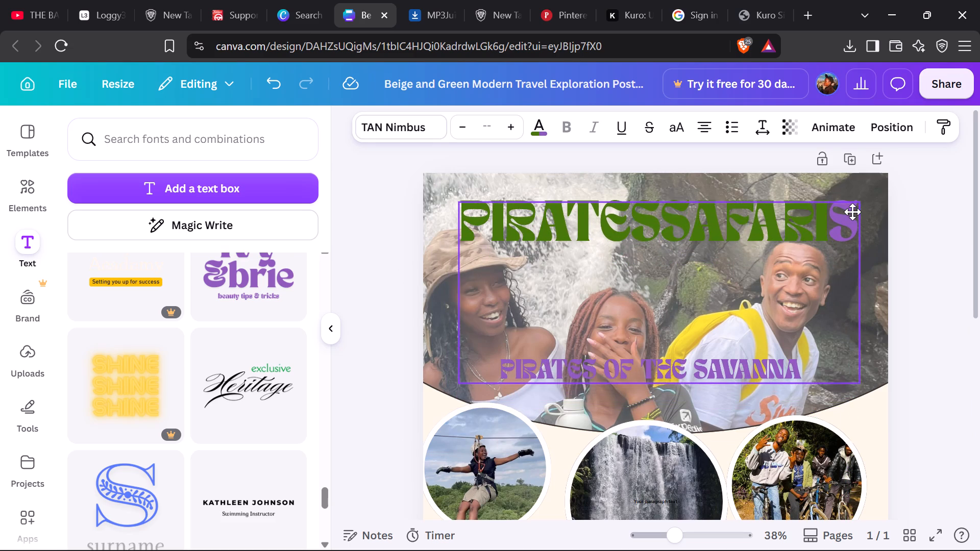
pyautogui.moveTo(852, 212); pyautogui.dragTo(848, 205)
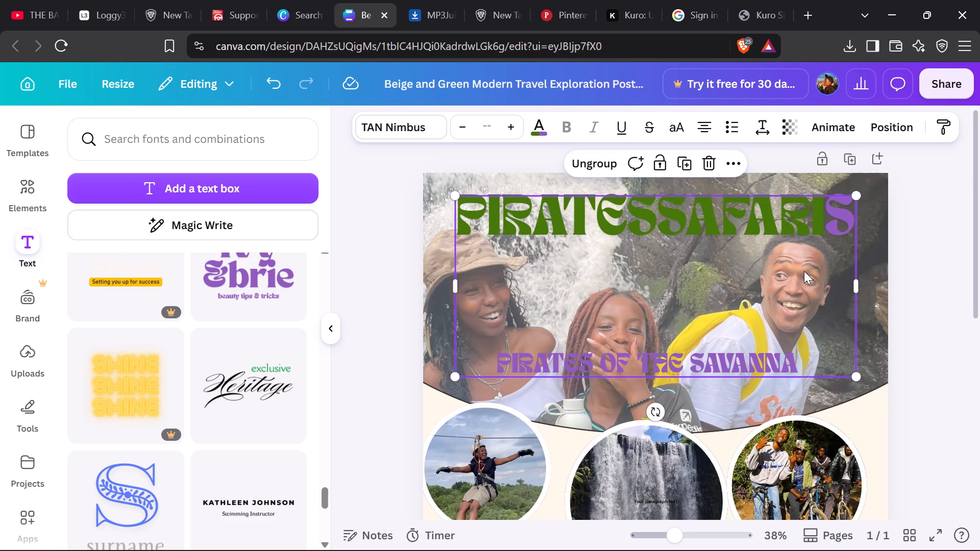
# Move the PIRATES OF THE SAVANNA tagline down within the group so that it overlaps the tops of the circular photos.
pyautogui.click(775, 361)
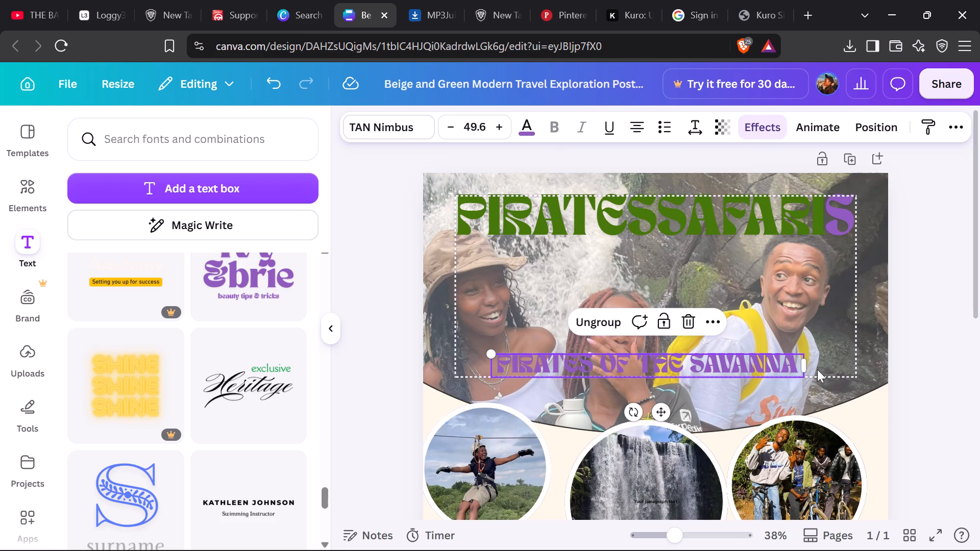
pyautogui.moveTo(752, 361); pyautogui.dragTo(744, 379)
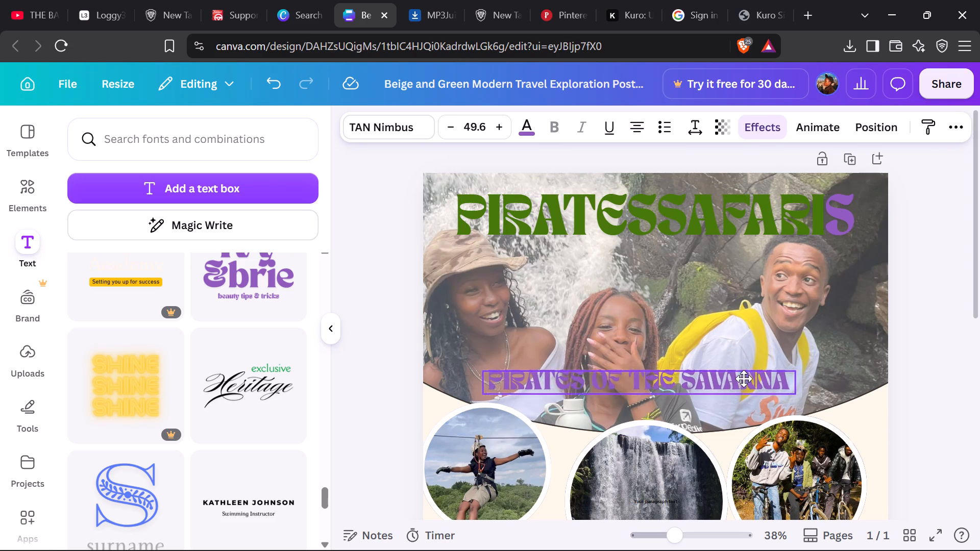
pyautogui.moveTo(744, 379); pyautogui.dragTo(771, 479)
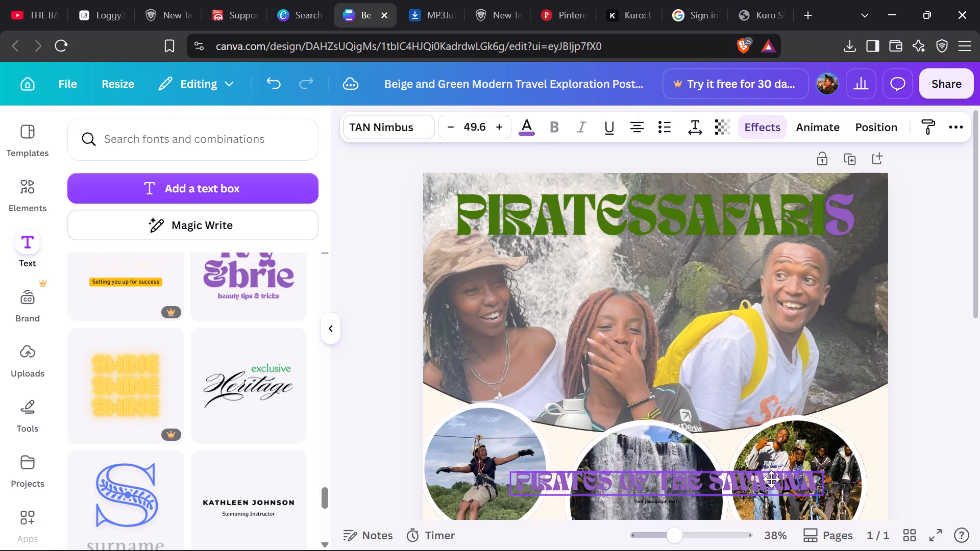
pyautogui.moveTo(771, 479); pyautogui.dragTo(772, 432)
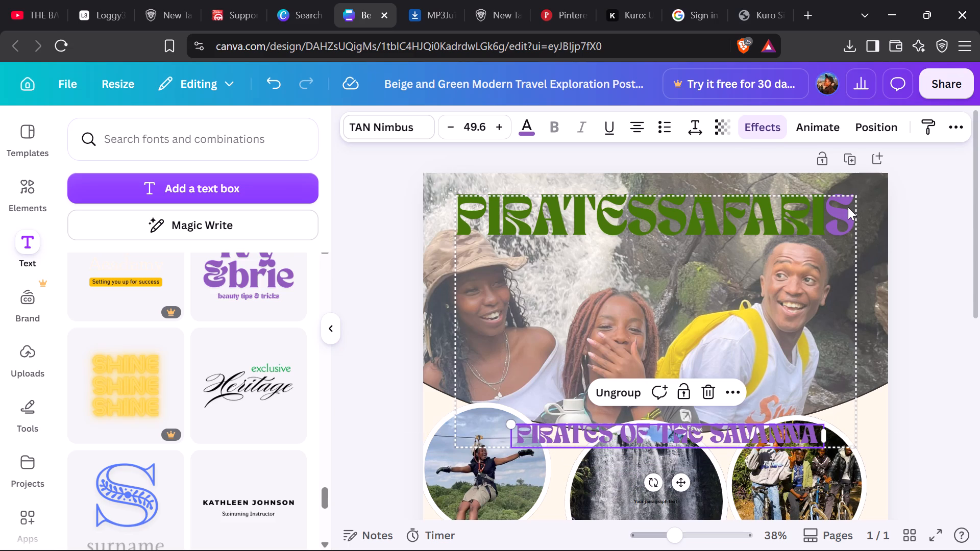
# Recolour the entire PIRATESSAFARIS heading, including the final S, in dark green #467709.
pyautogui.click(848, 207)
pyautogui.click(850, 206)
pyautogui.click(850, 212)
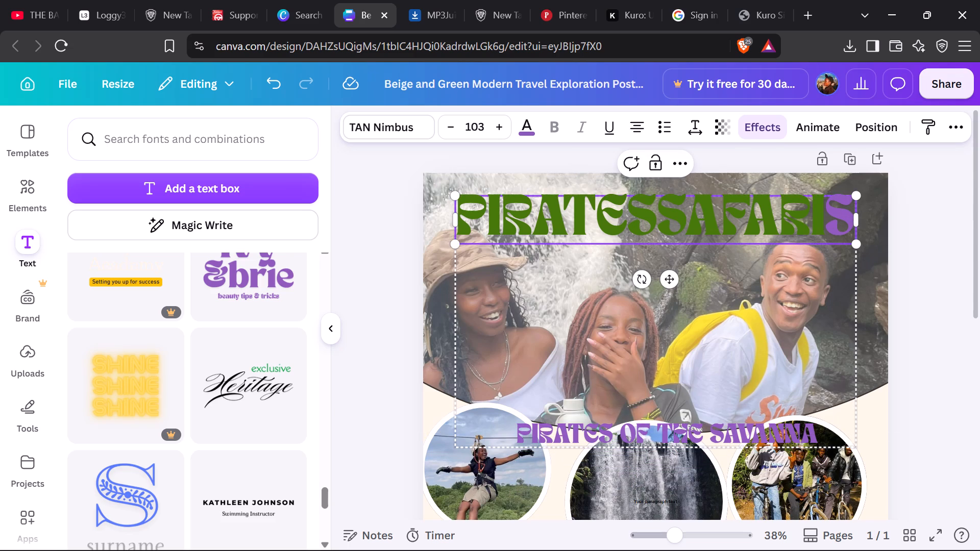
pyautogui.moveTo(850, 209); pyautogui.dragTo(468, 252)
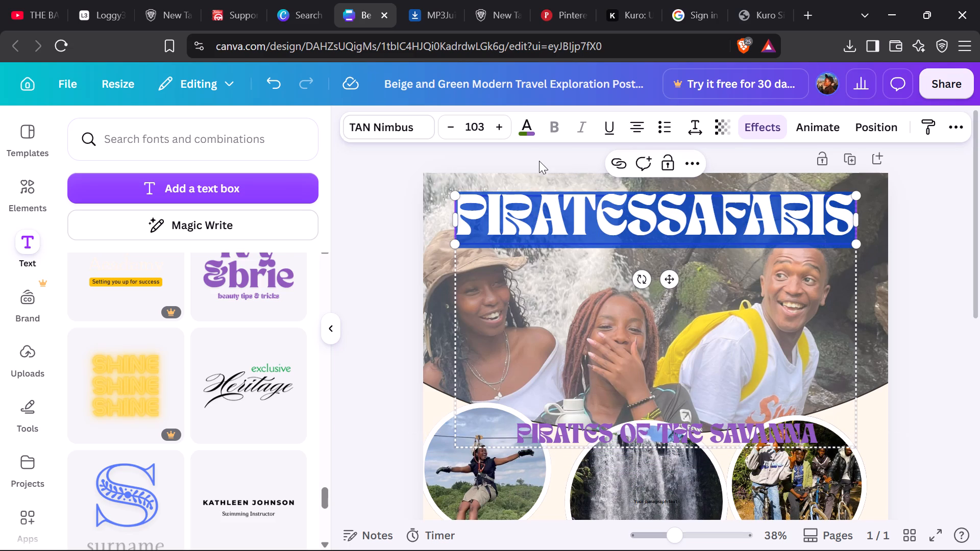
pyautogui.click(524, 134)
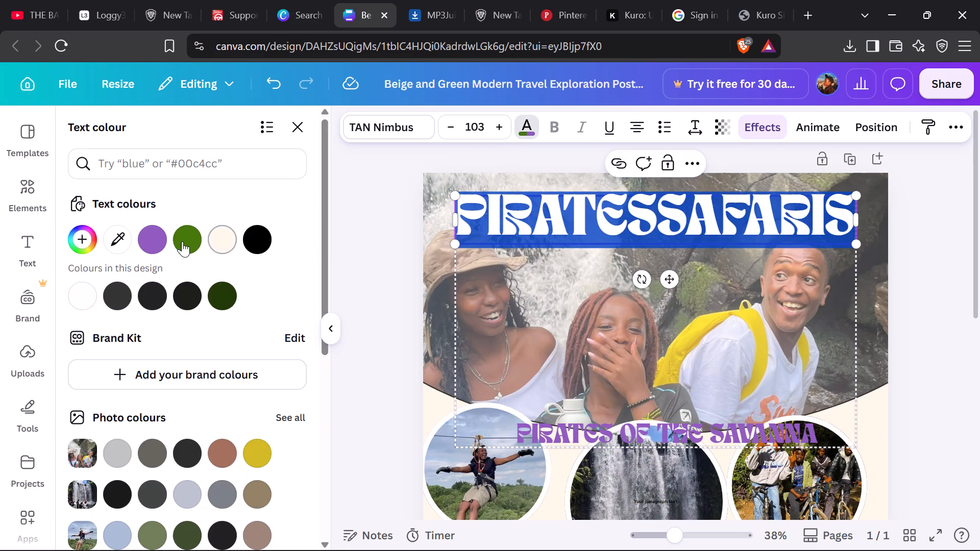
pyautogui.click(182, 241)
pyautogui.click(368, 213)
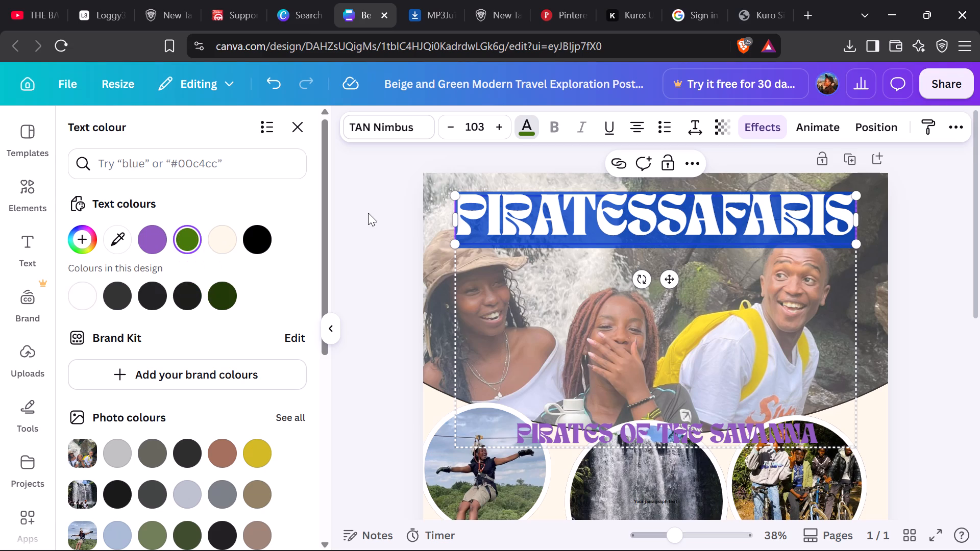
pyautogui.click(391, 216)
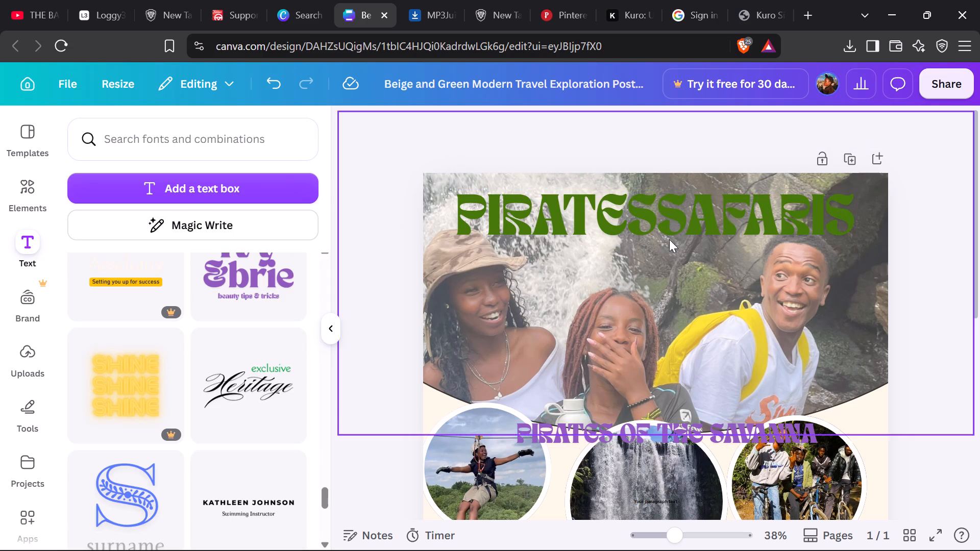
pyautogui.click(365, 286)
# Search the fonts for "TAN N" with the heading and tagline group selected.
pyautogui.click(557, 212)
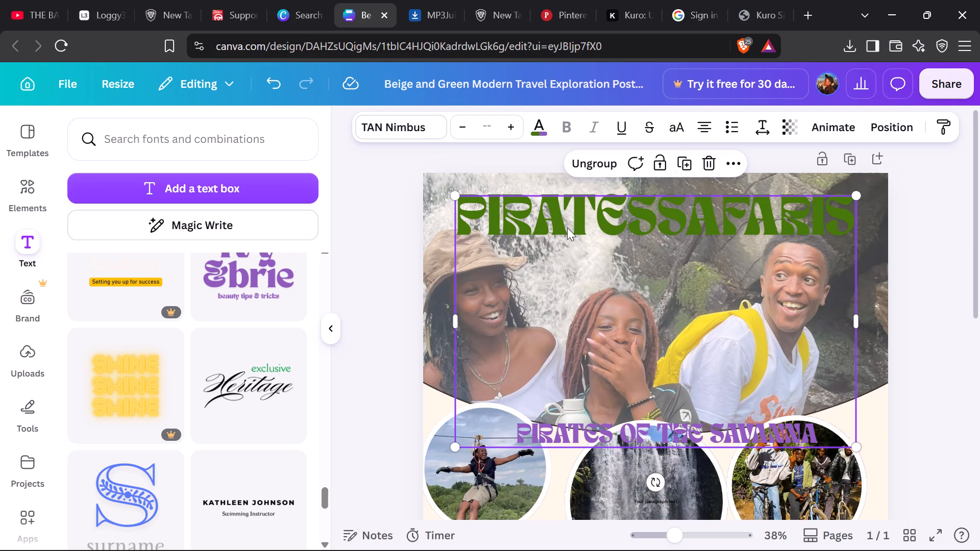
pyautogui.click(391, 131)
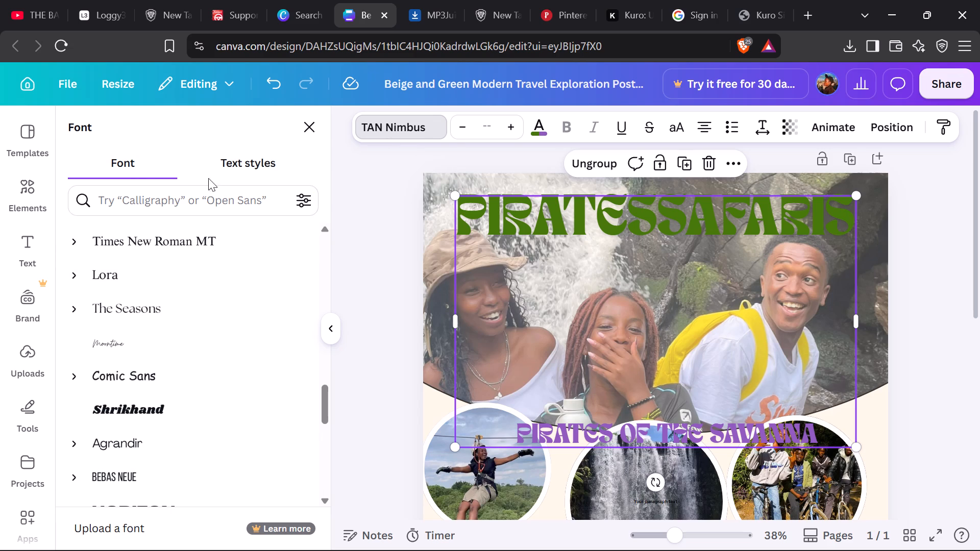
pyautogui.click(190, 198)
pyautogui.write('TA')
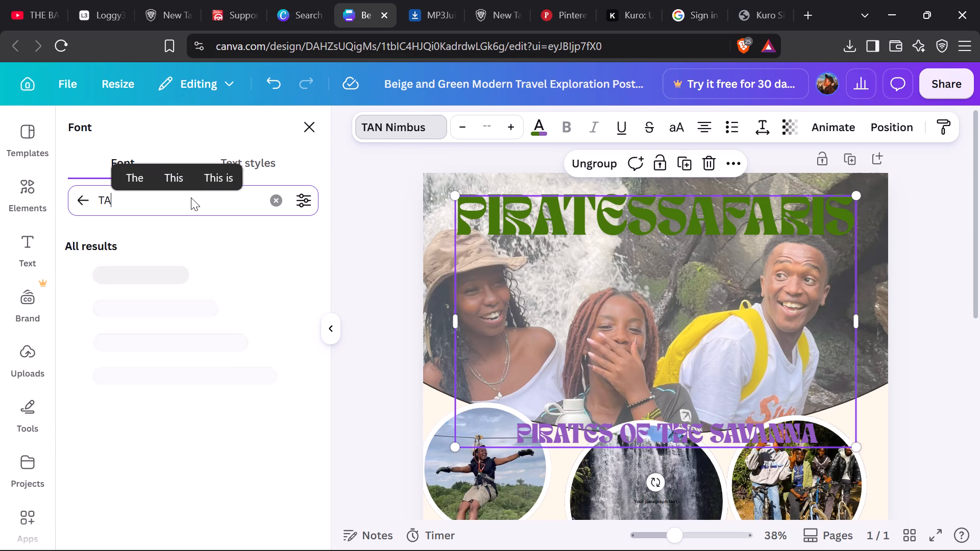
pyautogui.press('n')
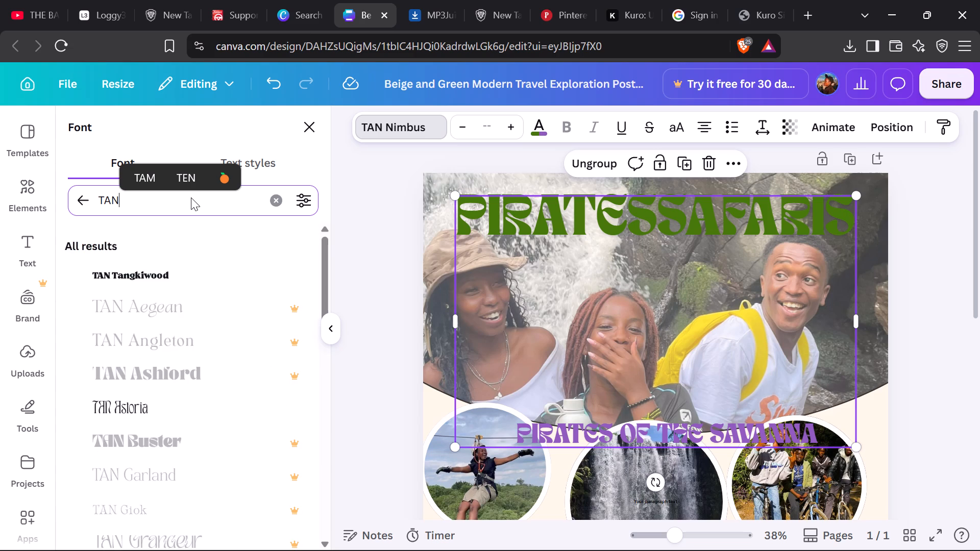
pyautogui.press('space')
pyautogui.press('n')
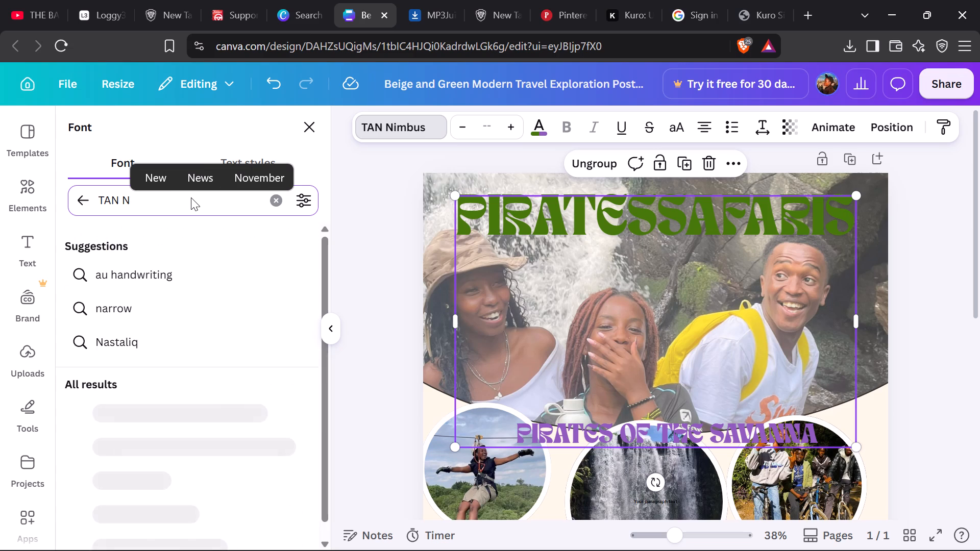
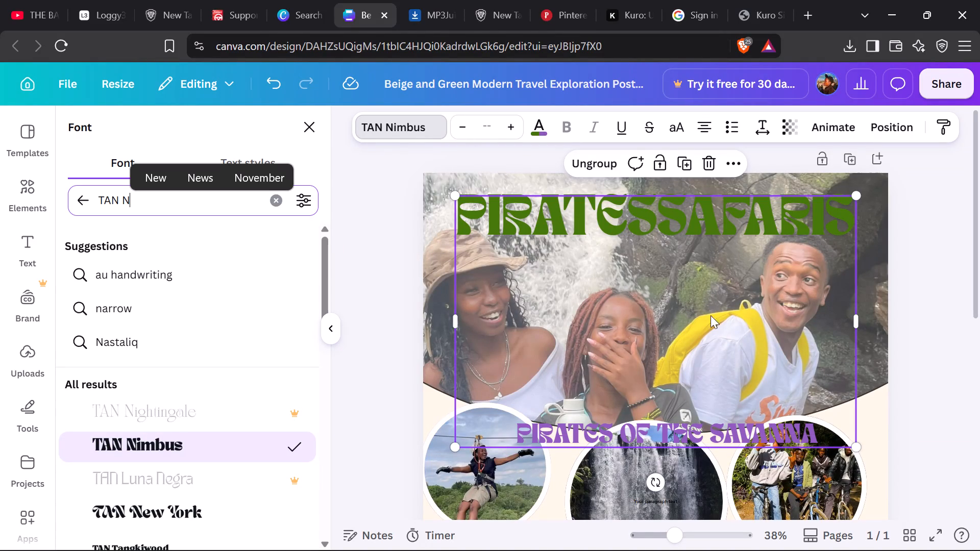
# Move the PIRATES OF THE SAVANNA tagline up within the group so that it sits directly beneath the PIRATESSAFARIS heading.
pyautogui.click(630, 425)
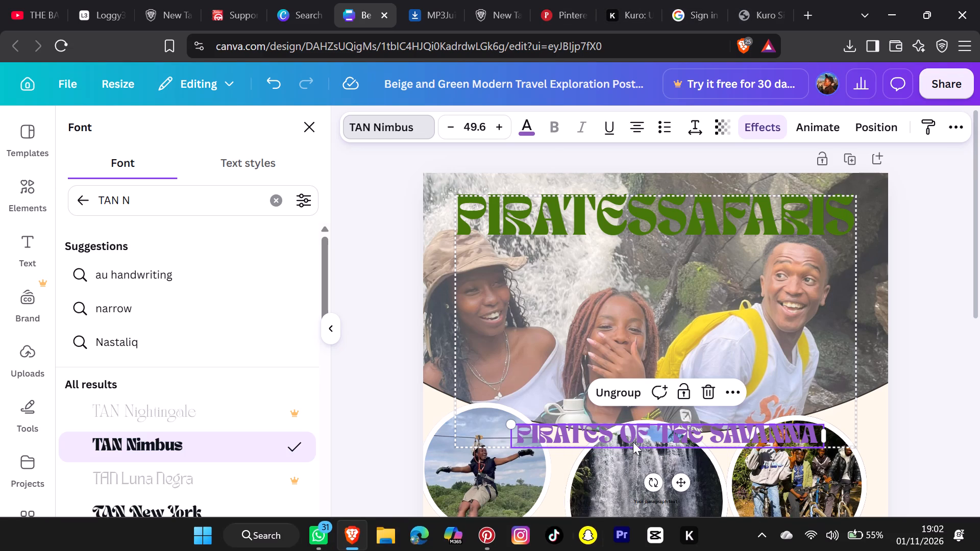
pyautogui.moveTo(546, 432); pyautogui.dragTo(548, 423)
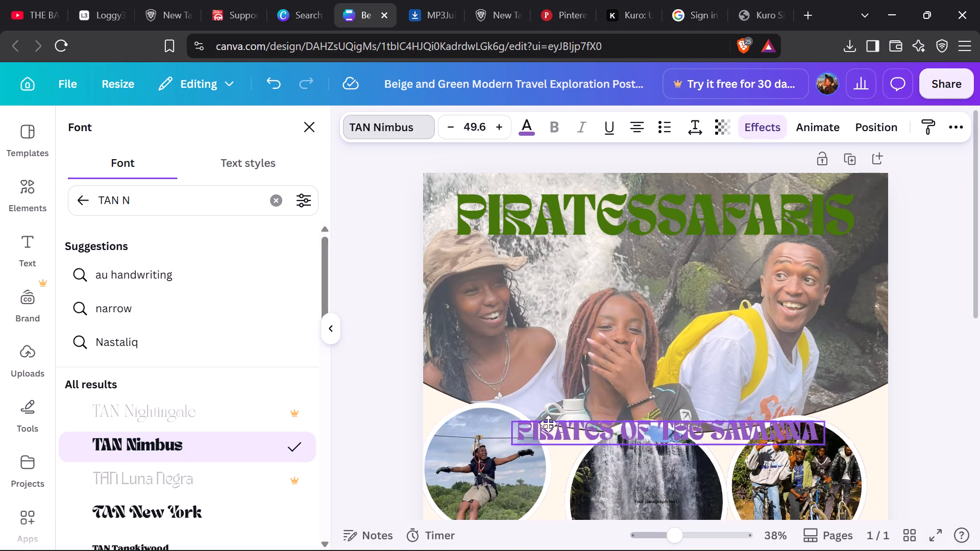
pyautogui.moveTo(548, 423); pyautogui.dragTo(527, 296)
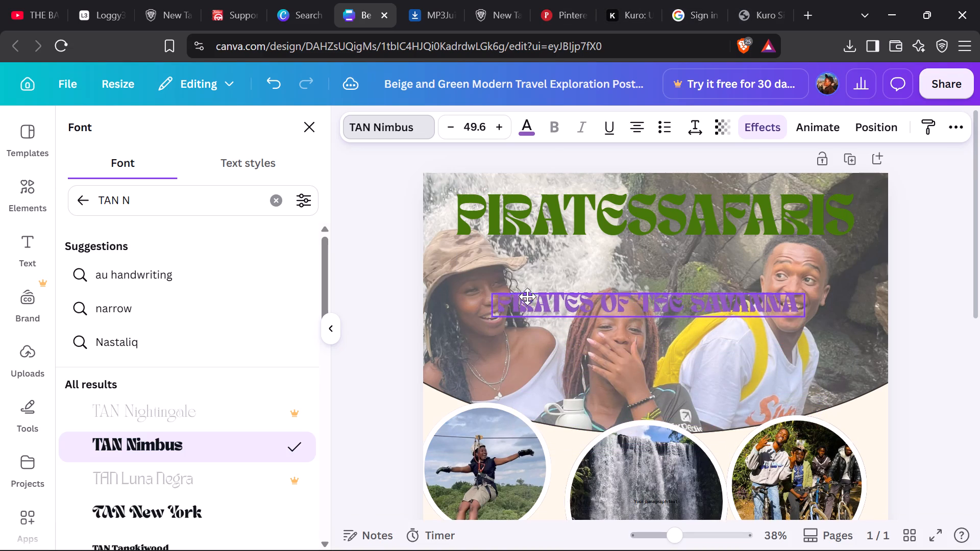
pyautogui.moveTo(527, 296); pyautogui.dragTo(534, 254)
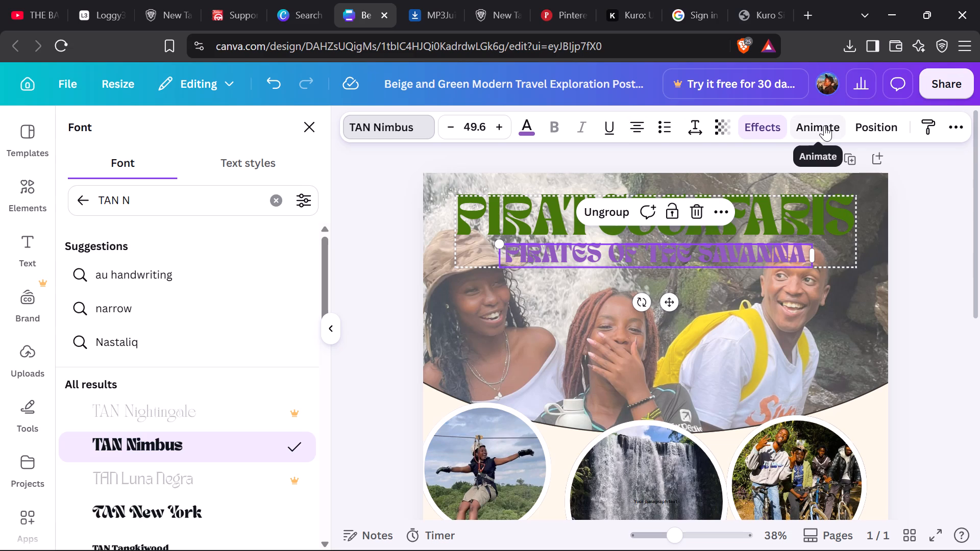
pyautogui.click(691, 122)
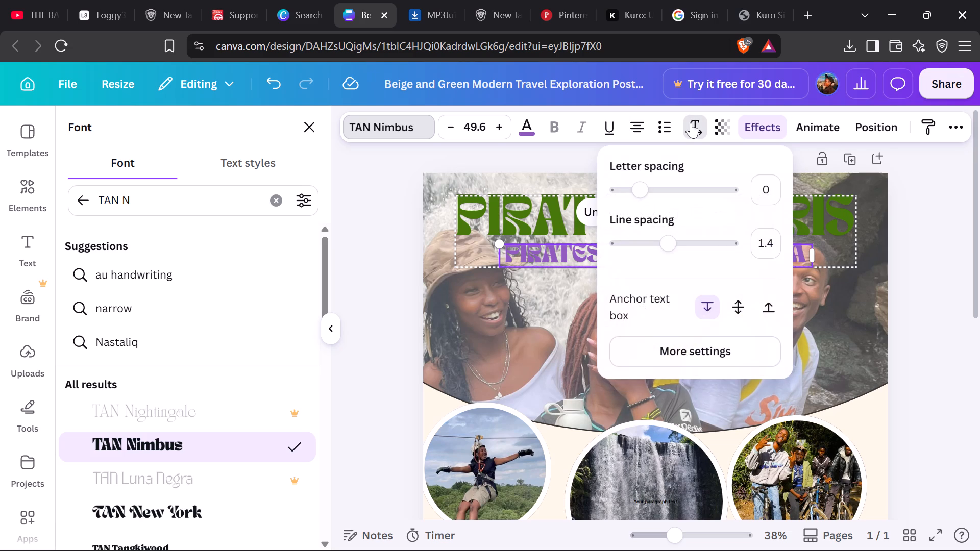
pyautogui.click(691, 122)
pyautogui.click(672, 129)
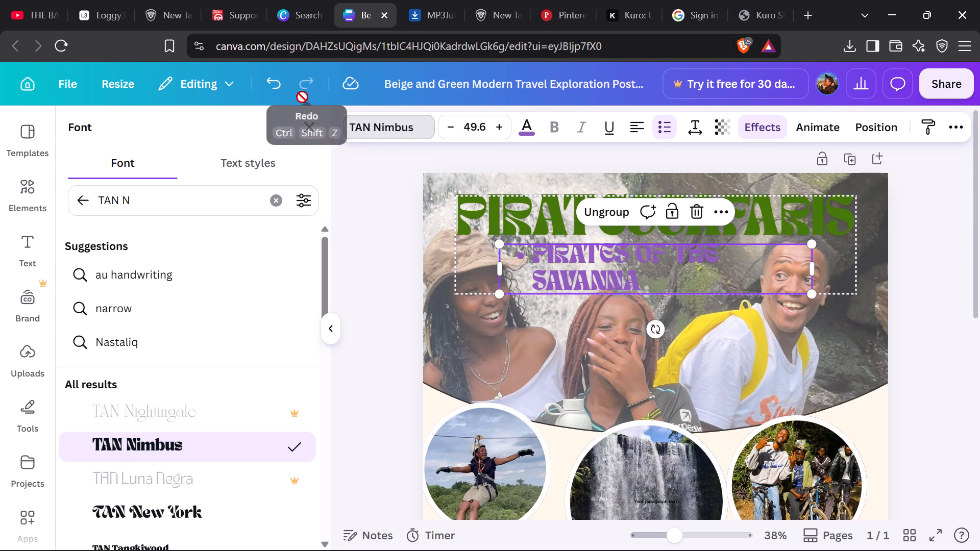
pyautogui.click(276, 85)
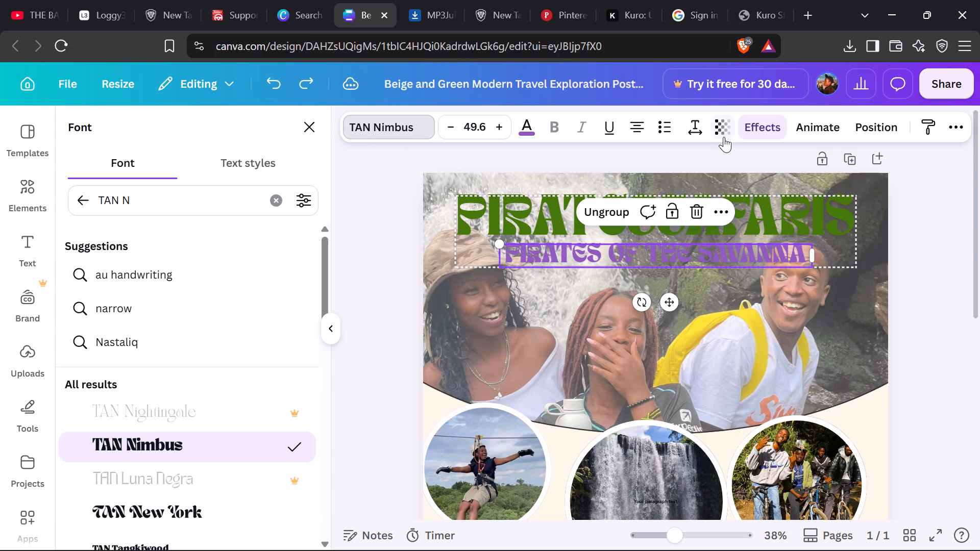
# Set the transparency of the PIRATES OF THE SAVANNA tagline to 69.
pyautogui.click(724, 137)
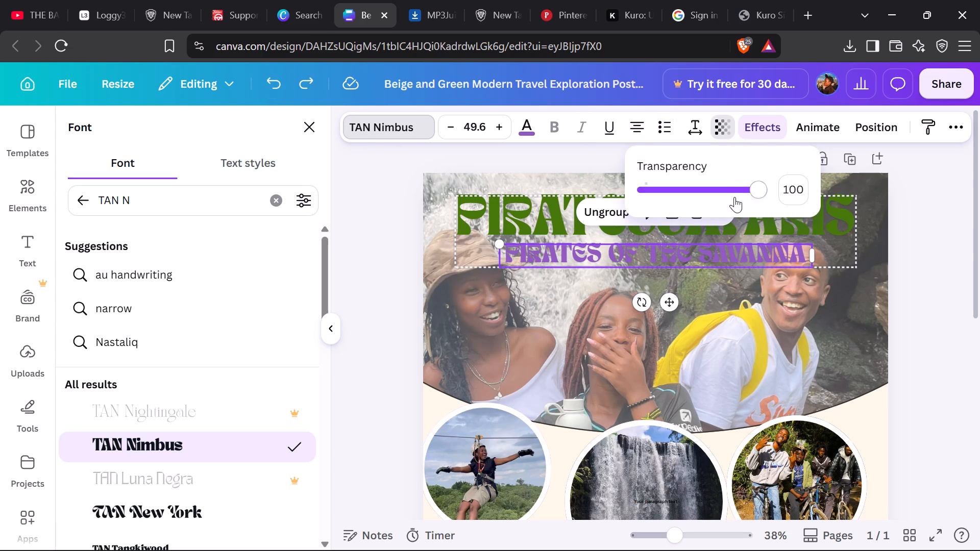
pyautogui.moveTo(753, 189); pyautogui.dragTo(735, 193)
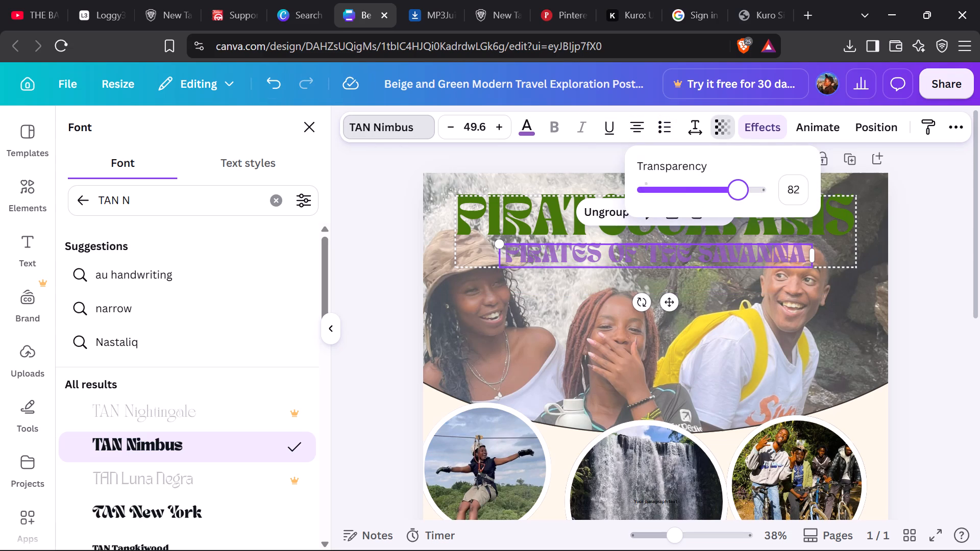
pyautogui.moveTo(735, 193); pyautogui.dragTo(723, 195)
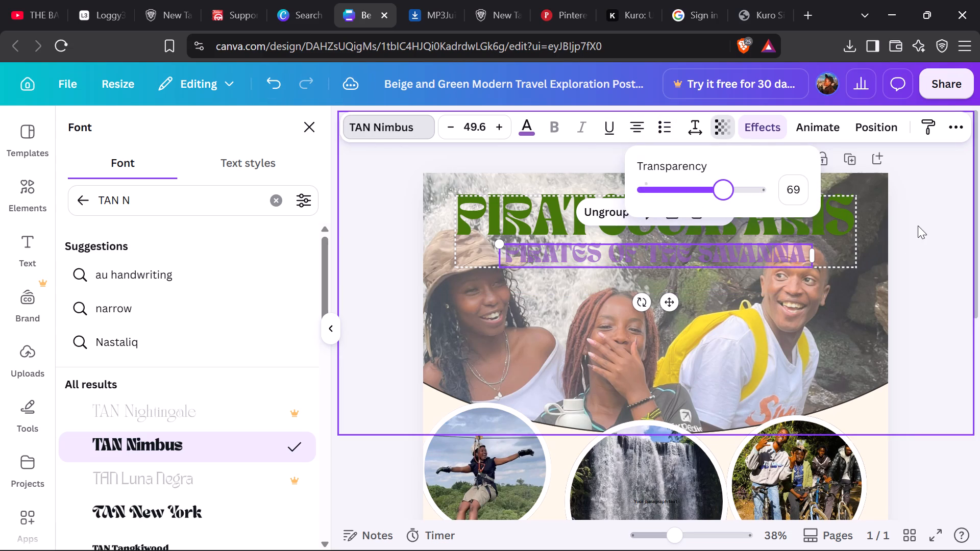
pyautogui.click(918, 226)
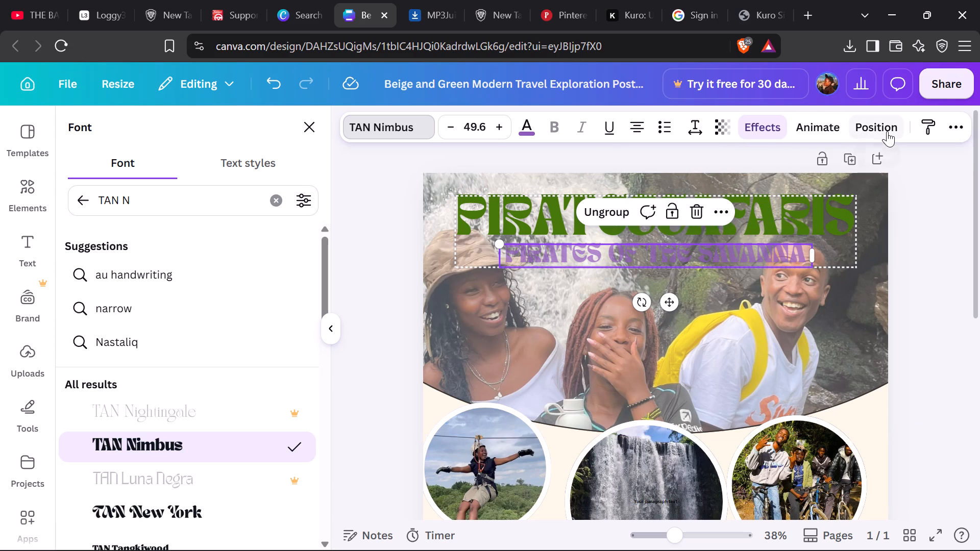
# Align the whole heading and tagline group to the top of the page.
pyautogui.click(887, 129)
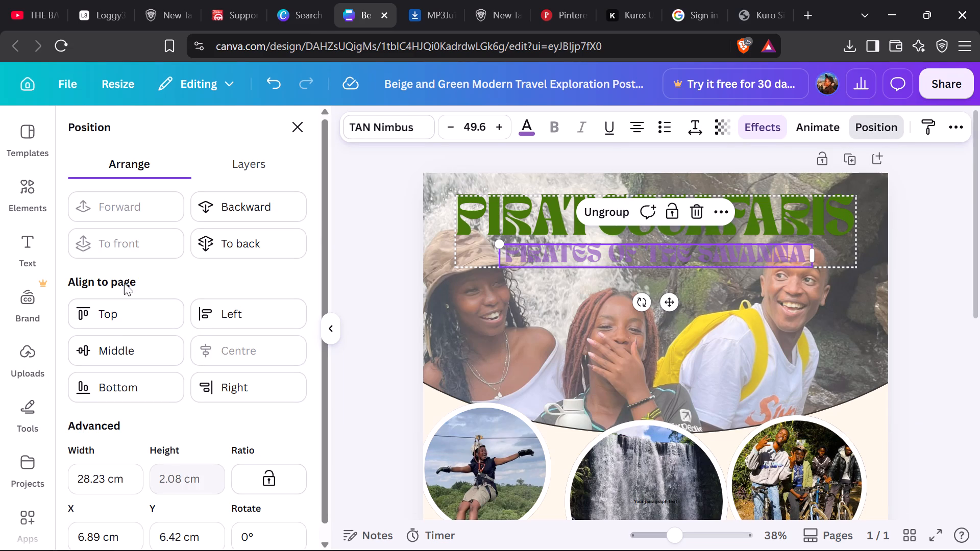
pyautogui.click(253, 160)
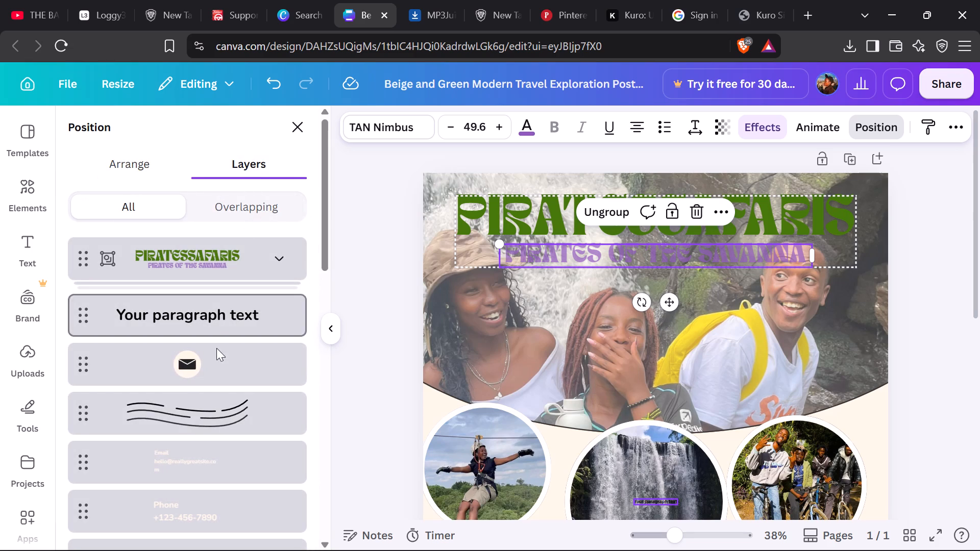
pyautogui.click(186, 261)
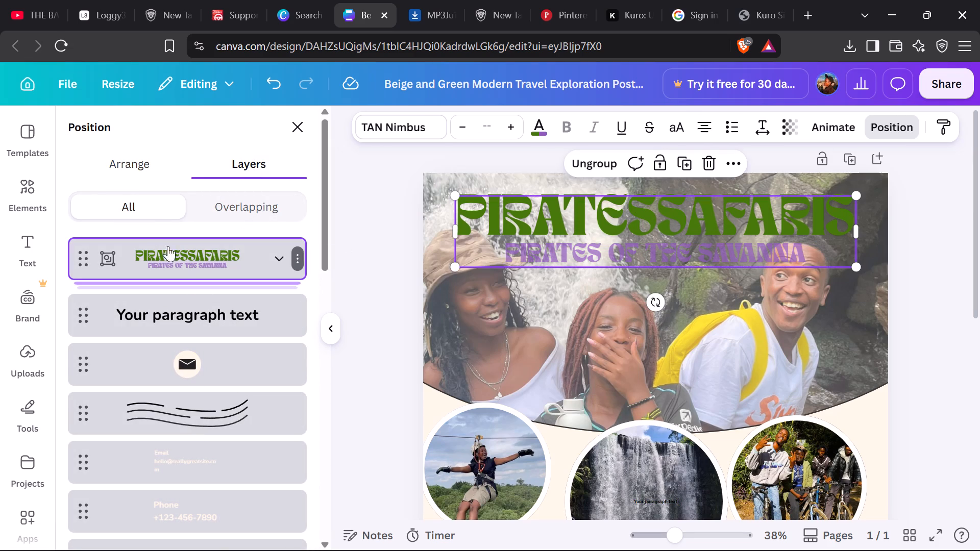
pyautogui.click(133, 166)
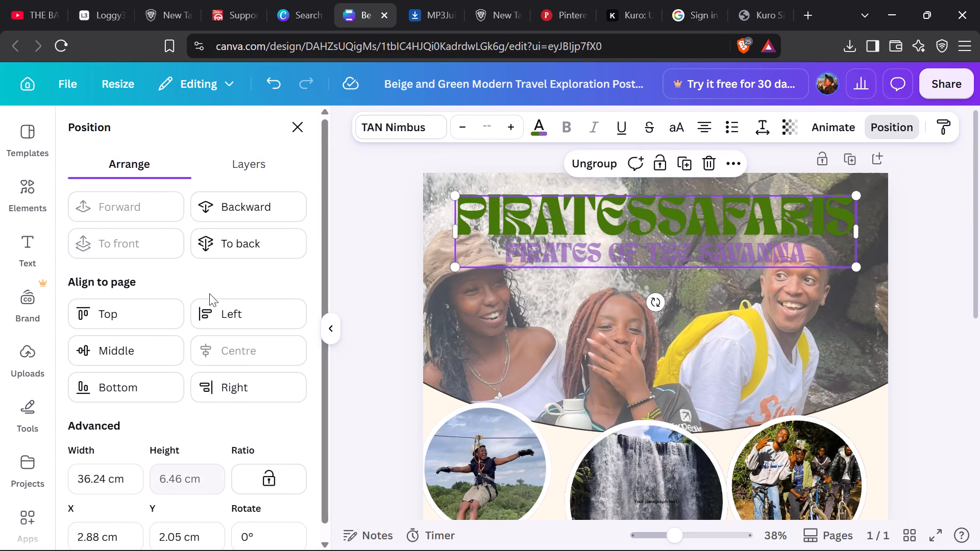
pyautogui.scroll(-2, 230, 365)
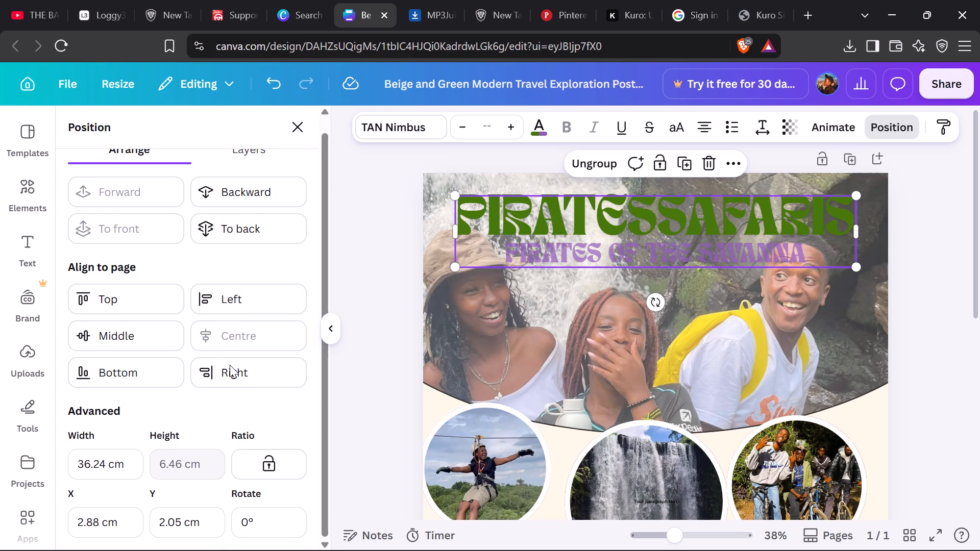
pyautogui.scroll(-3, 230, 365)
pyautogui.scroll(3, 140, 370)
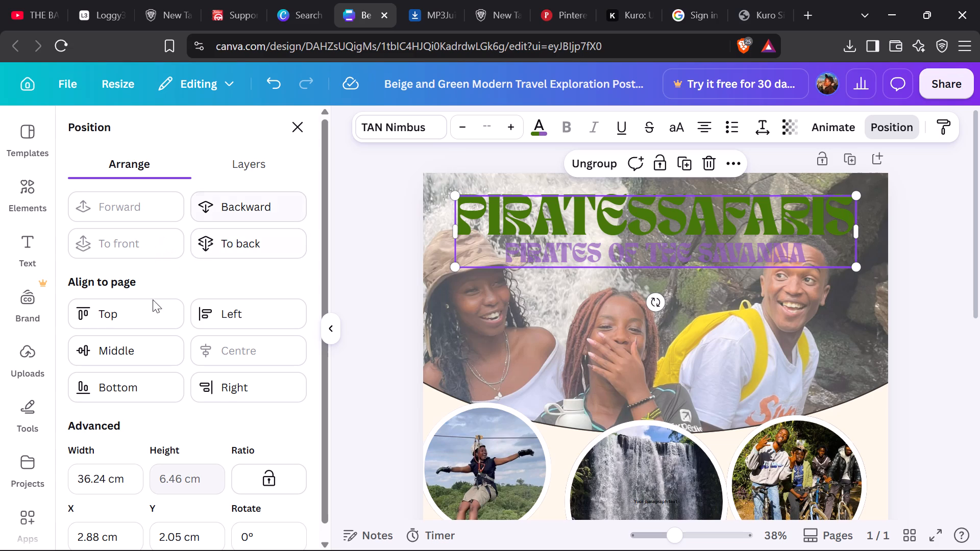
pyautogui.click(127, 316)
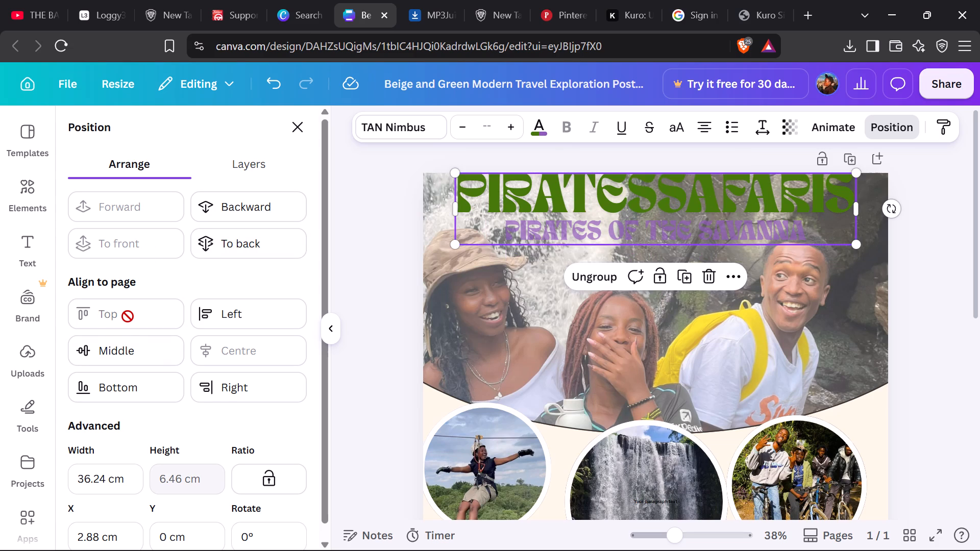
pyautogui.click(128, 316)
# Examine the group's position settings and the poster's layers, both the full list and only the overlapping ones.
pyautogui.scroll(-1, 249, 453)
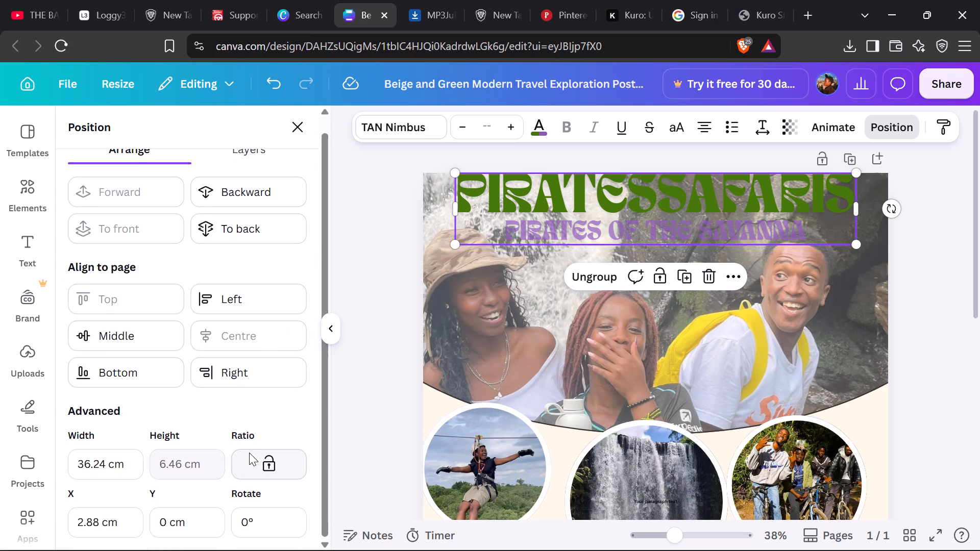
pyautogui.scroll(-4, 250, 453)
pyautogui.scroll(3, 219, 344)
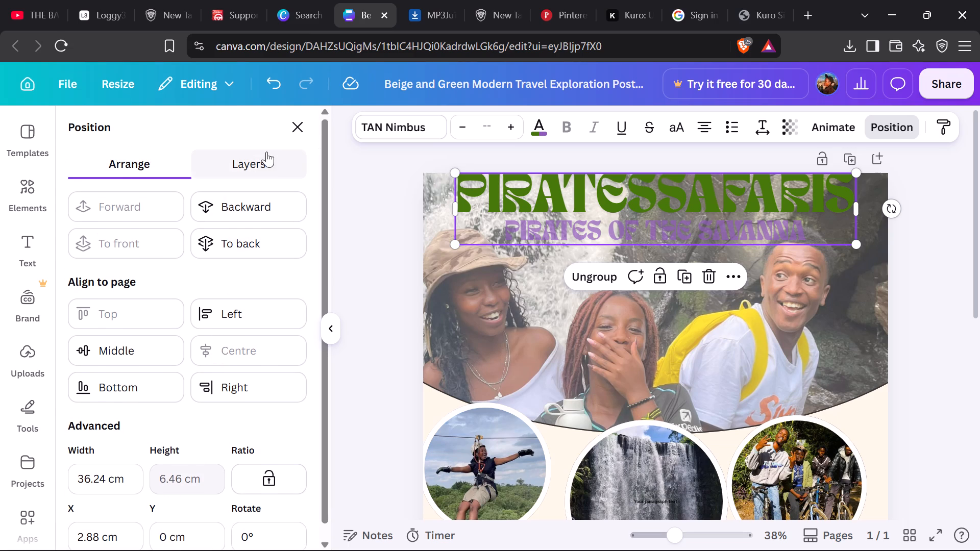
pyautogui.click(270, 168)
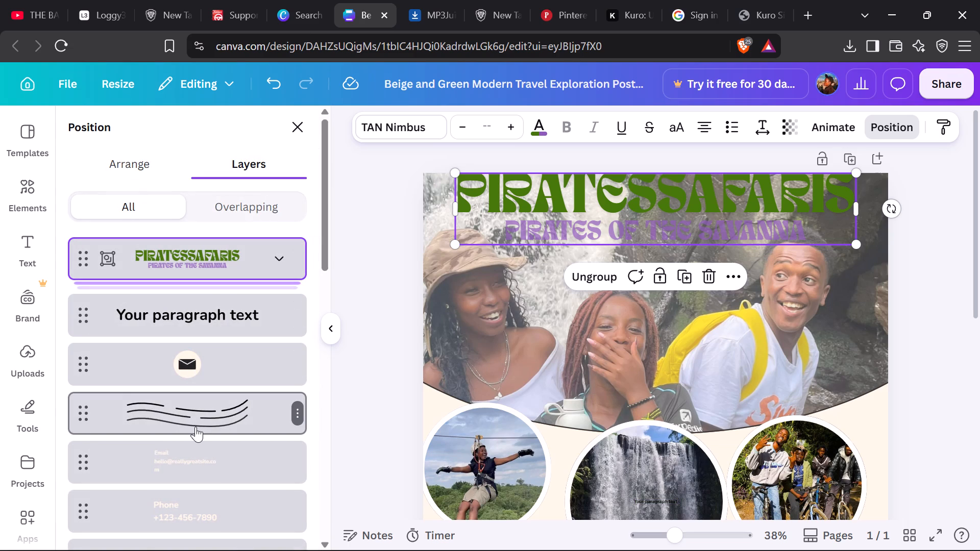
pyautogui.scroll(-8, 195, 427)
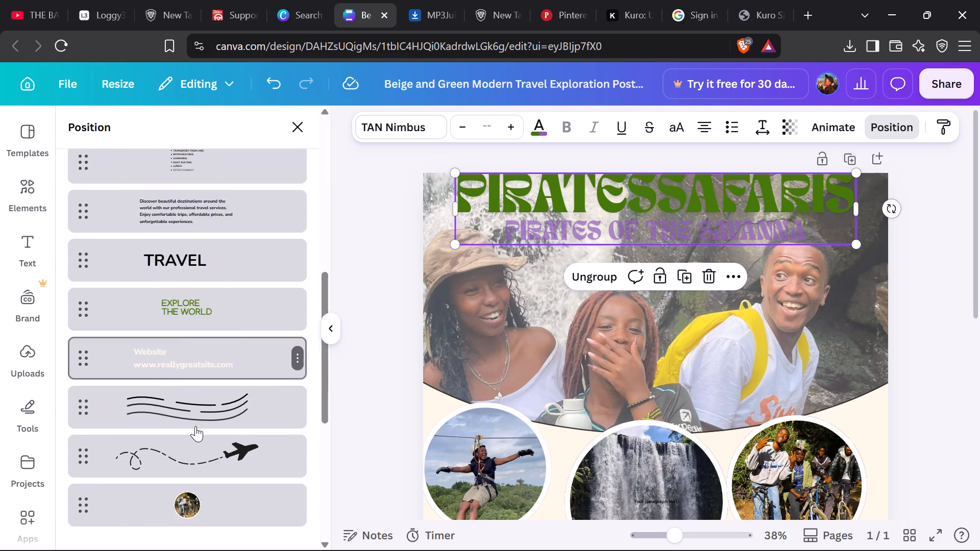
pyautogui.scroll(-4, 195, 426)
pyautogui.scroll(9, 195, 425)
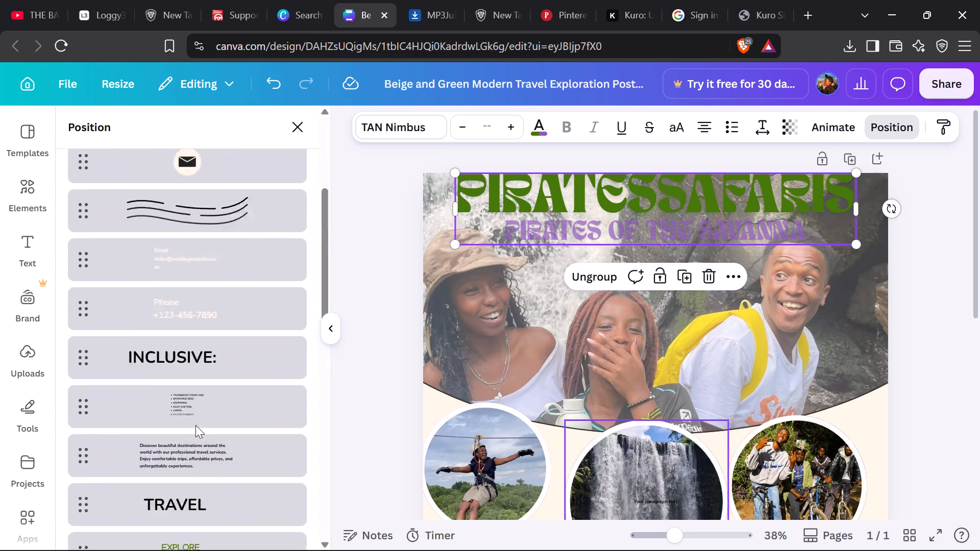
pyautogui.scroll(5, 195, 425)
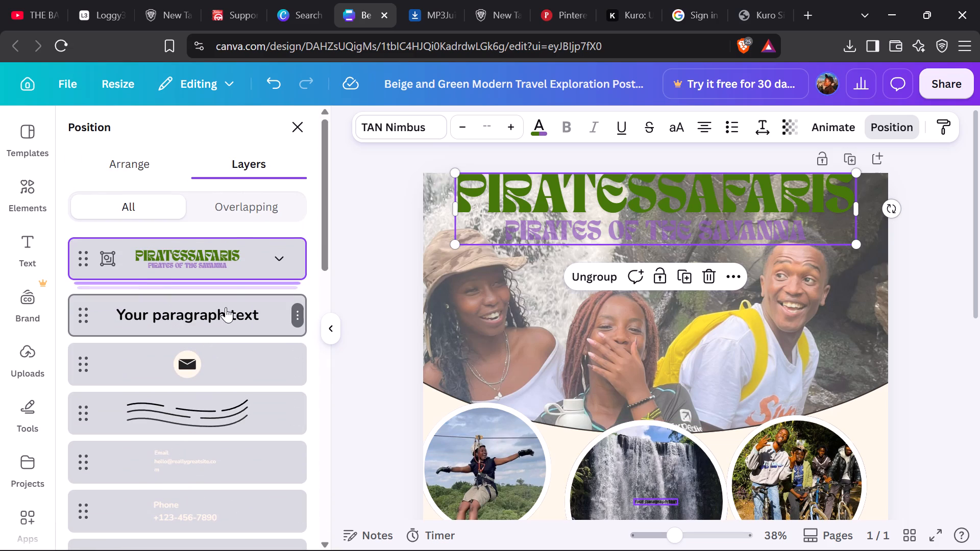
pyautogui.click(235, 204)
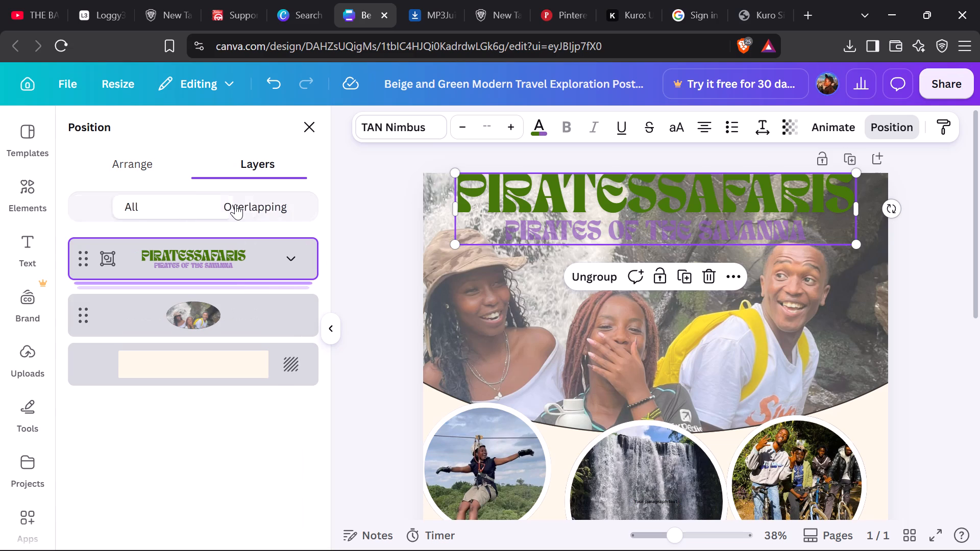
pyautogui.click(127, 193)
pyautogui.click(139, 204)
# Expand the heading group in the layers and examine its two text layers and the options available for the PIRATESSAFARIS layer.
pyautogui.click(108, 258)
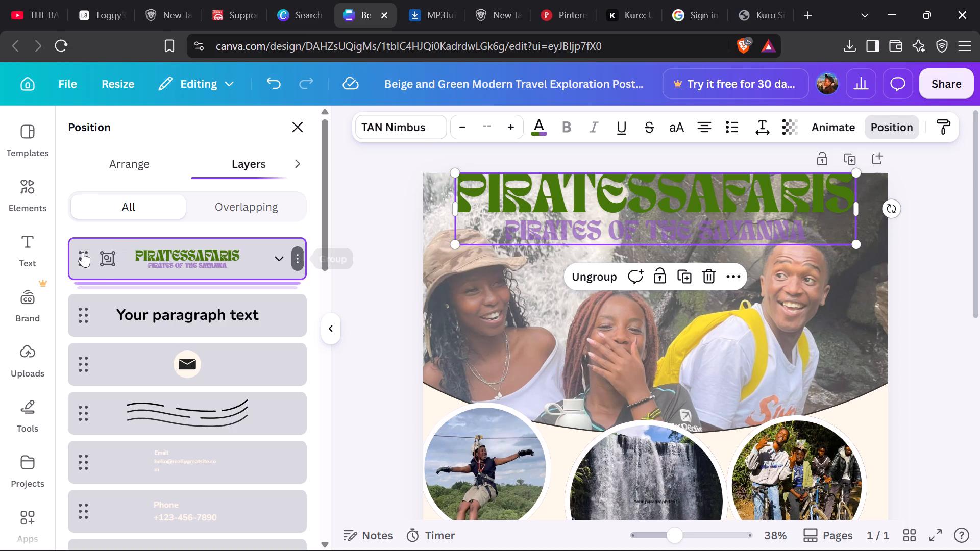
pyautogui.click(83, 252)
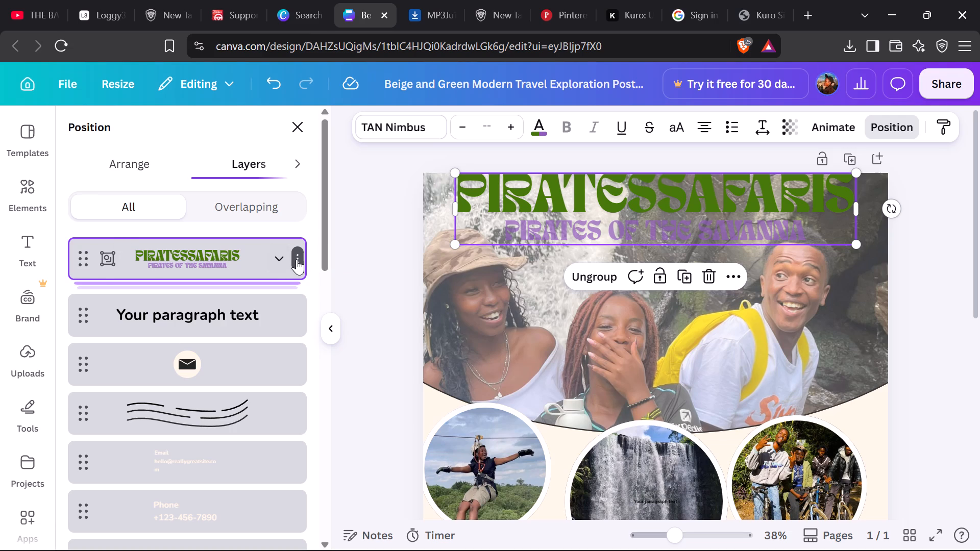
pyautogui.click(297, 259)
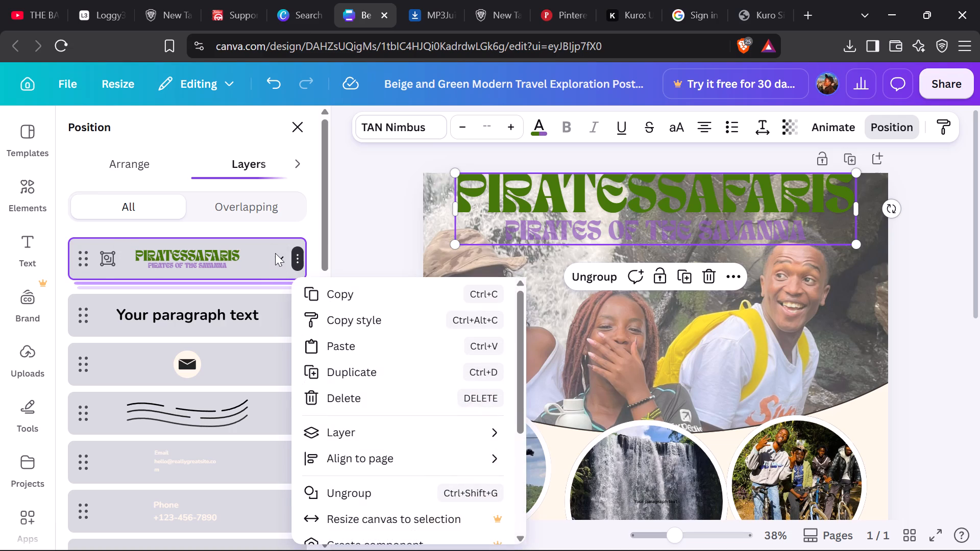
pyautogui.click(275, 253)
pyautogui.click(277, 255)
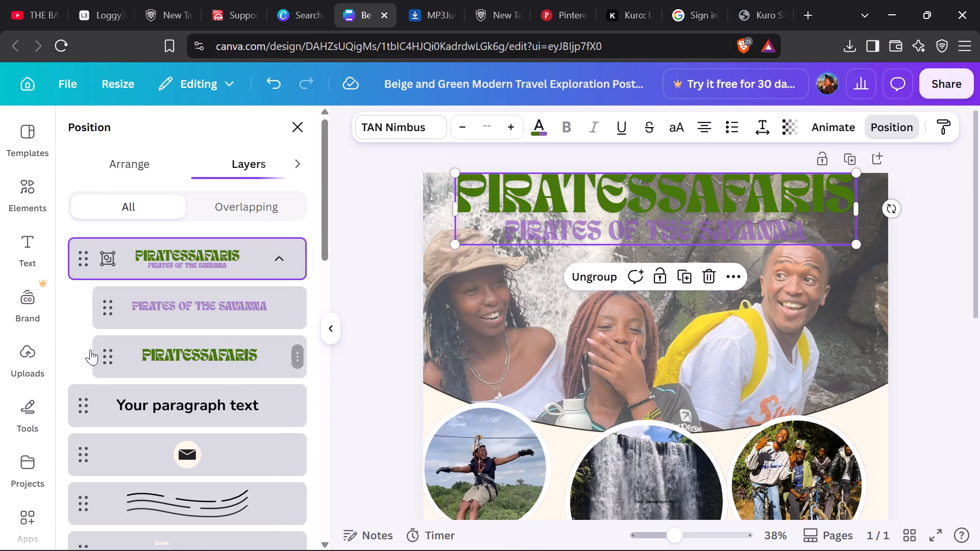
pyautogui.click(106, 353)
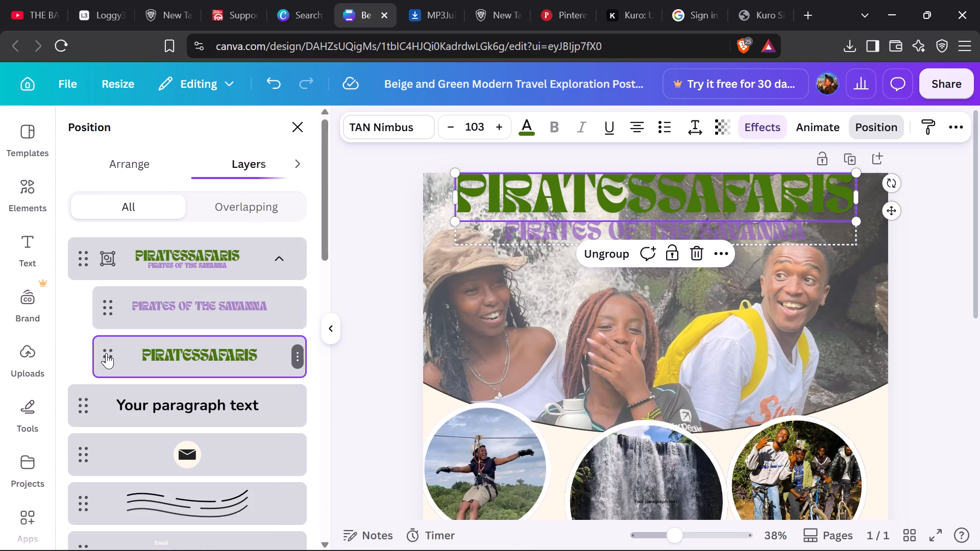
pyautogui.doubleClick(106, 353)
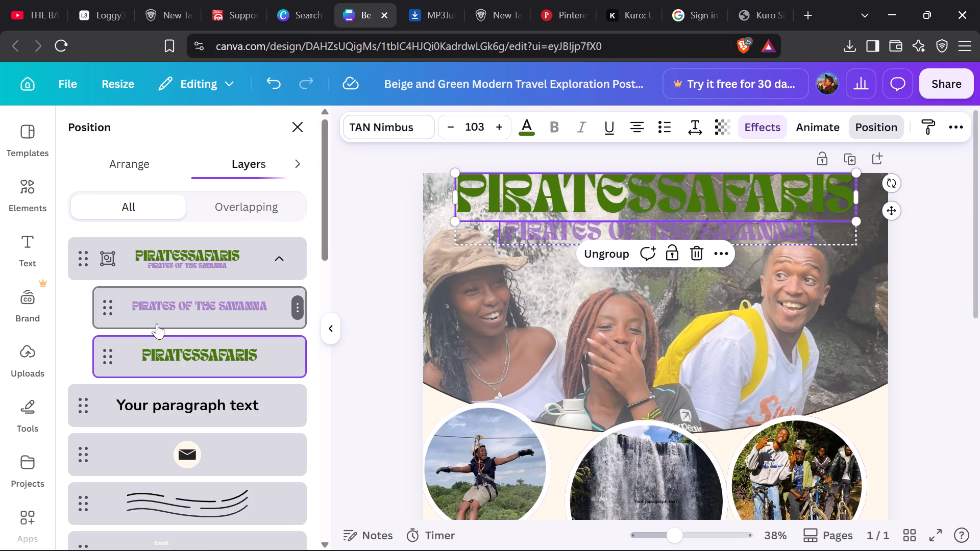
pyautogui.click(198, 355)
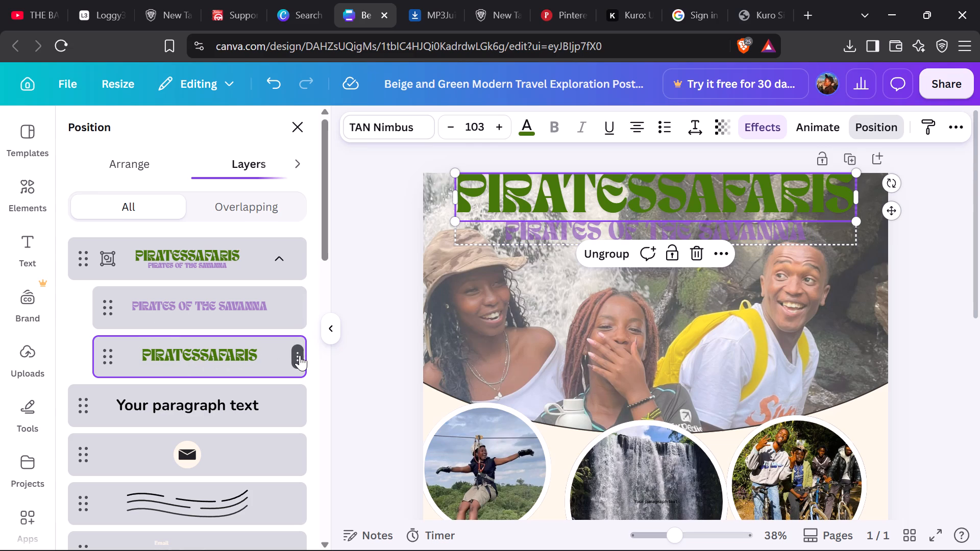
pyautogui.click(300, 355)
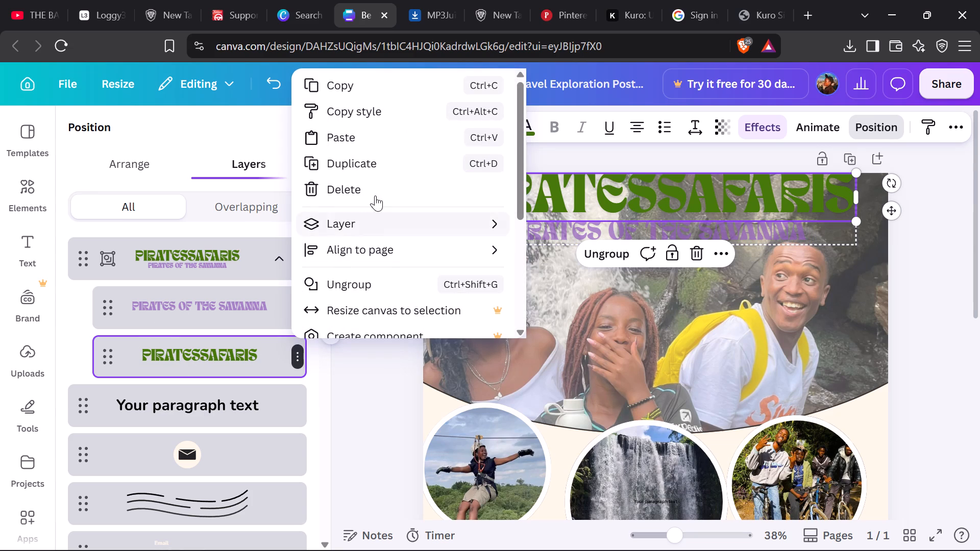
pyautogui.scroll(-2, 416, 167)
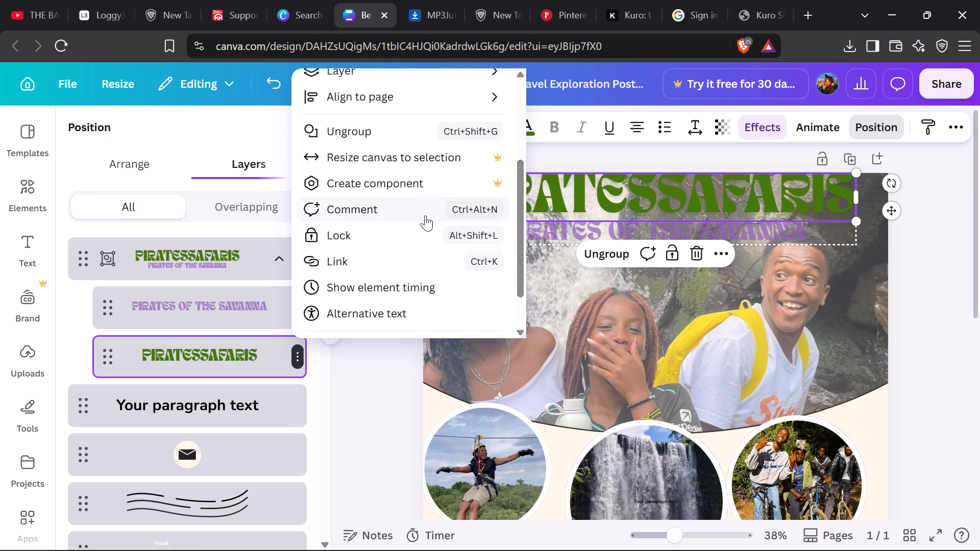
pyautogui.scroll(3, 410, 287)
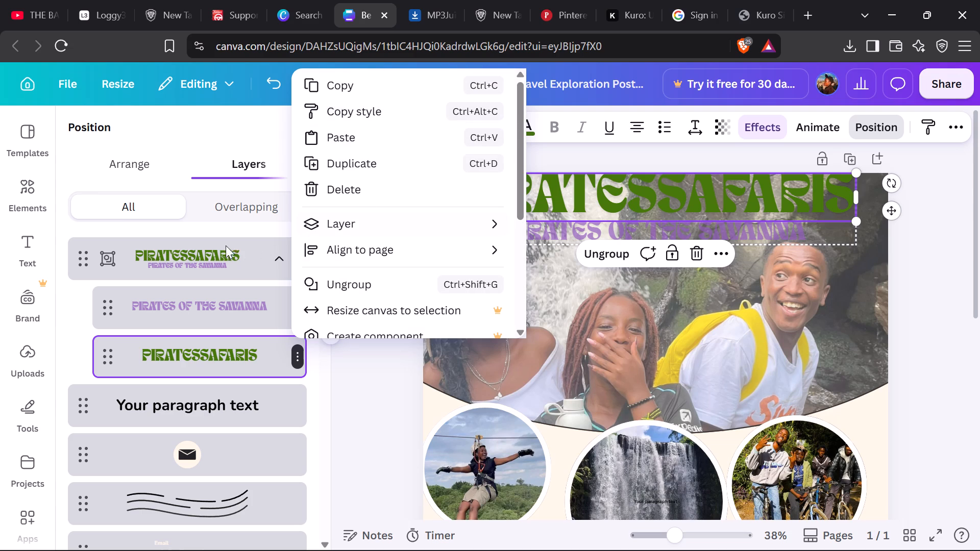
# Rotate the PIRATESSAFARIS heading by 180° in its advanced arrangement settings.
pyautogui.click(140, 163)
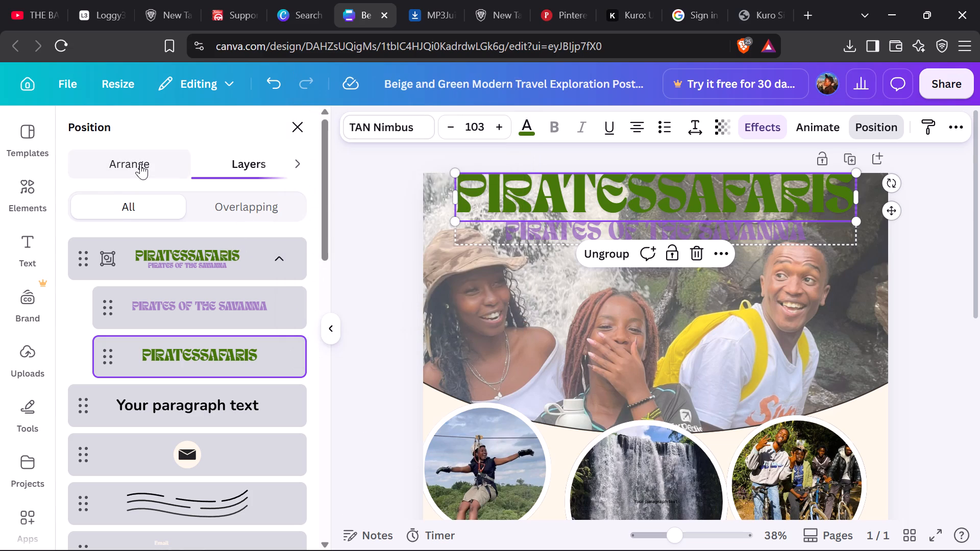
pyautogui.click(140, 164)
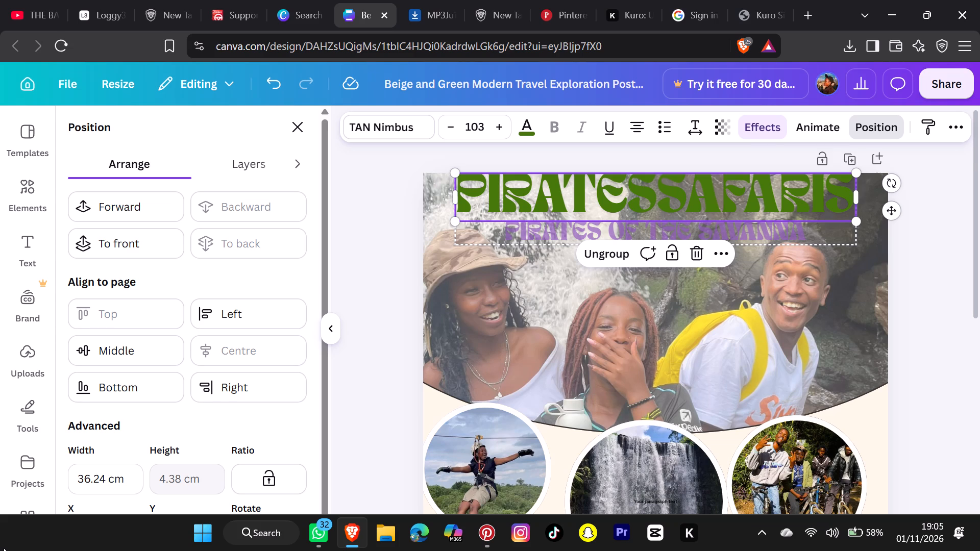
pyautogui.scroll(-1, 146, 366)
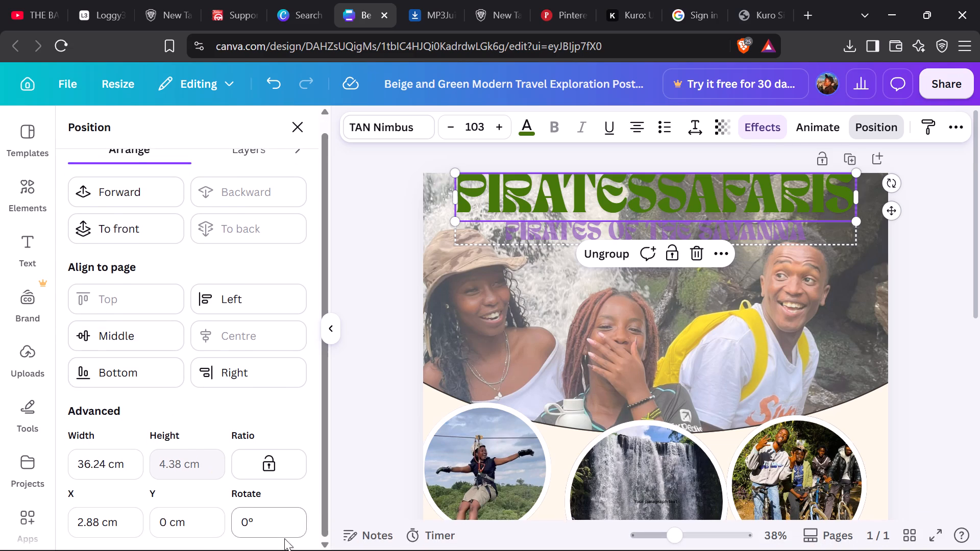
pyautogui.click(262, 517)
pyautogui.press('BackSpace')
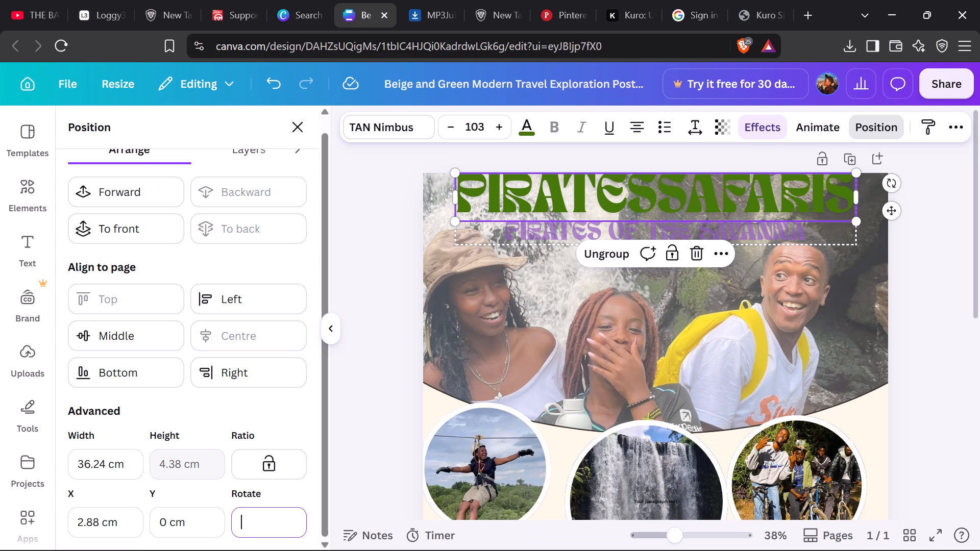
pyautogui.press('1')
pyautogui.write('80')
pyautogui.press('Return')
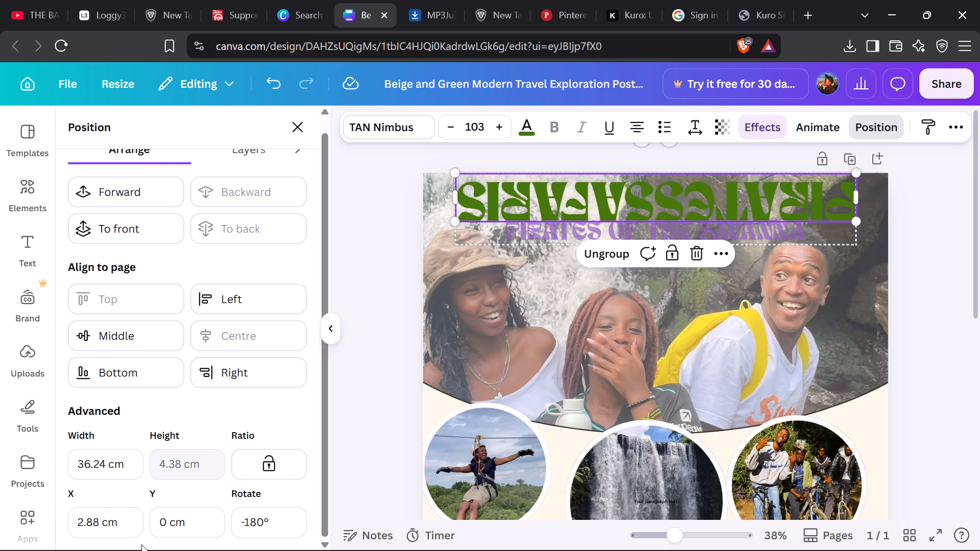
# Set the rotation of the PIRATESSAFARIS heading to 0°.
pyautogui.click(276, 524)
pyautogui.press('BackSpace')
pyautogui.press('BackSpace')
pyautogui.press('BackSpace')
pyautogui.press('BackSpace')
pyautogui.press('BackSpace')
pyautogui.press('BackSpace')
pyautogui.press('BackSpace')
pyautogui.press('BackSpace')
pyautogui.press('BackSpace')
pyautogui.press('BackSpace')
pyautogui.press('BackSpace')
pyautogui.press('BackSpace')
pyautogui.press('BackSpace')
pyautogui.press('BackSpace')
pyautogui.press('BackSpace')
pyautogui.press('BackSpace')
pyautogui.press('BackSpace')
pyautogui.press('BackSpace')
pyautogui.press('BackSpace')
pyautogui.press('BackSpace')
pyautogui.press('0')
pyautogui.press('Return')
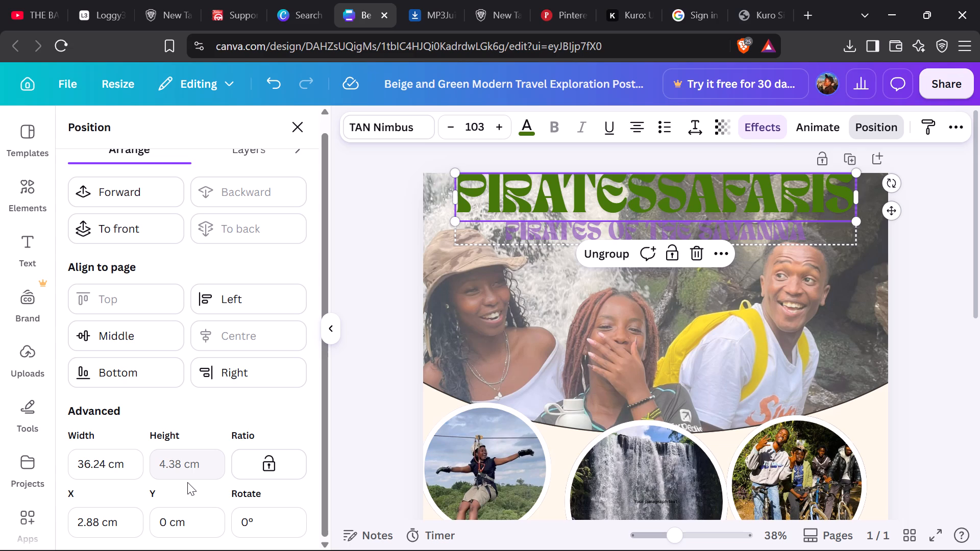
# Apply the Curve shape effect to the PIRATESSAFARIS heading with a curve value of 28.
pyautogui.click(762, 121)
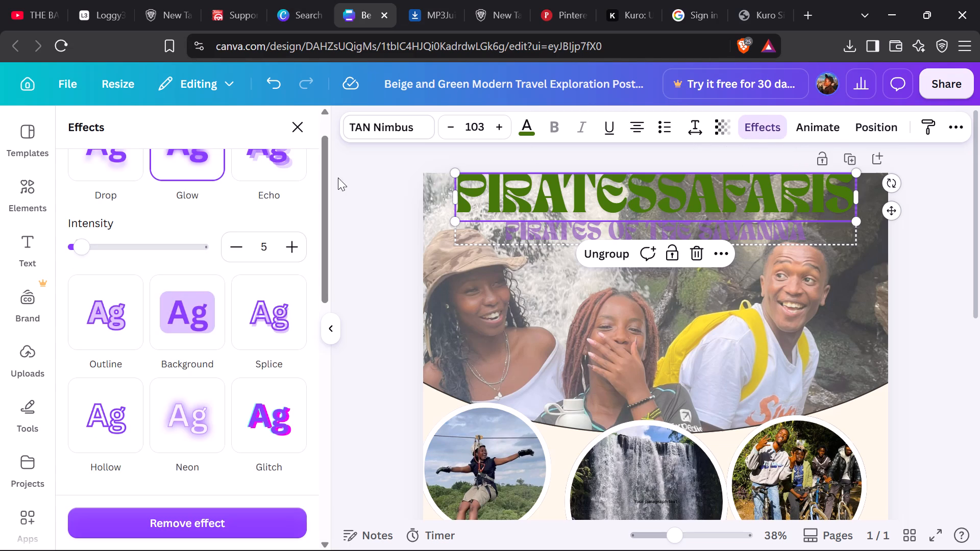
pyautogui.scroll(4, 177, 181)
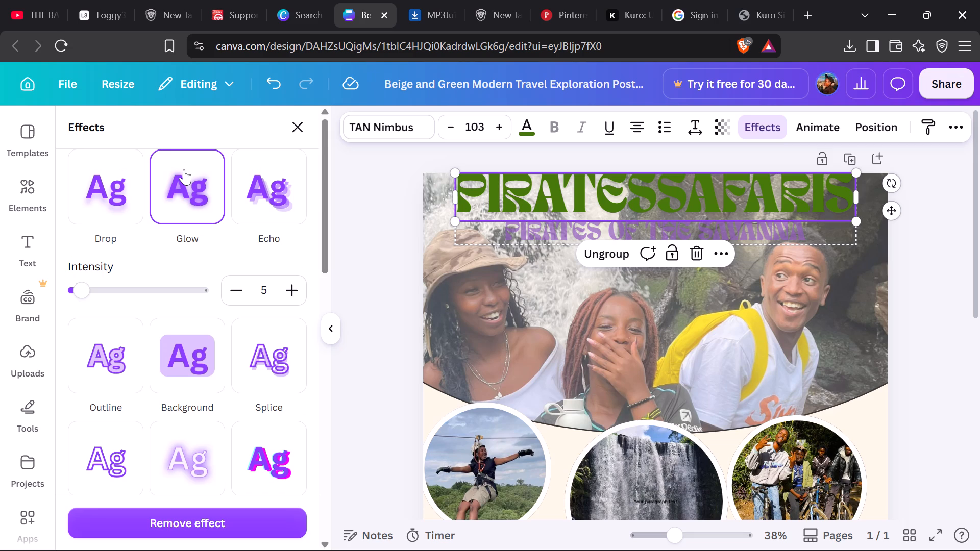
pyautogui.scroll(2, 184, 169)
pyautogui.scroll(-5, 188, 167)
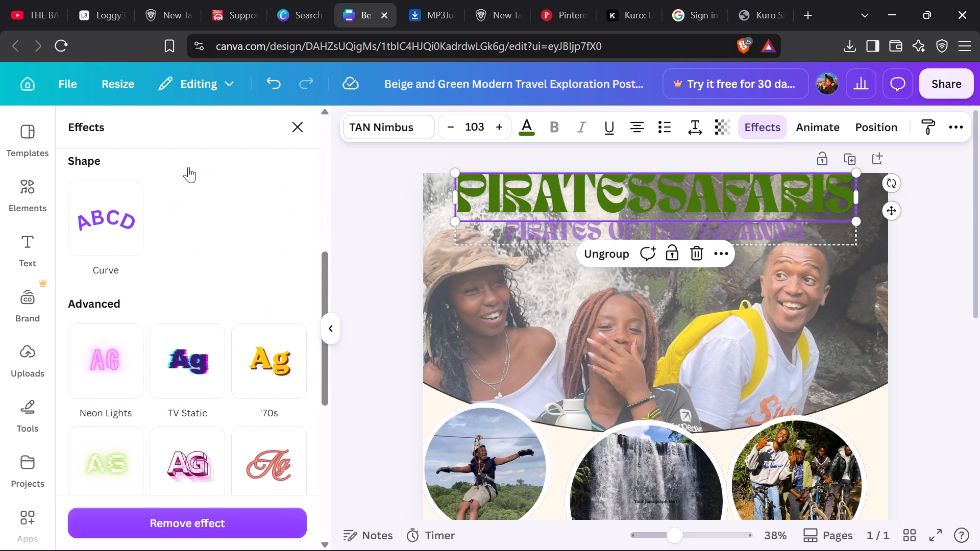
pyautogui.click(100, 232)
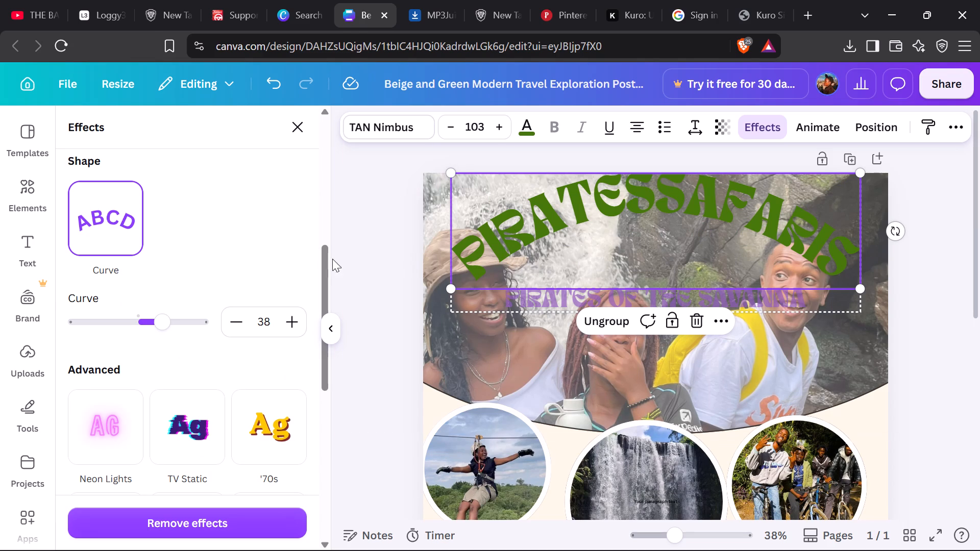
pyautogui.doubleClick(240, 318)
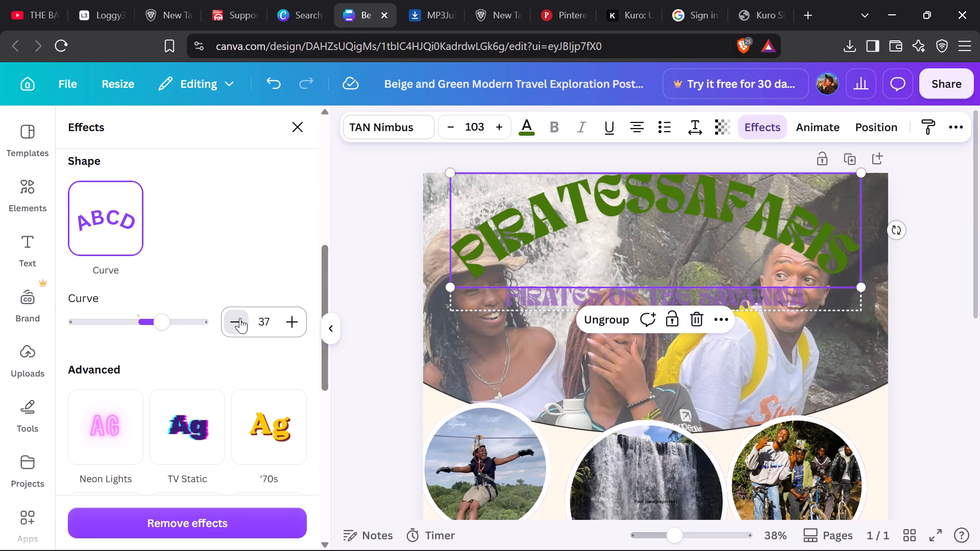
pyautogui.tripleClick(240, 318)
pyautogui.tripleClick(240, 318)
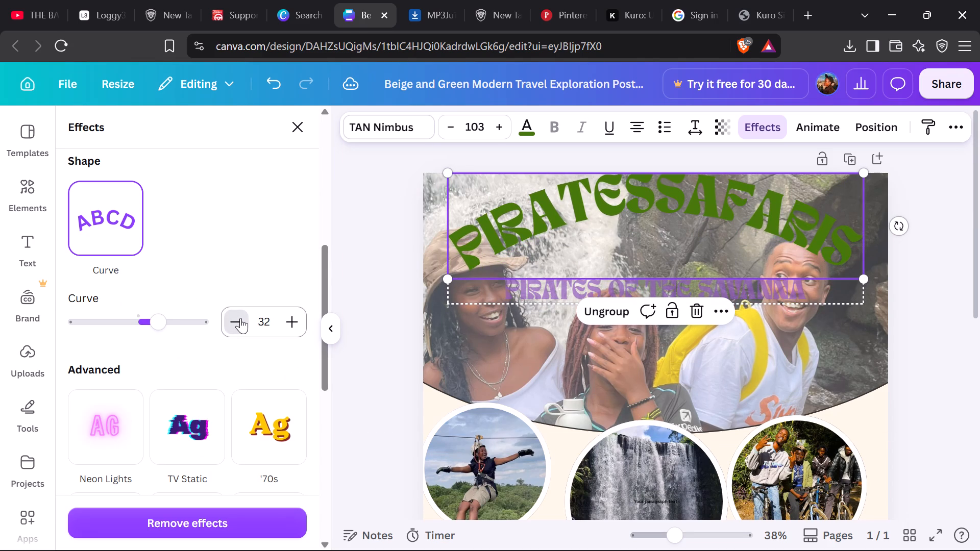
pyautogui.click(240, 318)
pyautogui.click(240, 317)
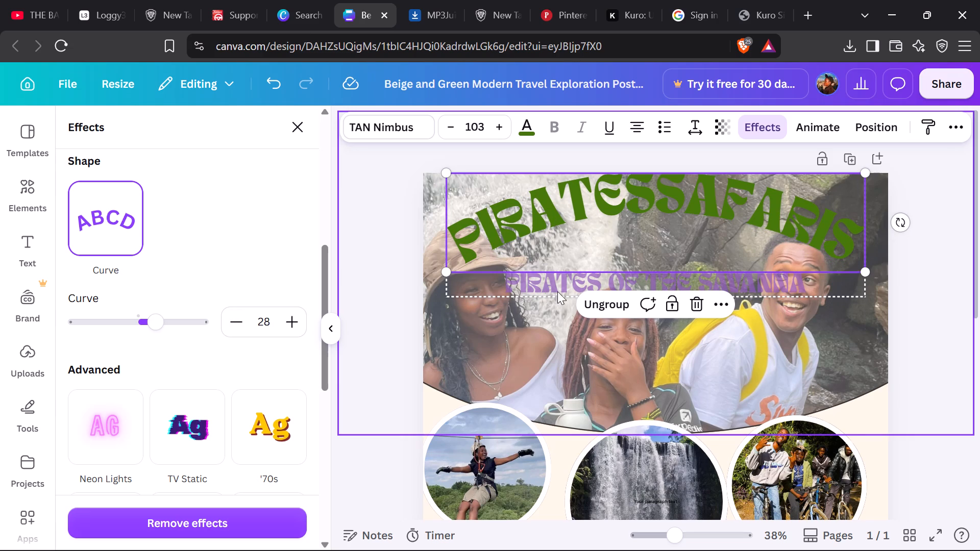
# Move the PIRATES OF THE SAVANNA tagline up so that it sits under the arch of the curved PIRATESSAFARIS heading.
pyautogui.click(605, 279)
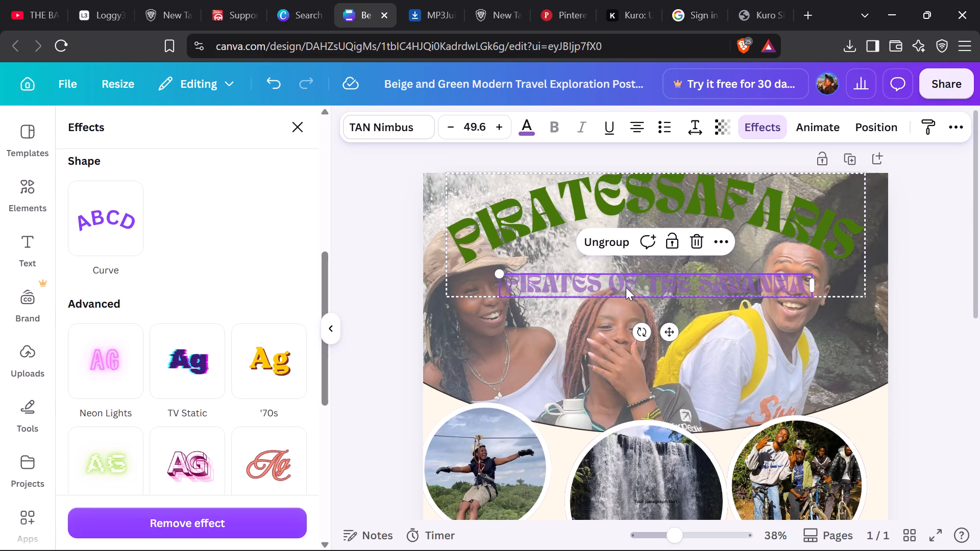
pyautogui.moveTo(627, 287); pyautogui.dragTo(628, 259)
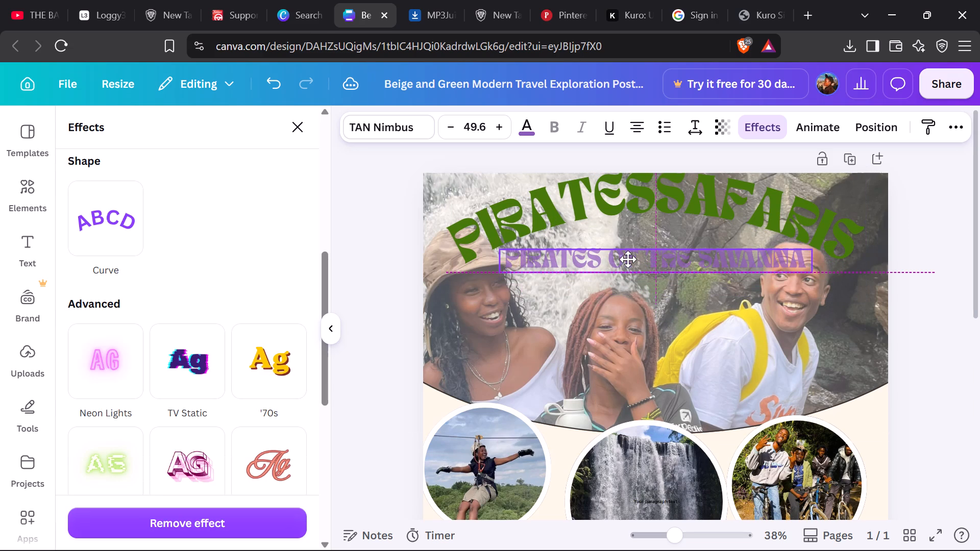
pyautogui.moveTo(628, 259); pyautogui.dragTo(628, 259)
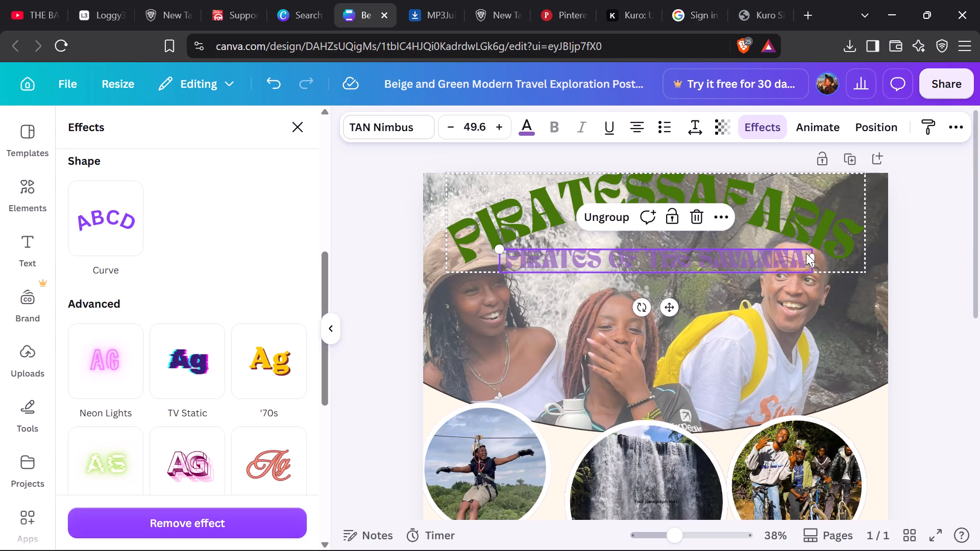
# Change the text colour of the whole PIRATES OF THE SAVANNA tagline to light orange from the default solid colours.
pyautogui.click(803, 253)
pyautogui.moveTo(803, 257); pyautogui.dragTo(788, 257)
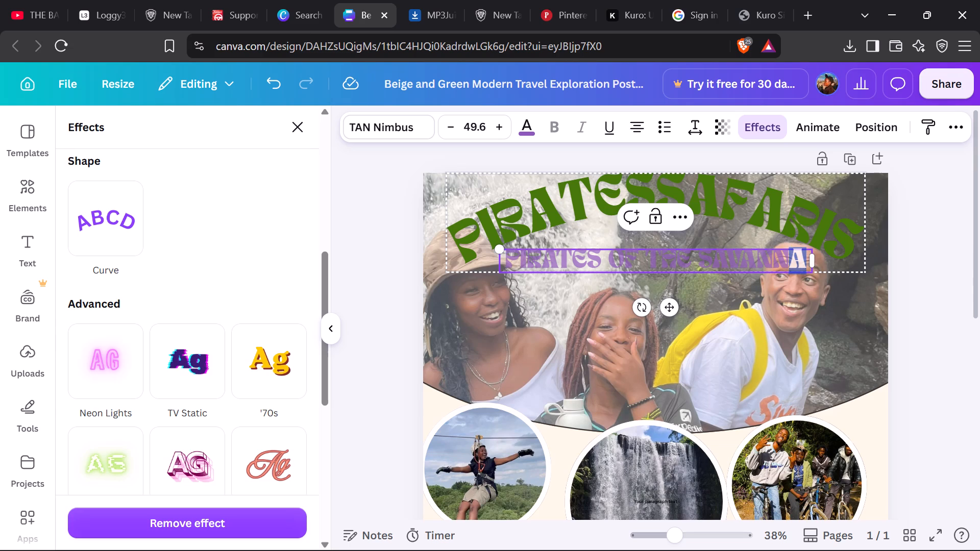
pyautogui.moveTo(788, 257); pyautogui.dragTo(500, 250)
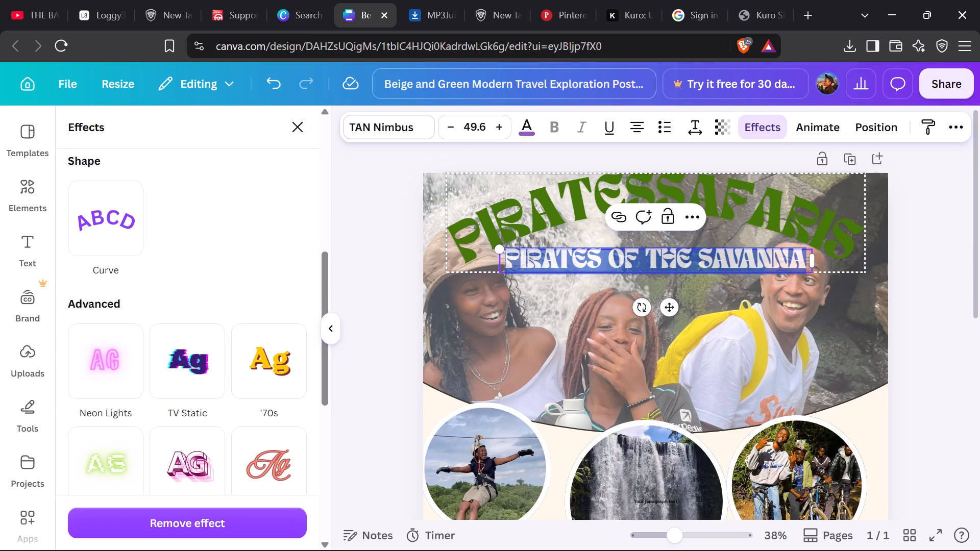
pyautogui.click(527, 127)
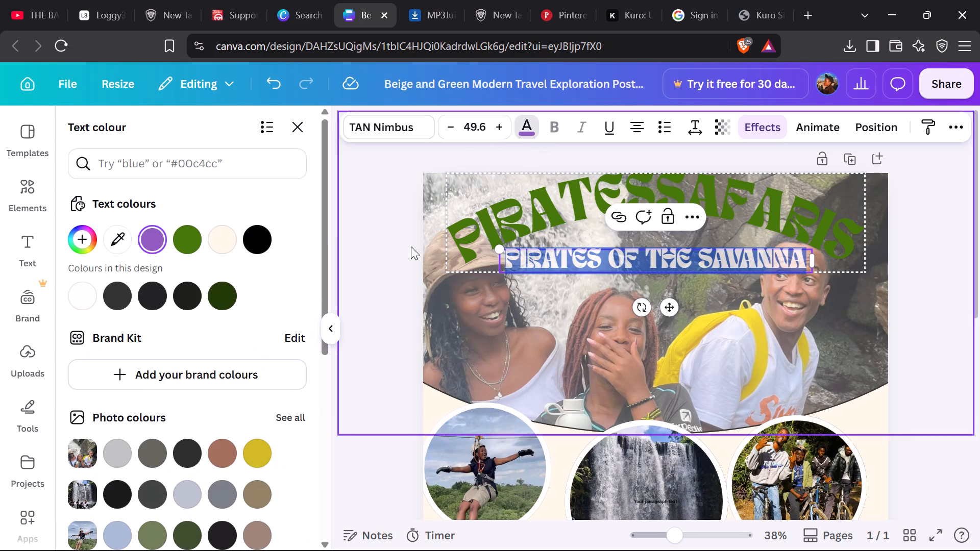
pyautogui.click(223, 454)
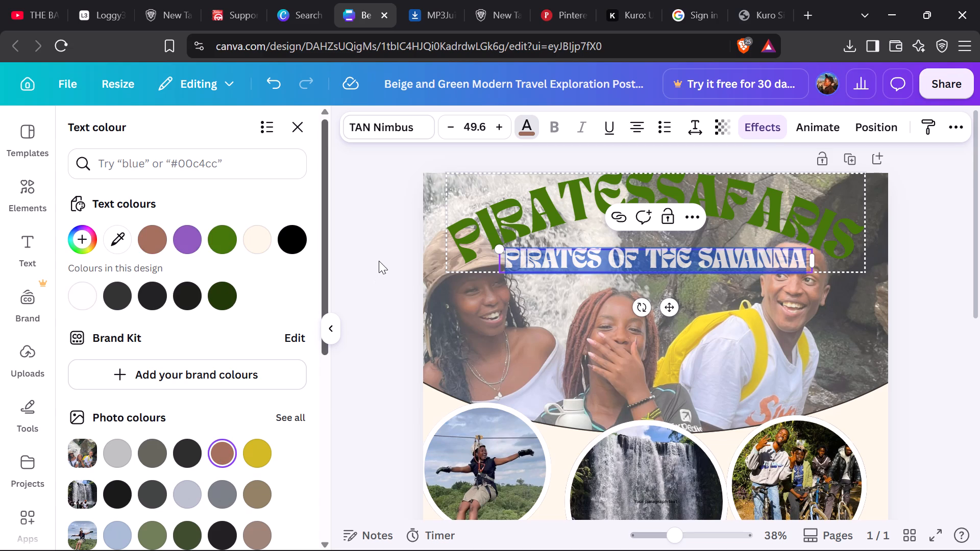
pyautogui.scroll(-5, 238, 450)
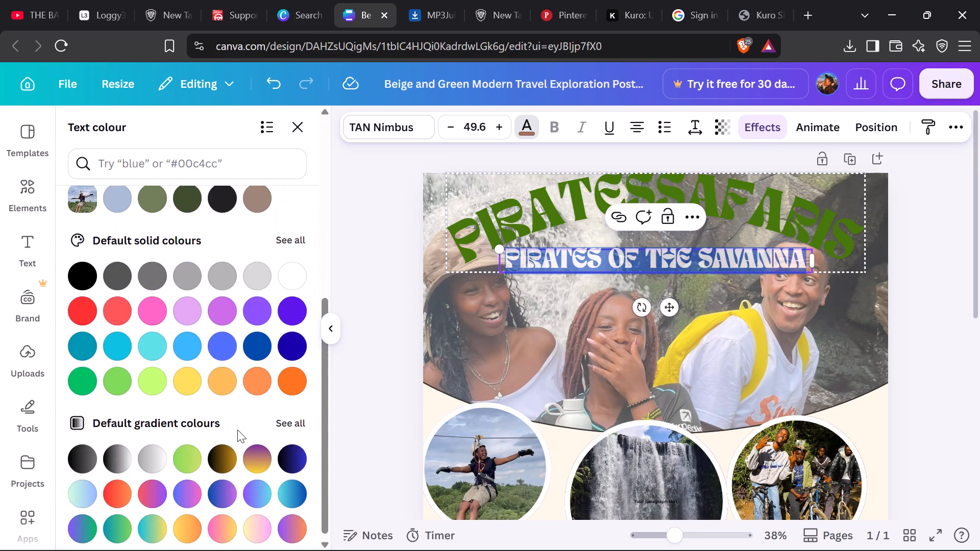
pyautogui.click(225, 375)
pyautogui.click(396, 209)
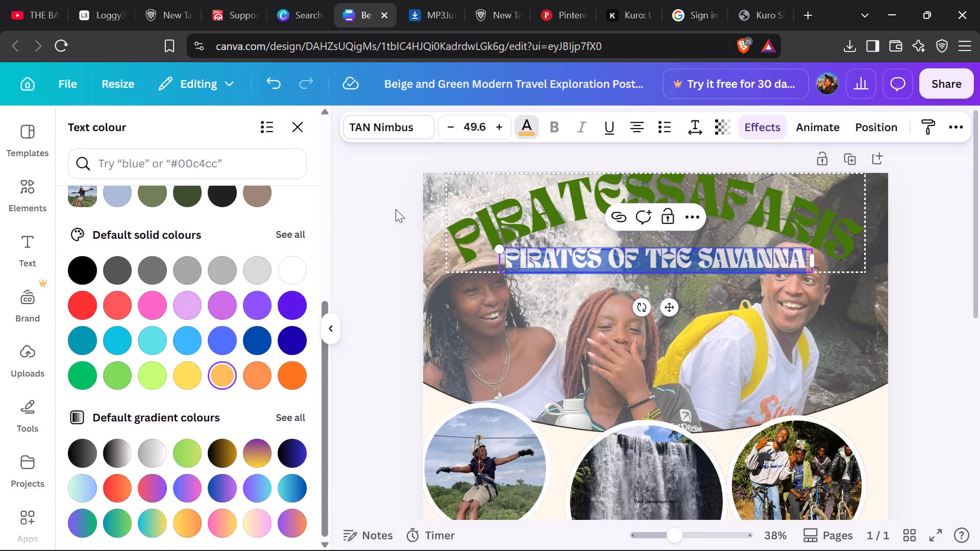
pyautogui.click(378, 243)
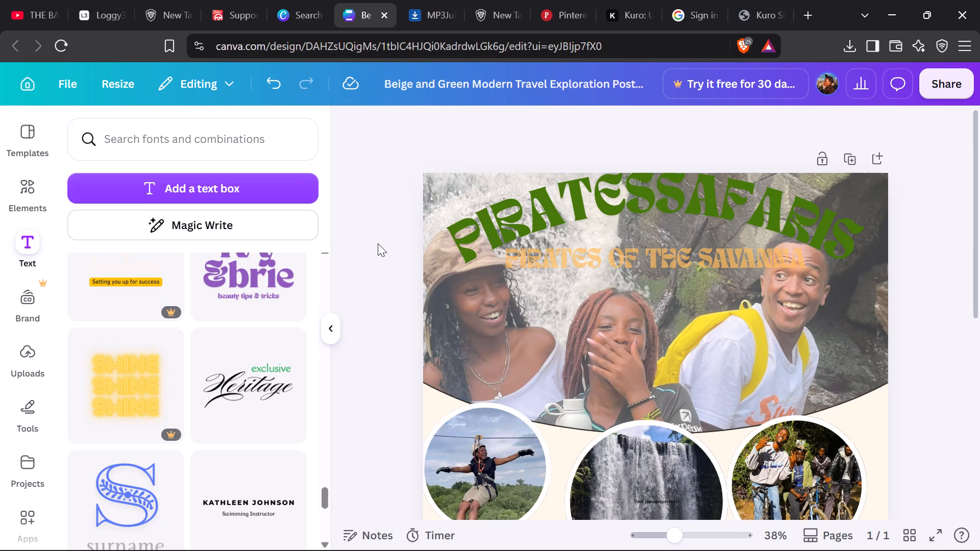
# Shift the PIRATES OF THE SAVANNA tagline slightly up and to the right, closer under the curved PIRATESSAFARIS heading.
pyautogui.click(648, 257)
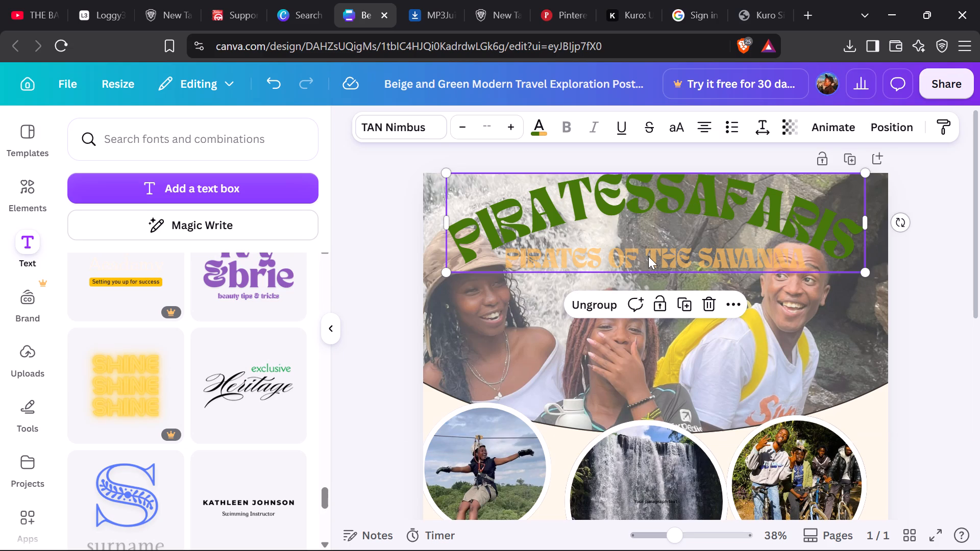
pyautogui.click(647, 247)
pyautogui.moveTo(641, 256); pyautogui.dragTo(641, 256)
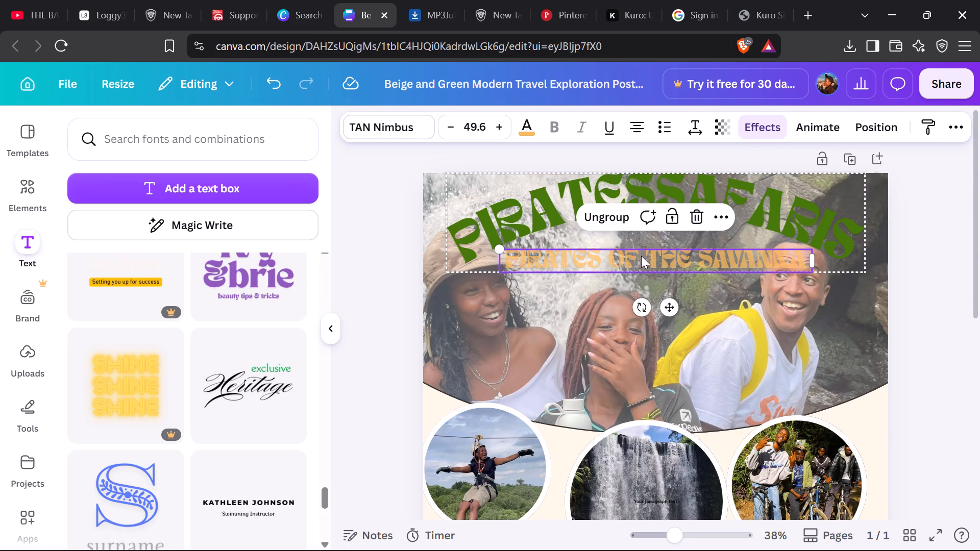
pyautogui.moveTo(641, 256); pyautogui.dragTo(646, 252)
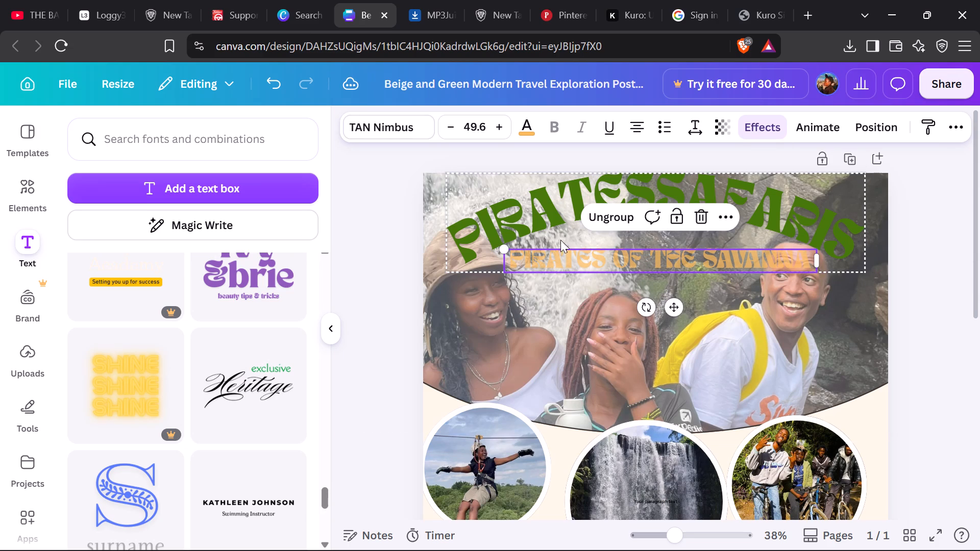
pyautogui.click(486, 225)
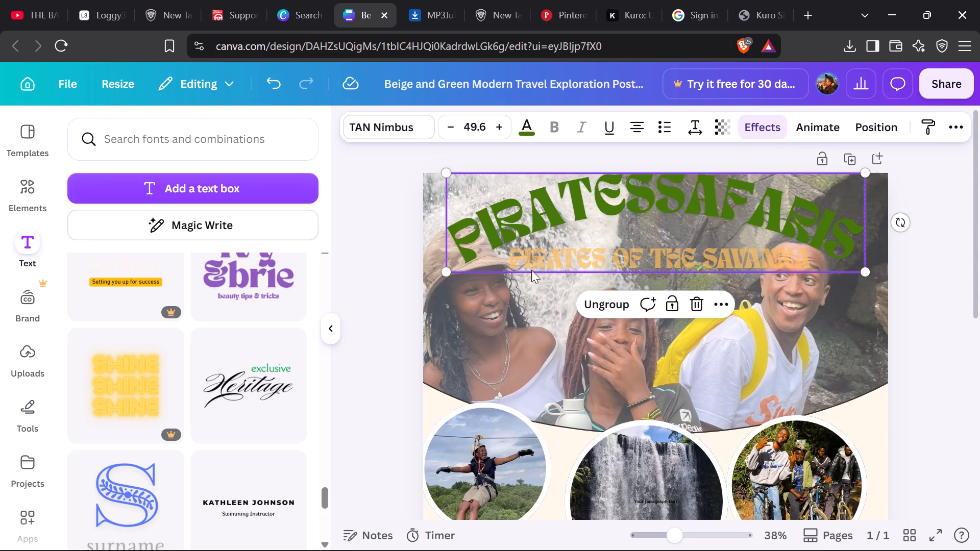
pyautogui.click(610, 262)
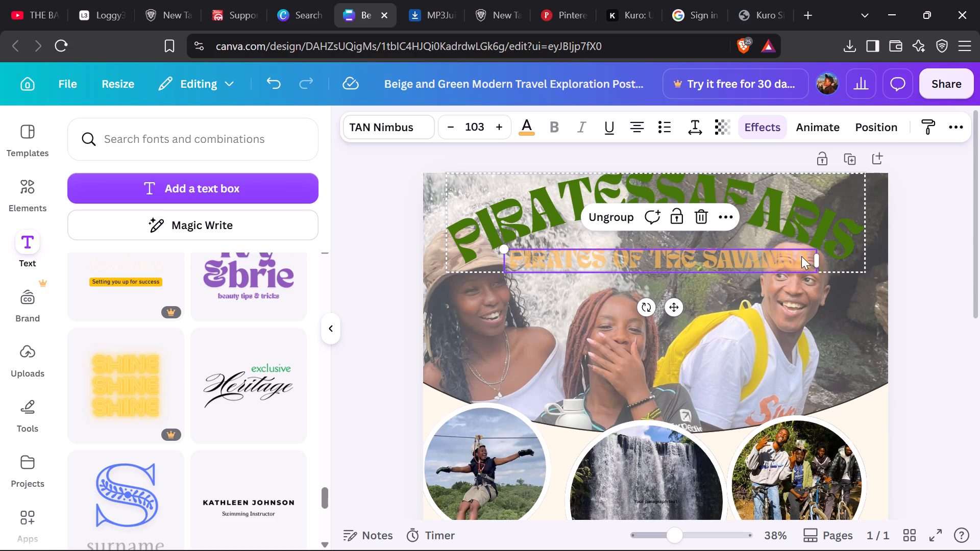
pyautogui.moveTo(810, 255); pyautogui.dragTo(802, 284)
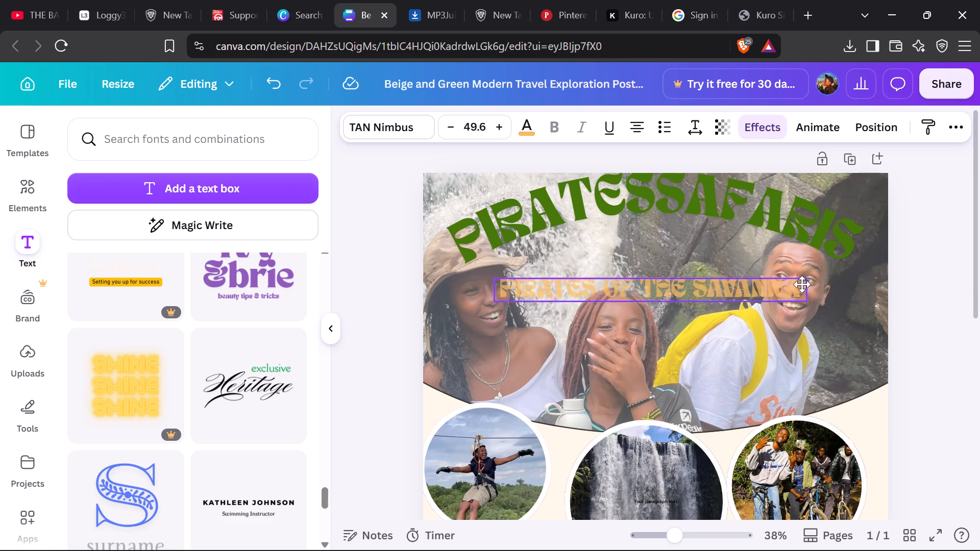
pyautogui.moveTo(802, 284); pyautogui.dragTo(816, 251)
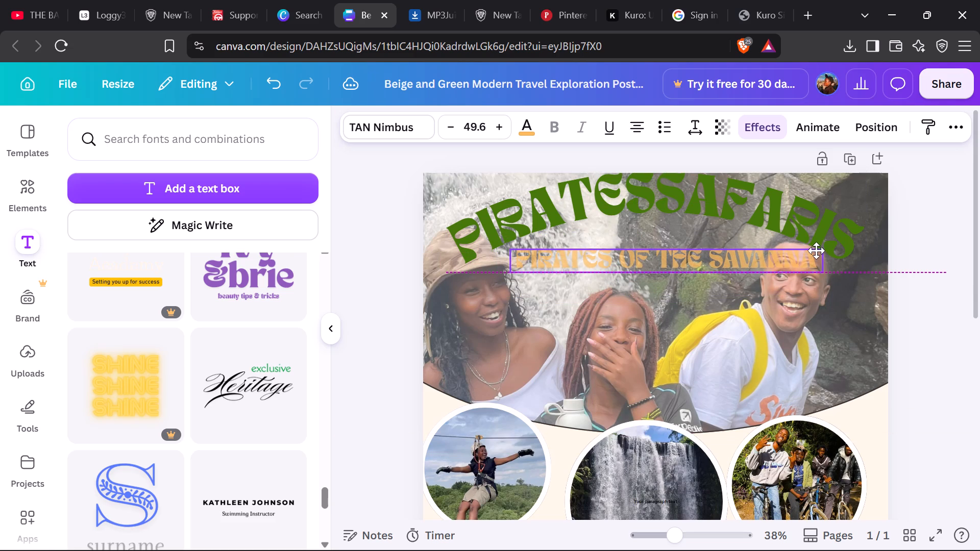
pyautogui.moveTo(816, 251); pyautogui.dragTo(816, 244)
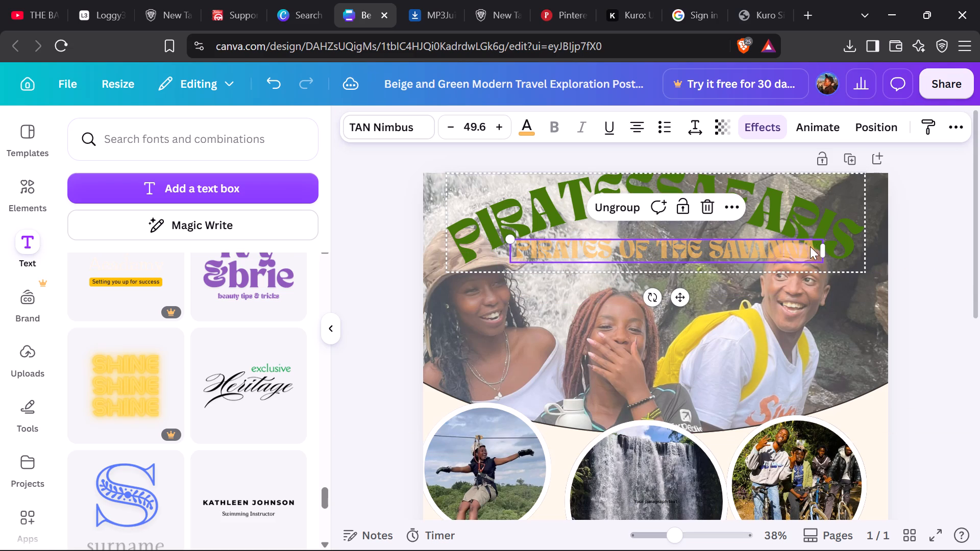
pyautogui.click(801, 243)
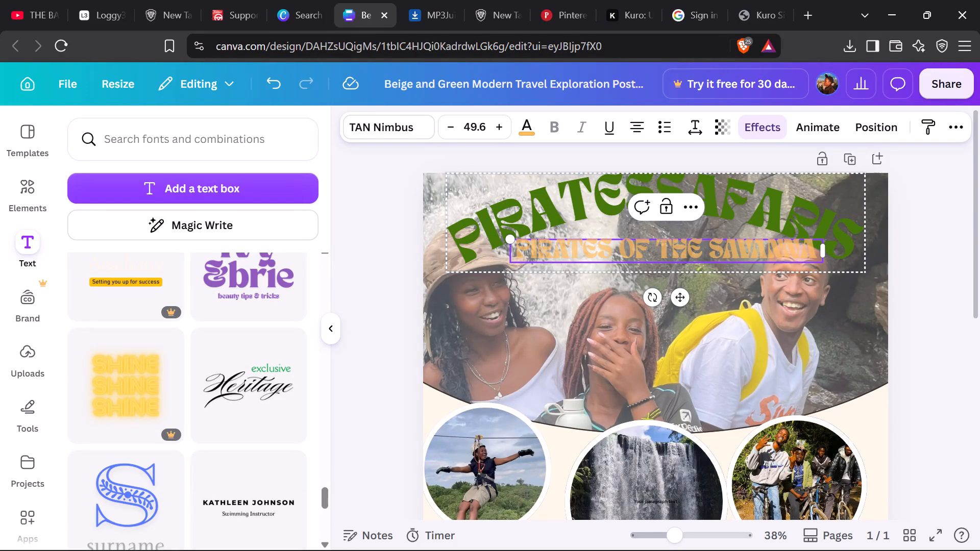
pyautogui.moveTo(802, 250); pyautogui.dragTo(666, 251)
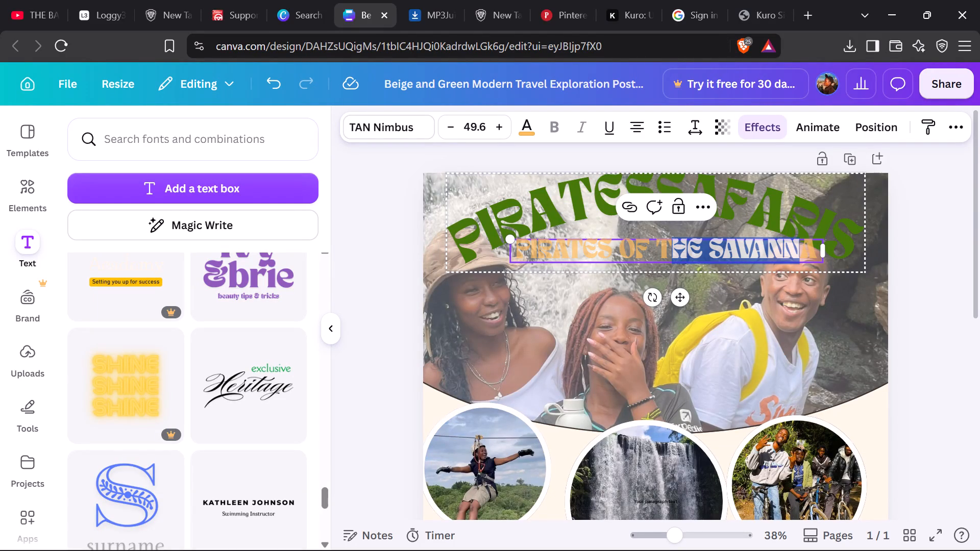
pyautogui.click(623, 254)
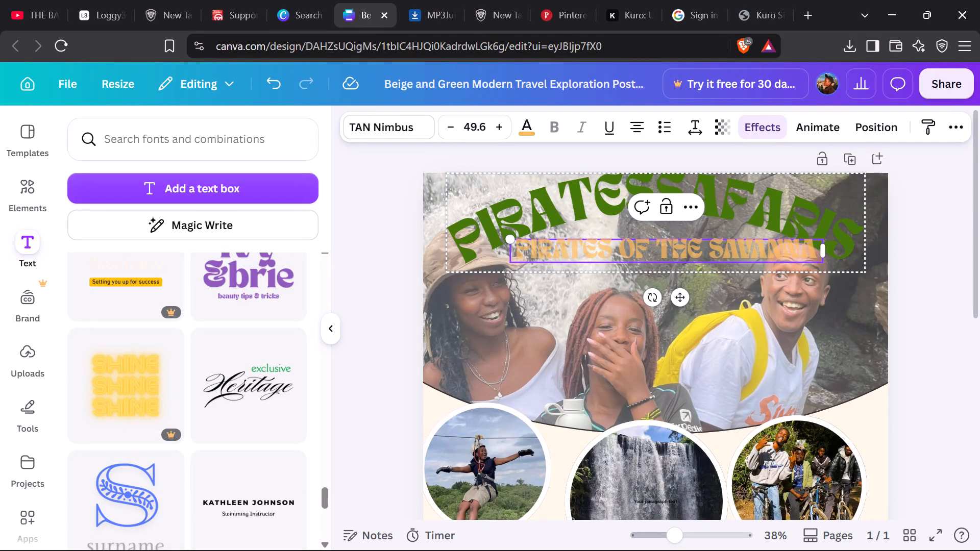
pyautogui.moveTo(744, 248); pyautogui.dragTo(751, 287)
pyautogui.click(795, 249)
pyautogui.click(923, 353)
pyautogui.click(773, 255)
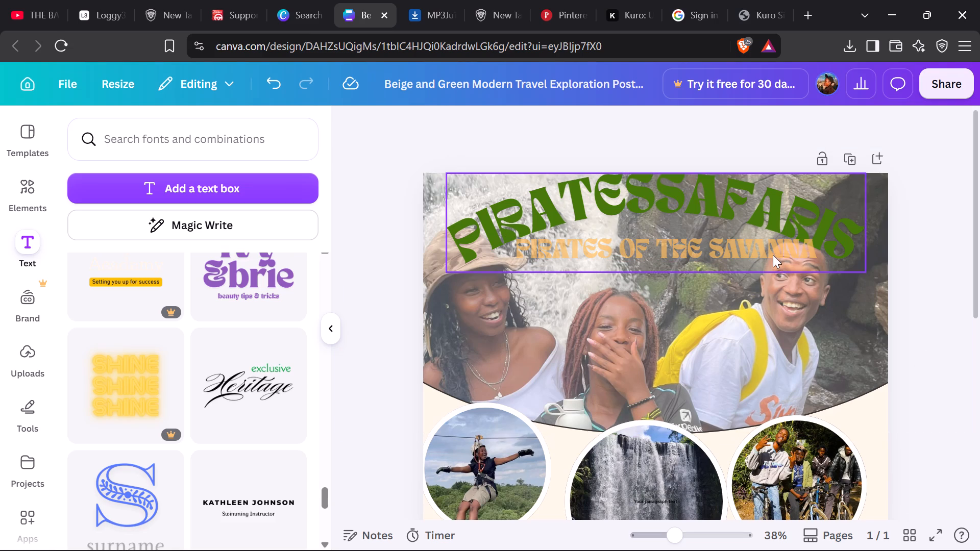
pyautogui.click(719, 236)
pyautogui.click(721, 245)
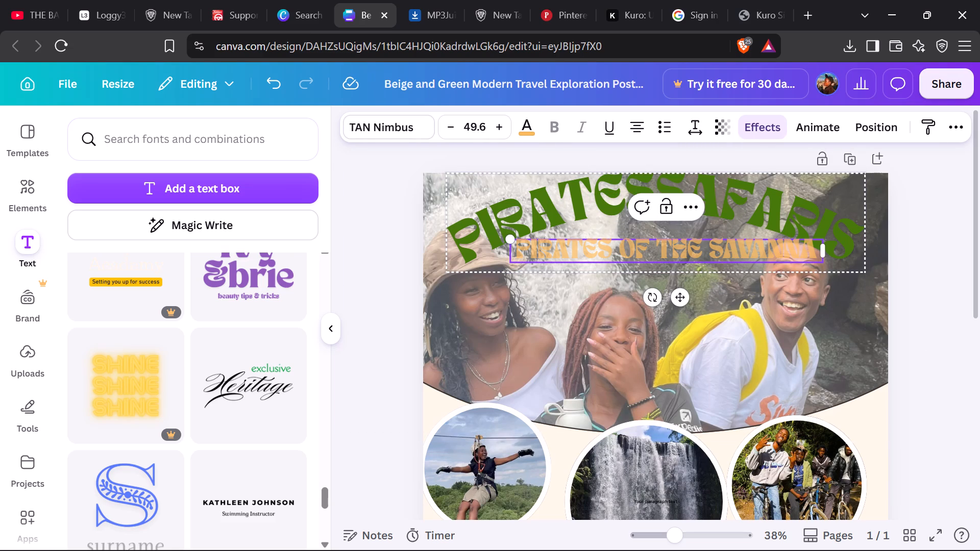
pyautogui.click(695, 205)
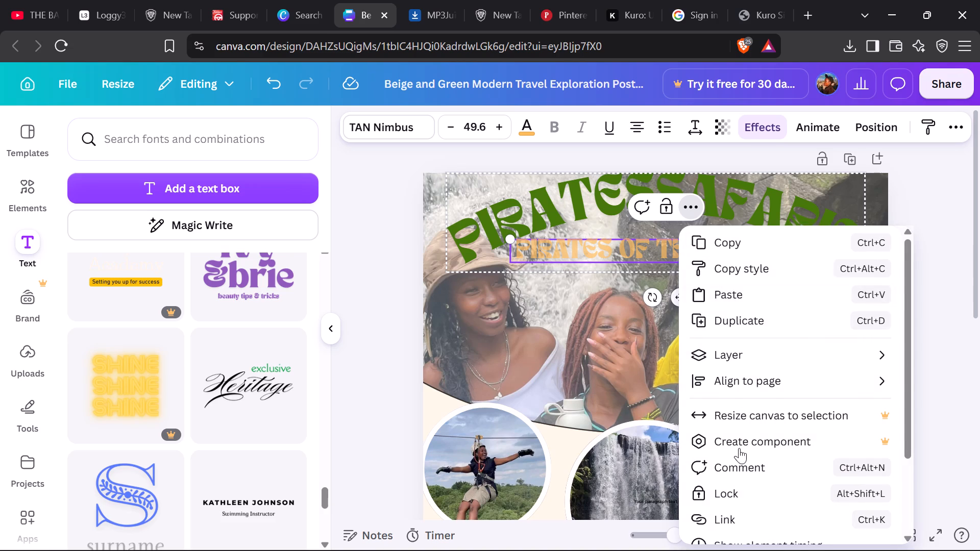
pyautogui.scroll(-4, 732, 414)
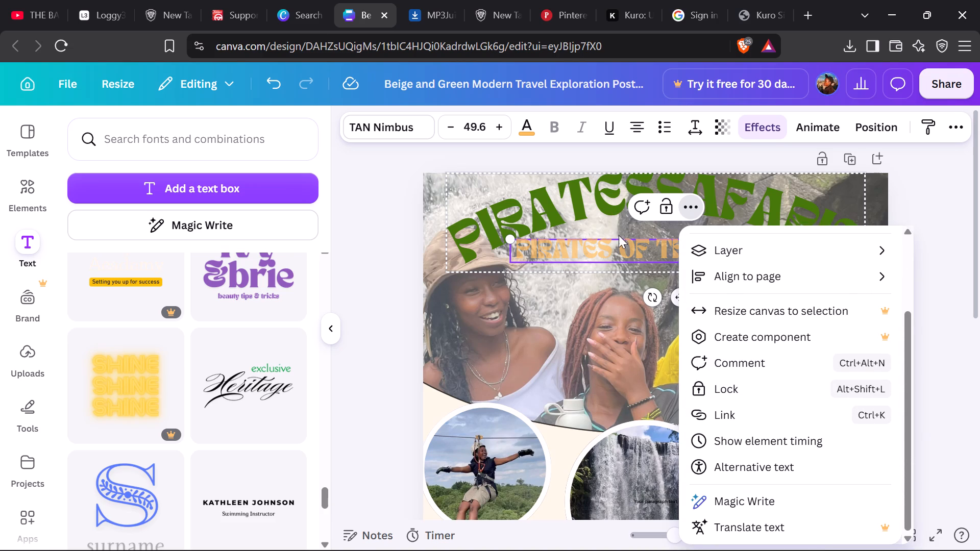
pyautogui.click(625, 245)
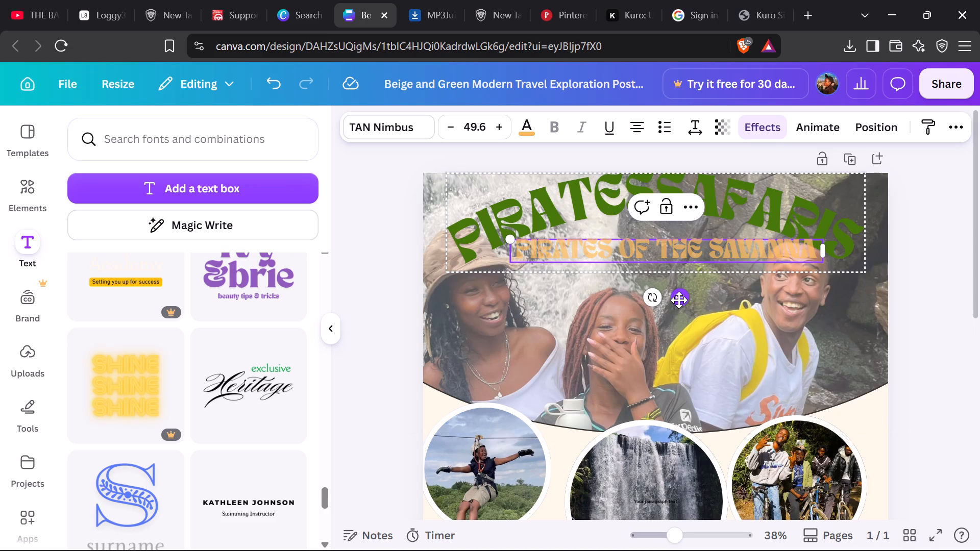
# Move the PIRATES OF THE SAVANNA tagline down to just below the ends of the curved heading, centred across the page.
pyautogui.moveTo(679, 299); pyautogui.dragTo(674, 322)
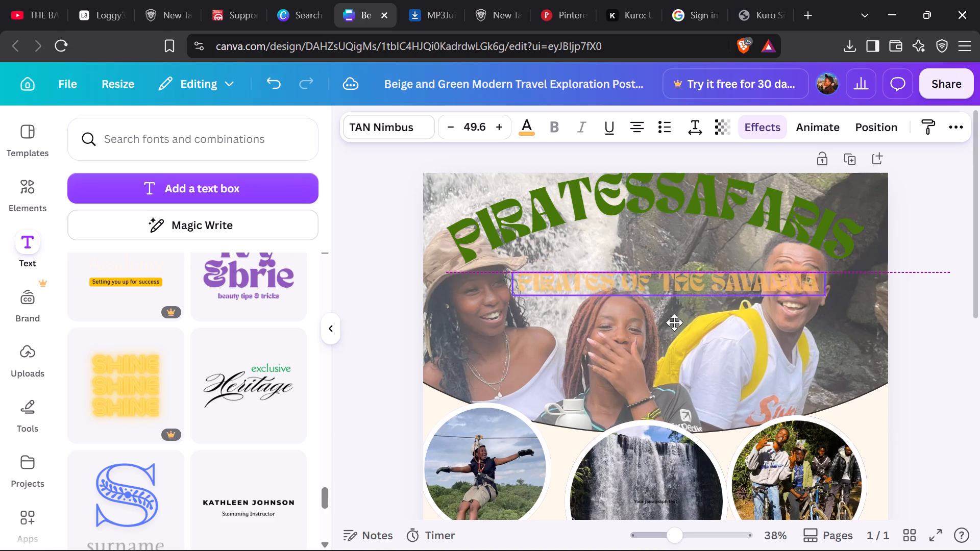
pyautogui.moveTo(674, 322); pyautogui.dragTo(664, 291)
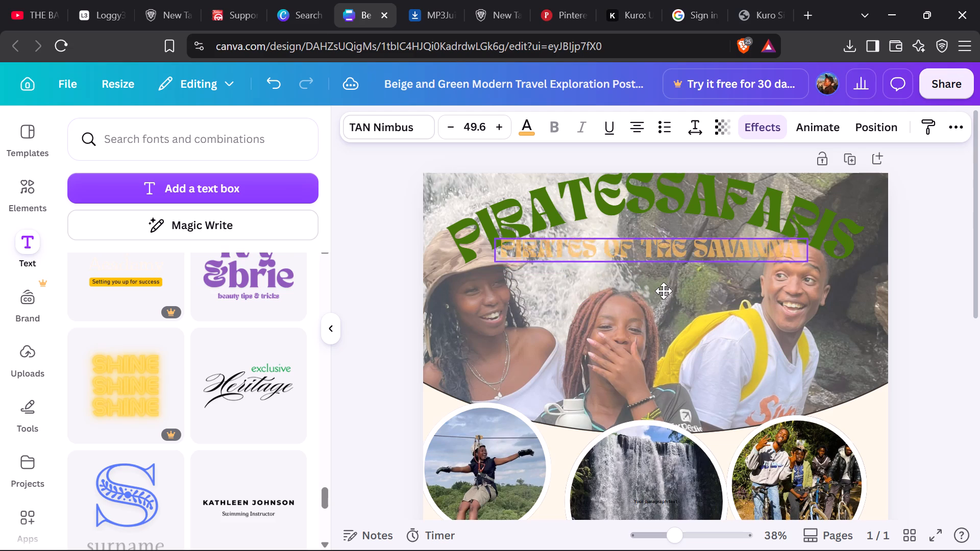
pyautogui.moveTo(664, 291); pyautogui.dragTo(669, 317)
pyautogui.click(669, 317)
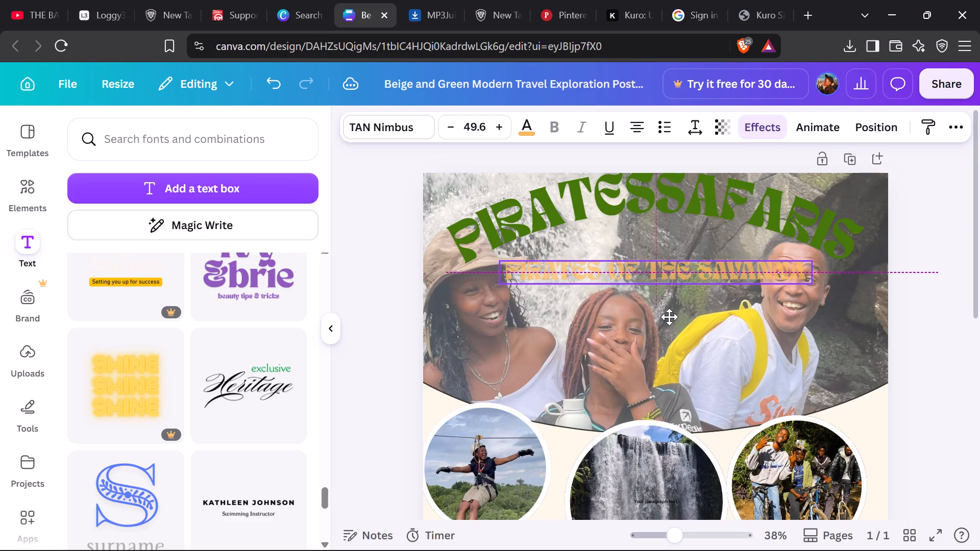
# Select the whole PIRATES OF THE SAVANNA tagline text and add the AUTHENTIC LEATHER Blue Wood font combination from the text styles.
pyautogui.click(799, 268)
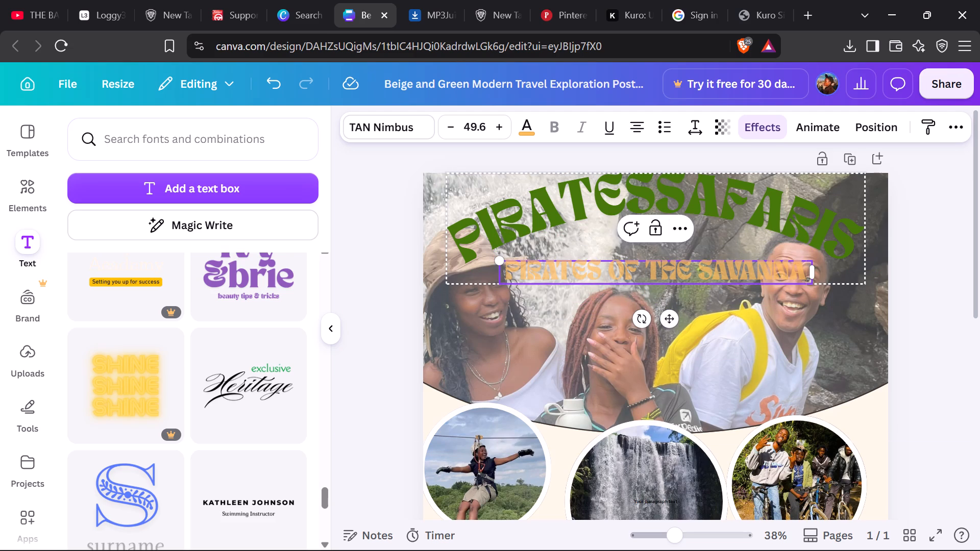
pyautogui.moveTo(808, 272); pyautogui.dragTo(542, 282)
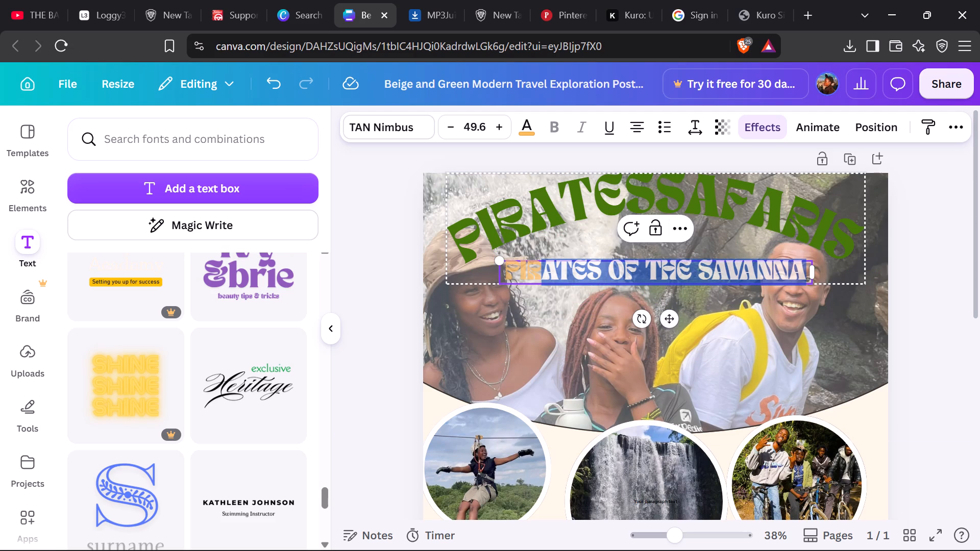
pyautogui.moveTo(542, 282); pyautogui.dragTo(509, 284)
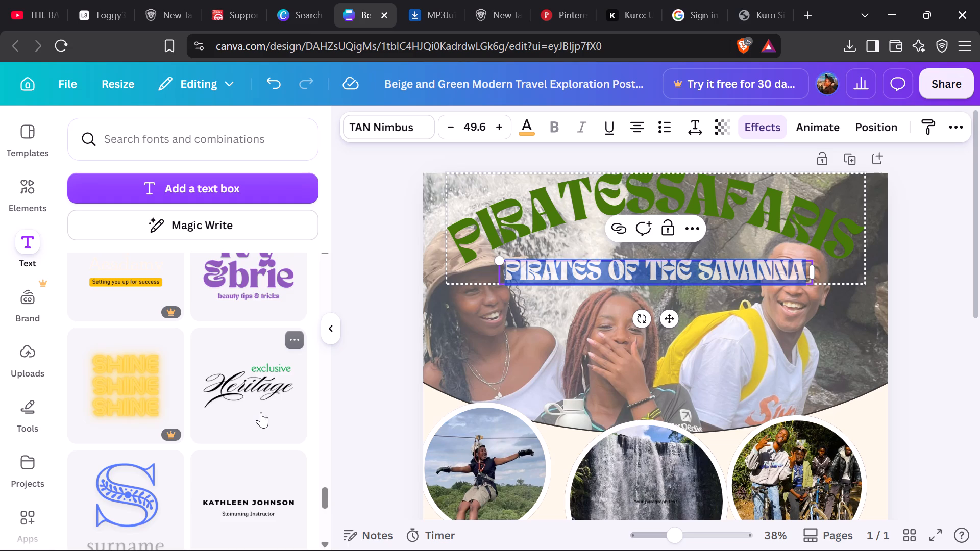
pyautogui.scroll(-5, 258, 409)
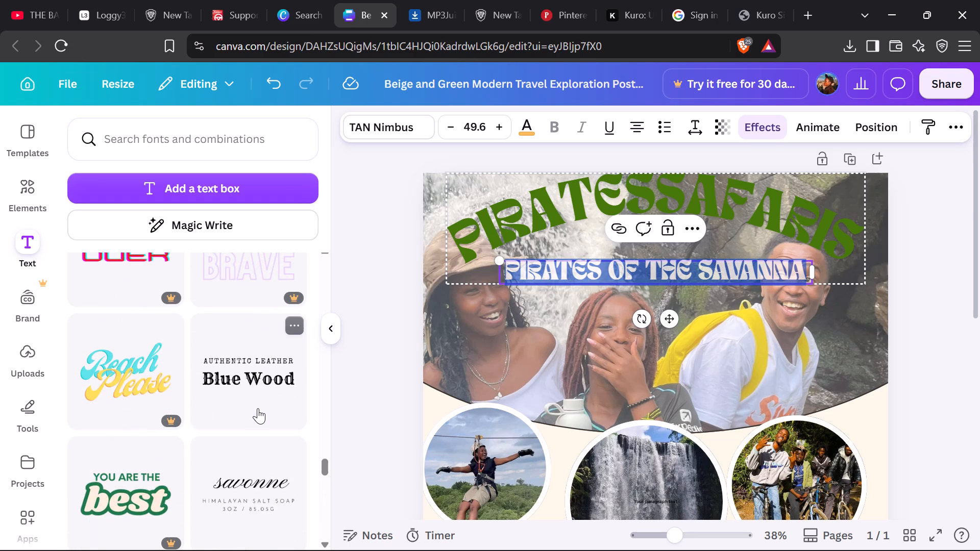
pyautogui.scroll(-3, 258, 408)
pyautogui.scroll(2, 259, 406)
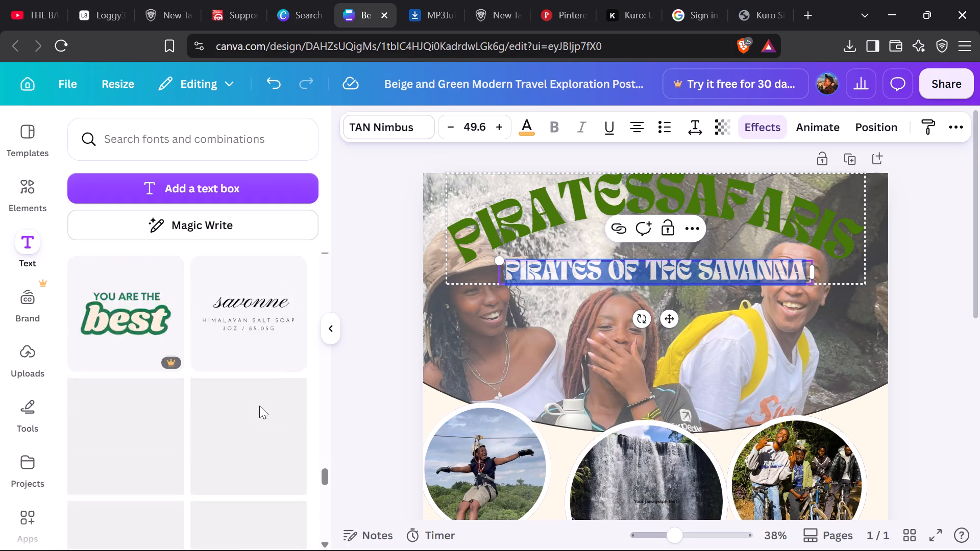
pyautogui.scroll(1, 259, 406)
pyautogui.click(263, 404)
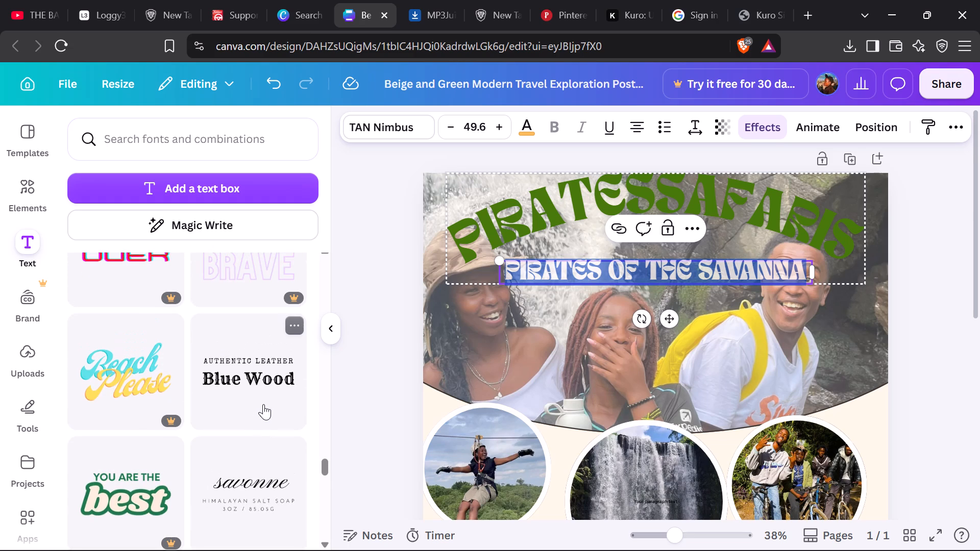
pyautogui.click(272, 372)
pyautogui.doubleClick(248, 361)
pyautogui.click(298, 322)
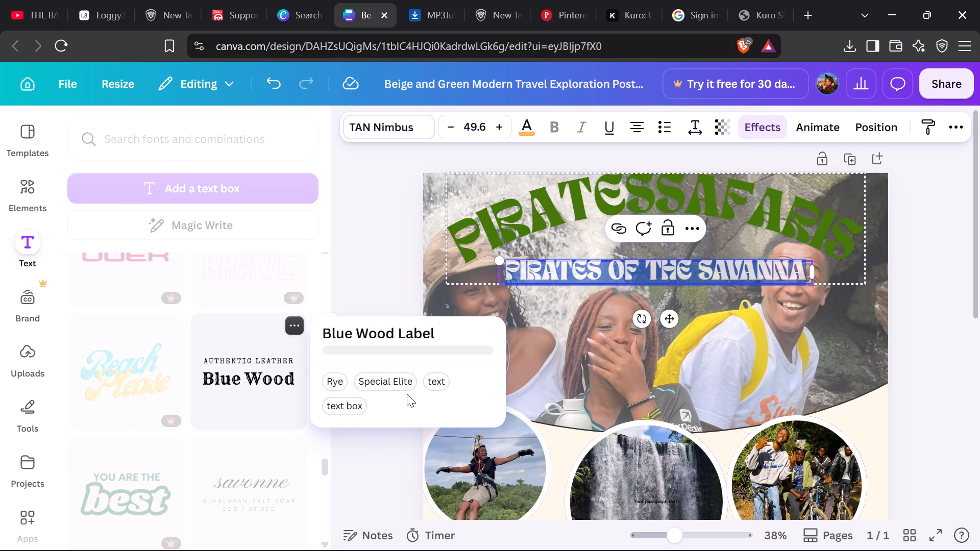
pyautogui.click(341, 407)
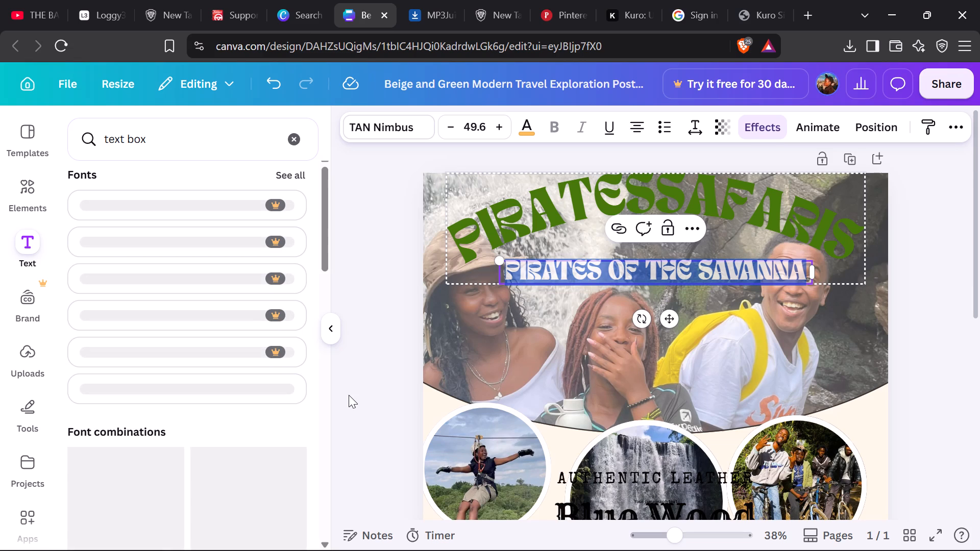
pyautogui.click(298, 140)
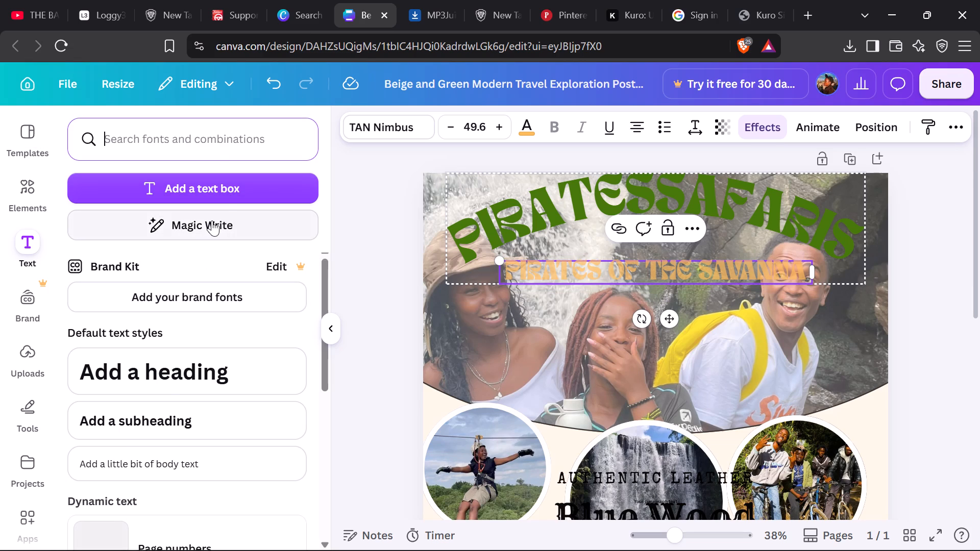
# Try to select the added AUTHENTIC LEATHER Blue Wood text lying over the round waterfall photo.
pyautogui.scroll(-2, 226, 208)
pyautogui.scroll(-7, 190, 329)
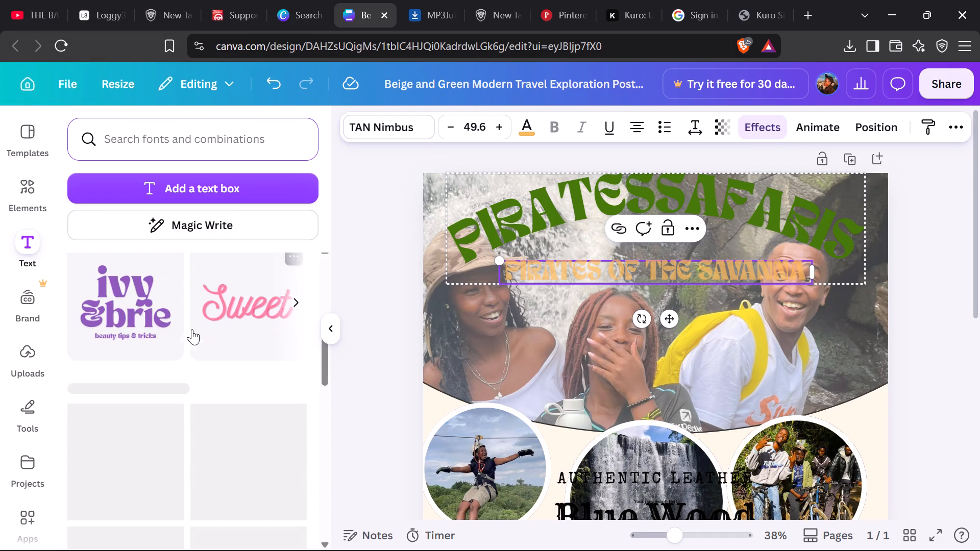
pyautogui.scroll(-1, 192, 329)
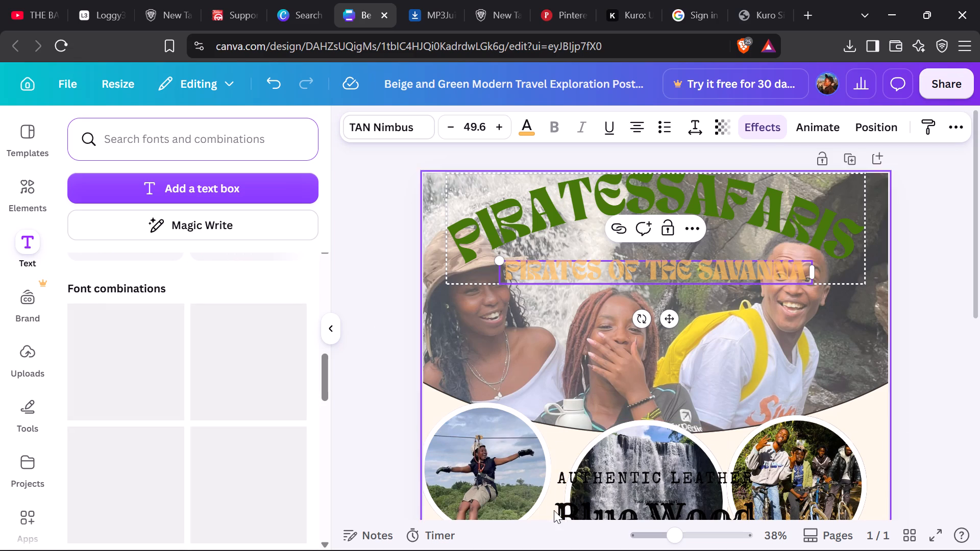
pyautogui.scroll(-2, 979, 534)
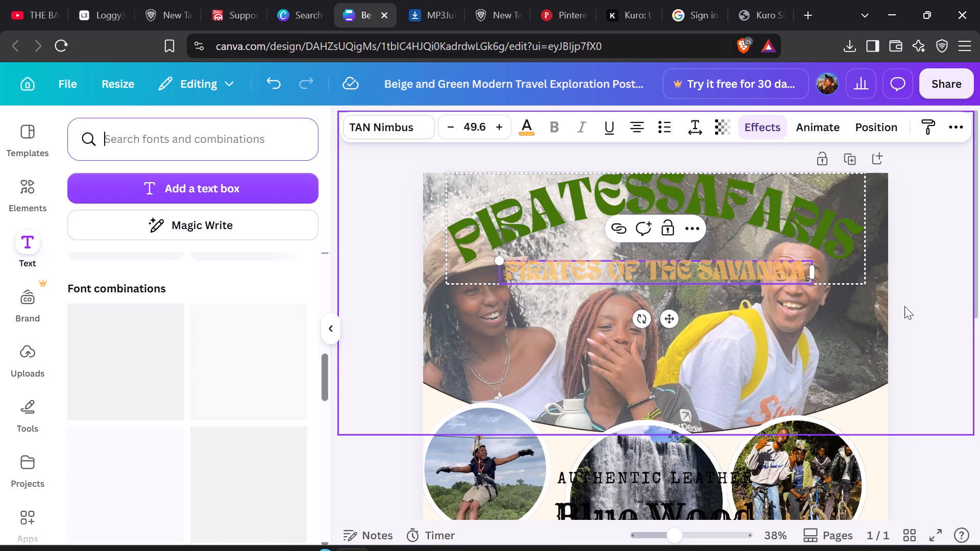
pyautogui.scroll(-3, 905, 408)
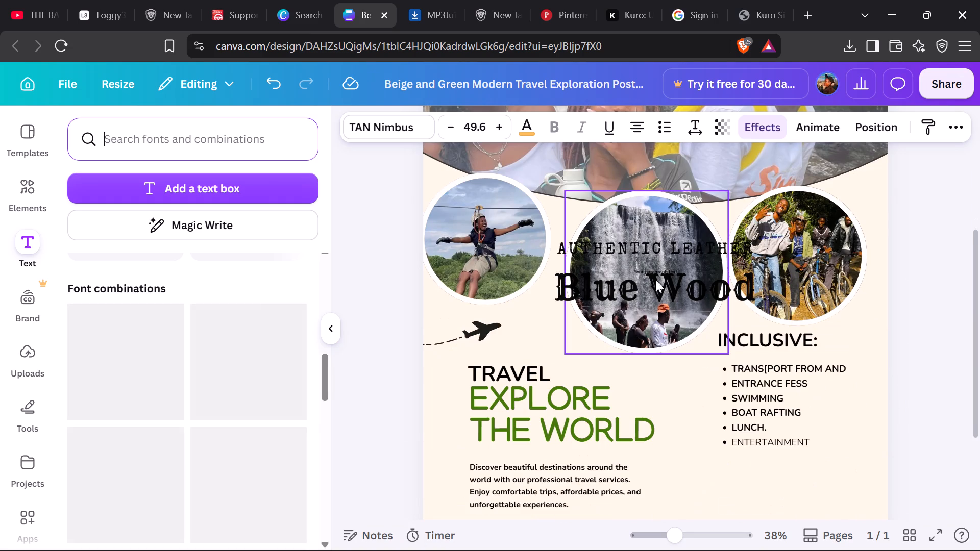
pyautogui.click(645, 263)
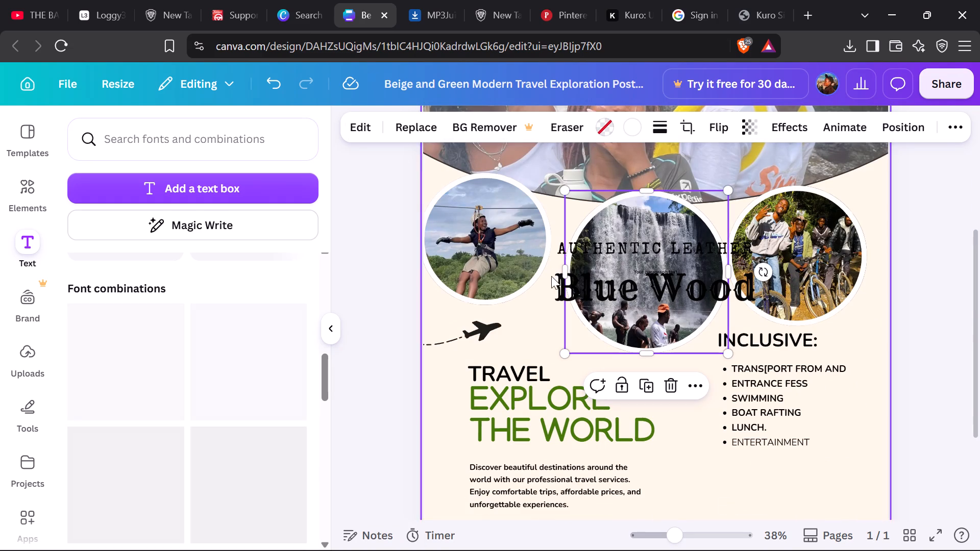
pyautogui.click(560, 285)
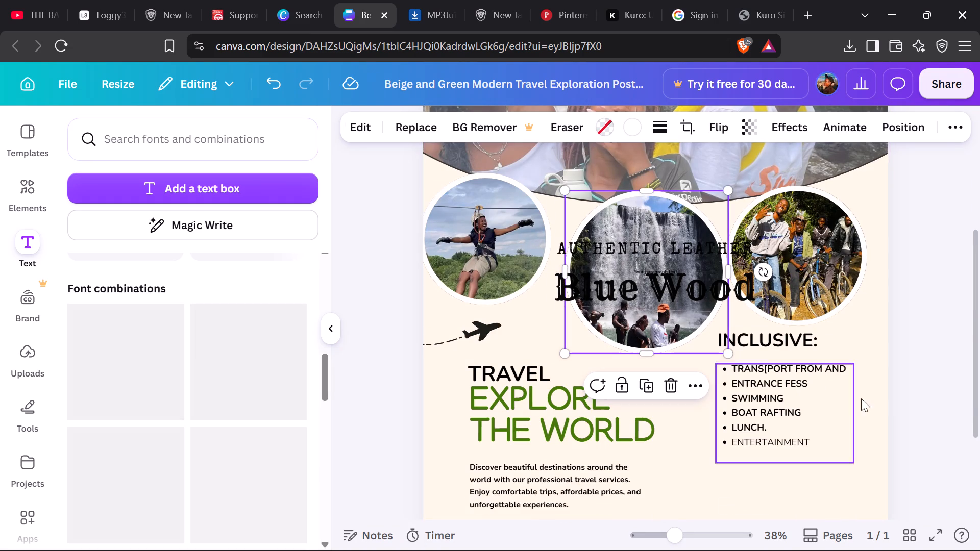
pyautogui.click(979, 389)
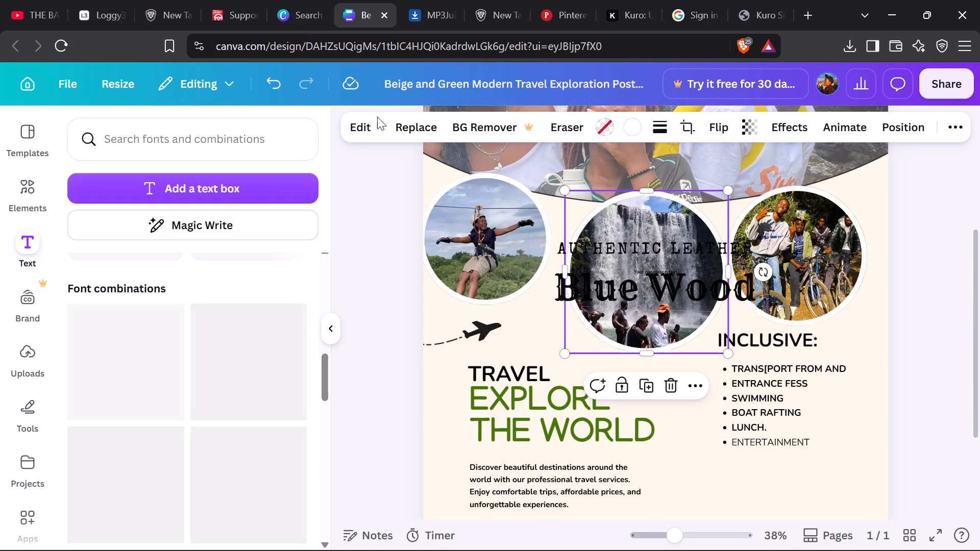
# Undo the last three changes to the poster, including the tagline's move down.
pyautogui.click(269, 78)
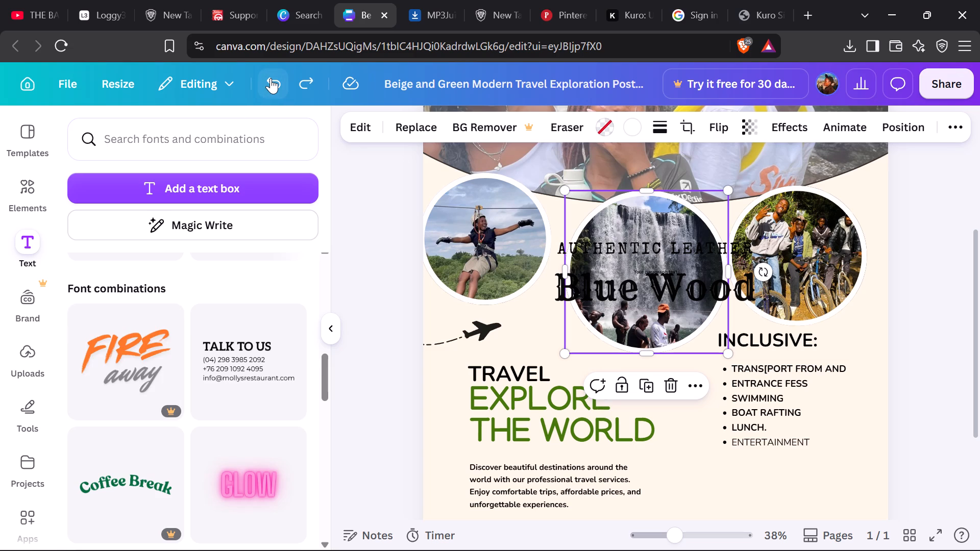
pyautogui.click(271, 78)
pyautogui.click(279, 83)
# Look over the poster from the curved PIRATESSAFARIS heading down to the contact footer.
pyautogui.scroll(6, 586, 394)
pyautogui.scroll(-4, 598, 362)
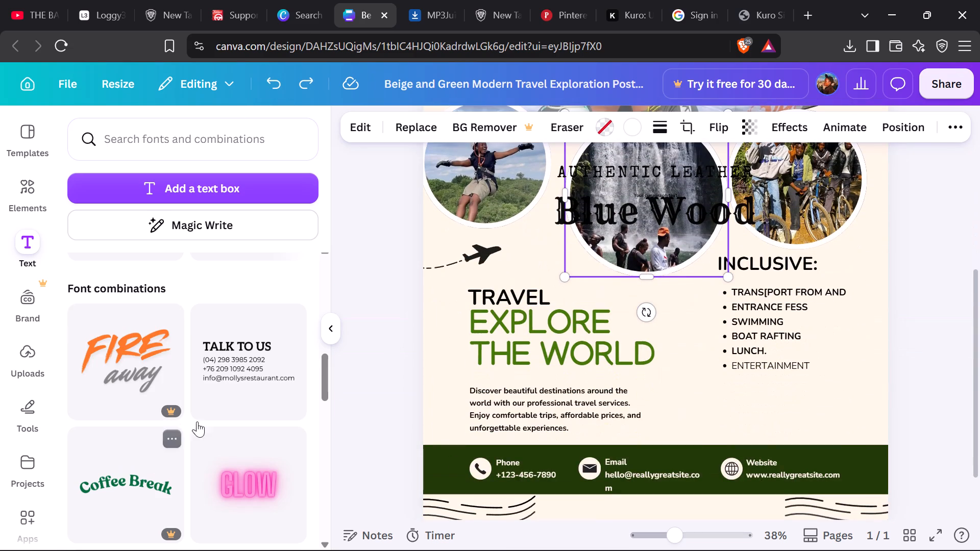
pyautogui.scroll(4, 450, 295)
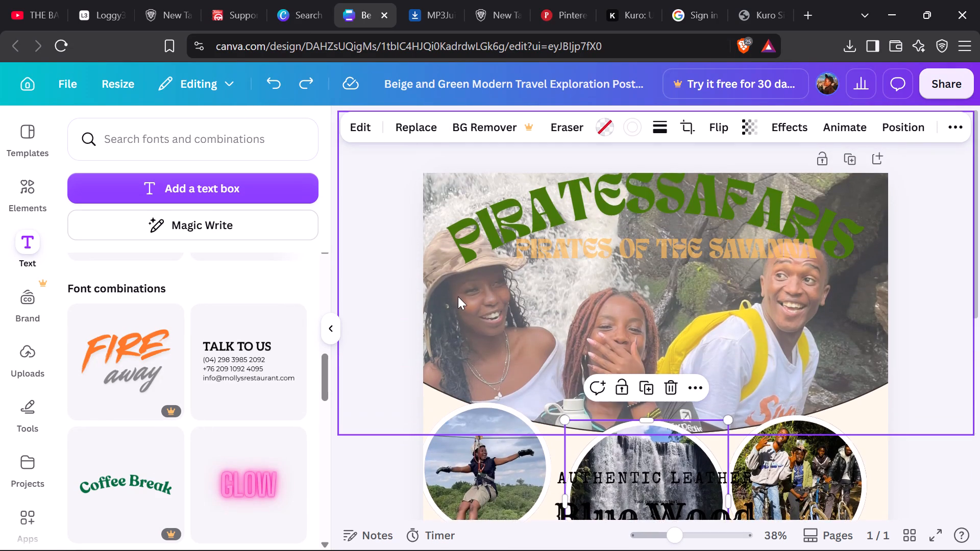
pyautogui.scroll(-3, 458, 296)
pyautogui.scroll(2, 458, 297)
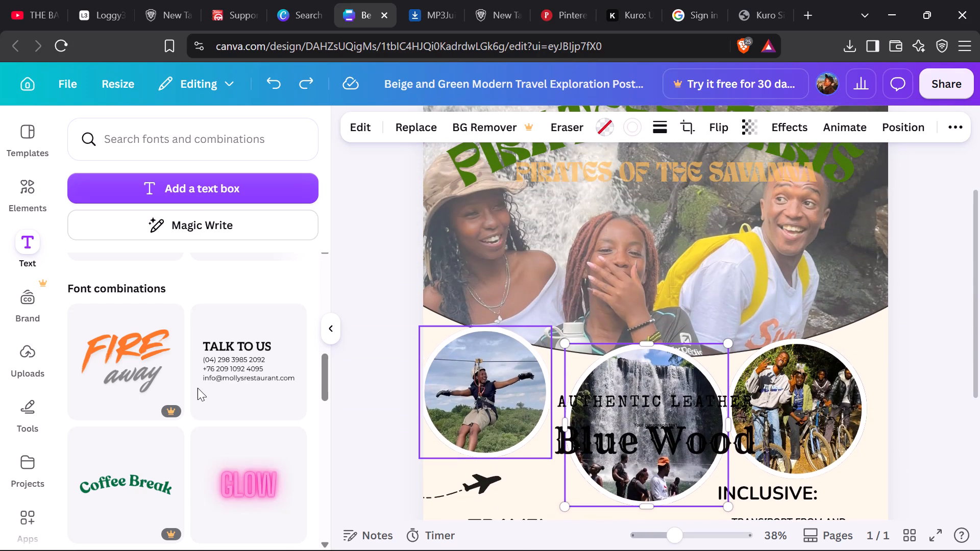
# Add the pink Sweet text style to the poster and place it over the large group photo, just below the tagline.
pyautogui.scroll(-9, 203, 384)
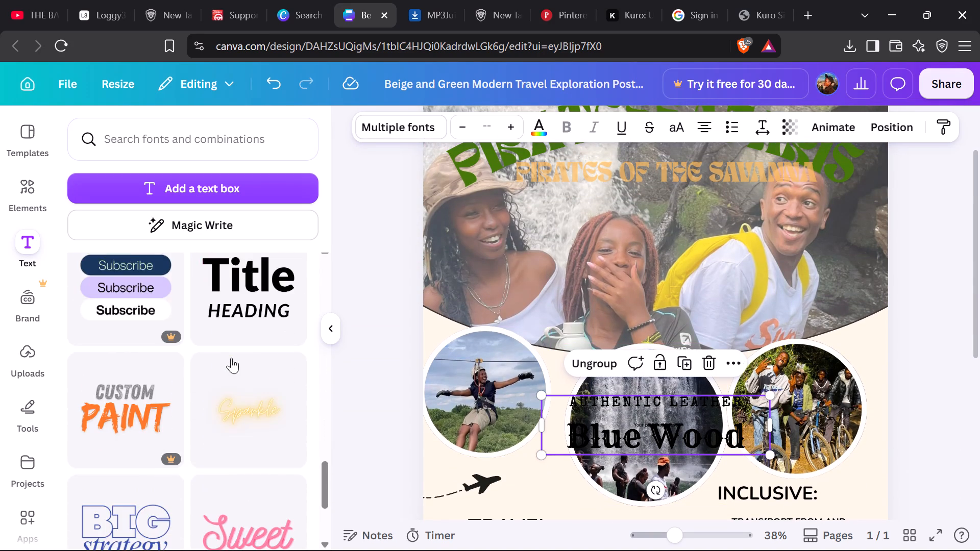
pyautogui.scroll(-6, 232, 358)
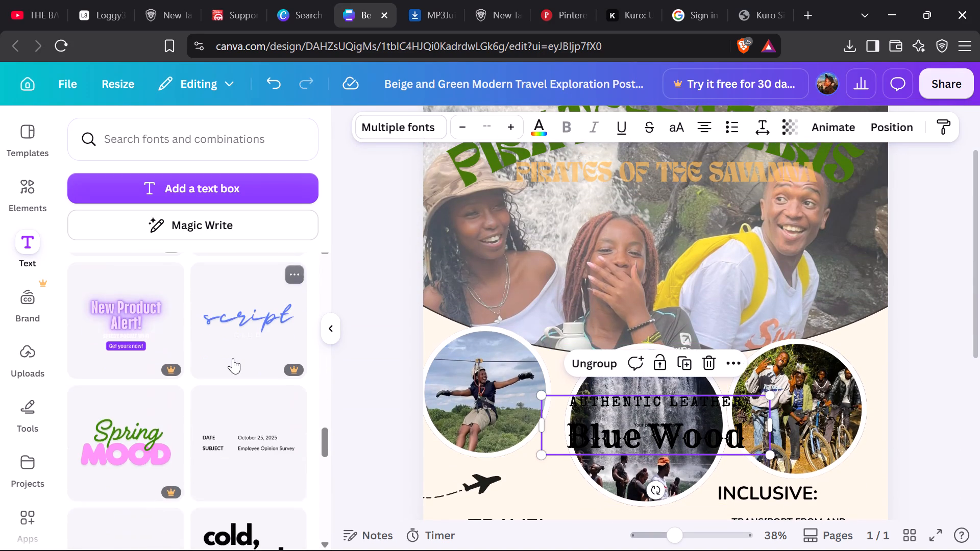
pyautogui.scroll(5, 233, 358)
pyautogui.scroll(-1, 233, 358)
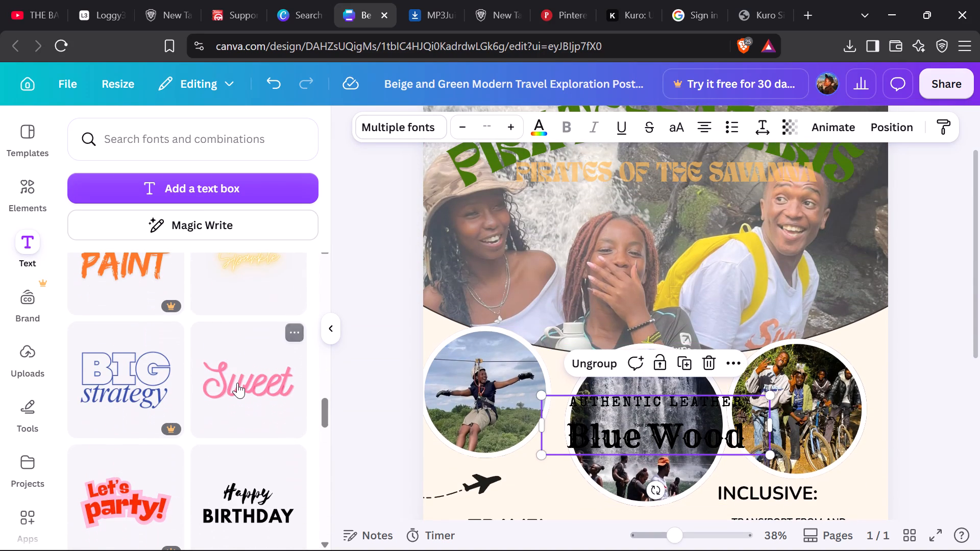
pyautogui.click(238, 383)
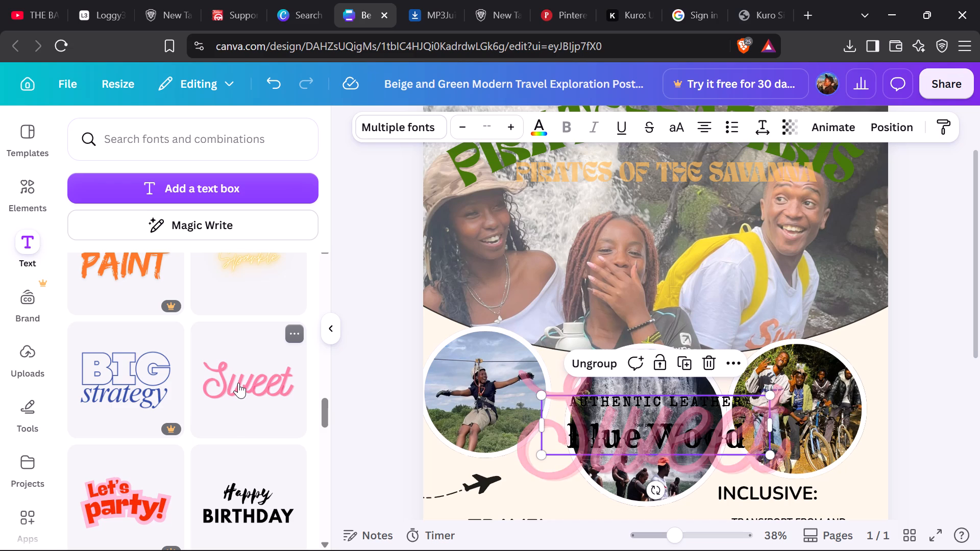
pyautogui.moveTo(552, 469); pyautogui.dragTo(530, 418)
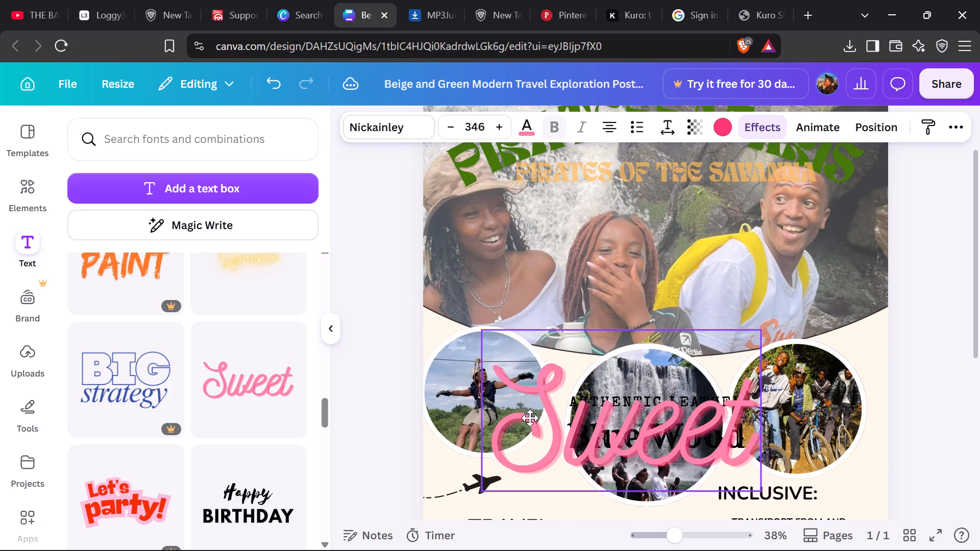
pyautogui.moveTo(530, 418); pyautogui.dragTo(544, 272)
# Replace the wording of the pink Sweet text on the group photo with PIRATES.
pyautogui.click(767, 246)
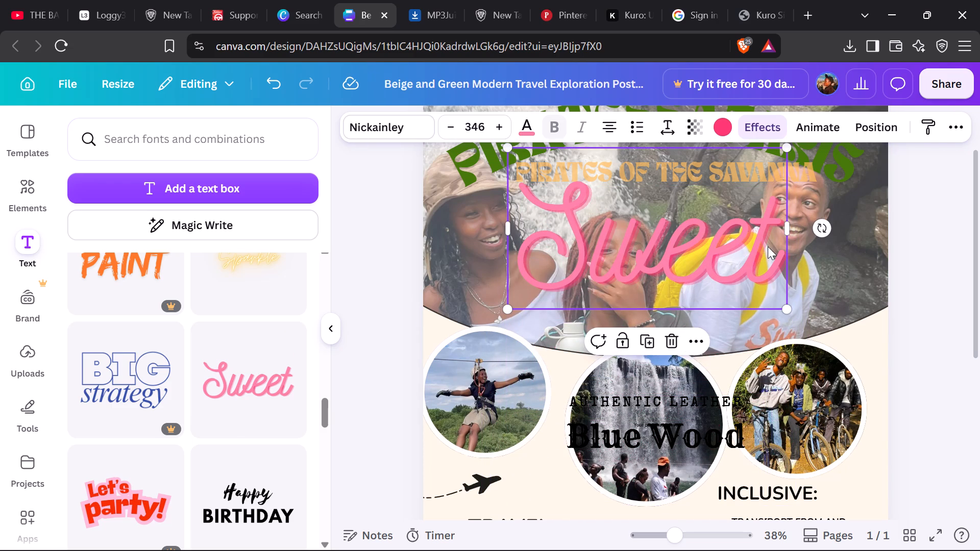
pyautogui.click(782, 262)
pyautogui.click(781, 262)
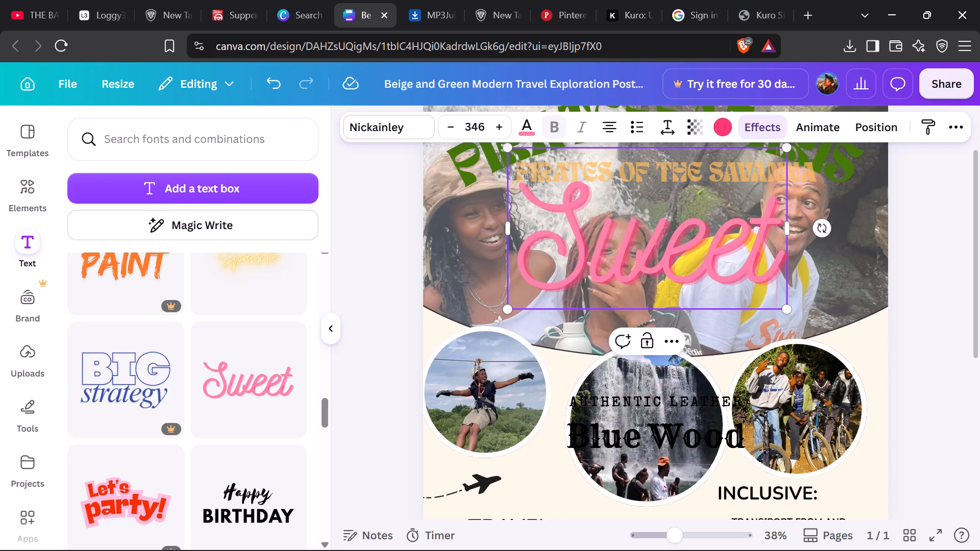
pyautogui.doubleClick(780, 232)
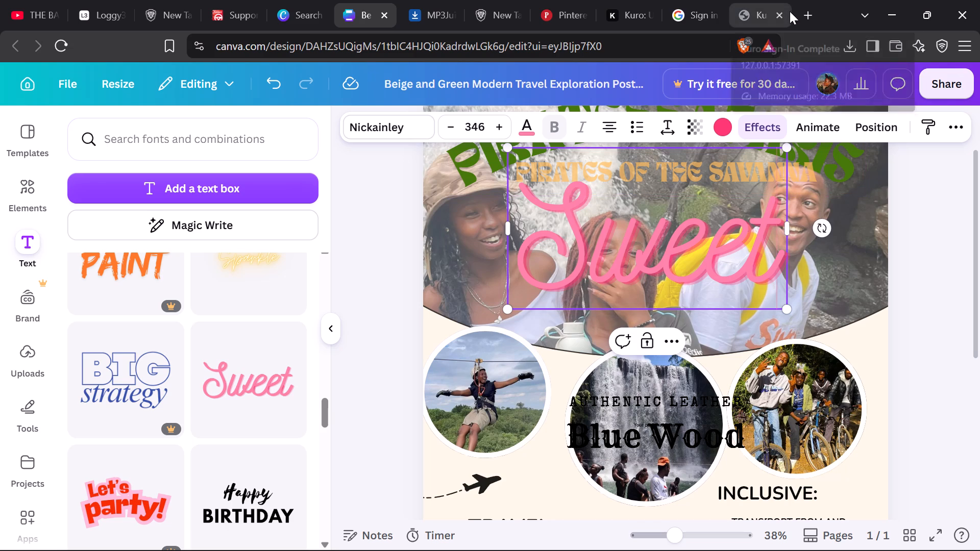
pyautogui.press('BackSpace')
pyautogui.press('\\')
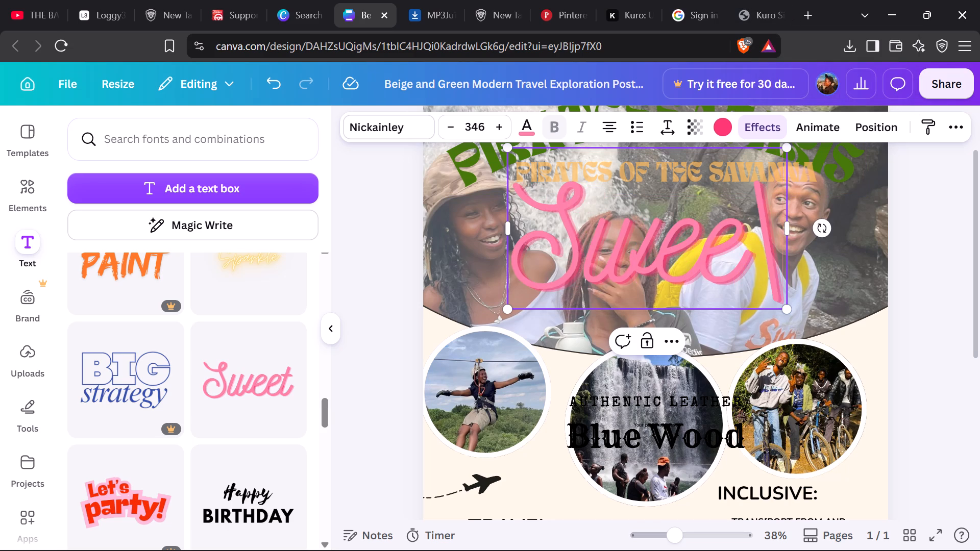
pyautogui.press('BackSpace')
pyautogui.press('BackSpace')
pyautogui.press('BackSpace')
pyautogui.press('BackSpace')
pyautogui.press('BackSpace')
pyautogui.press('BackSpace')
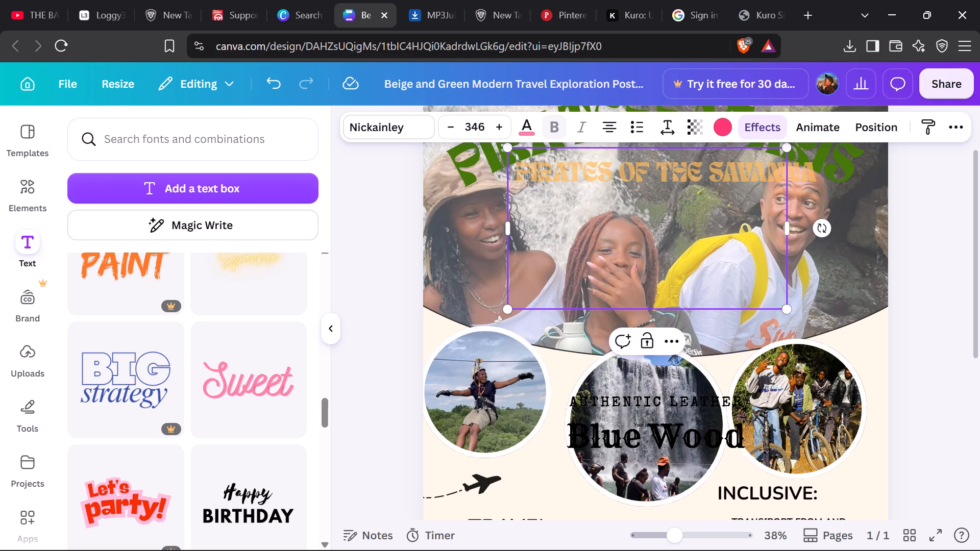
pyautogui.write('PI')
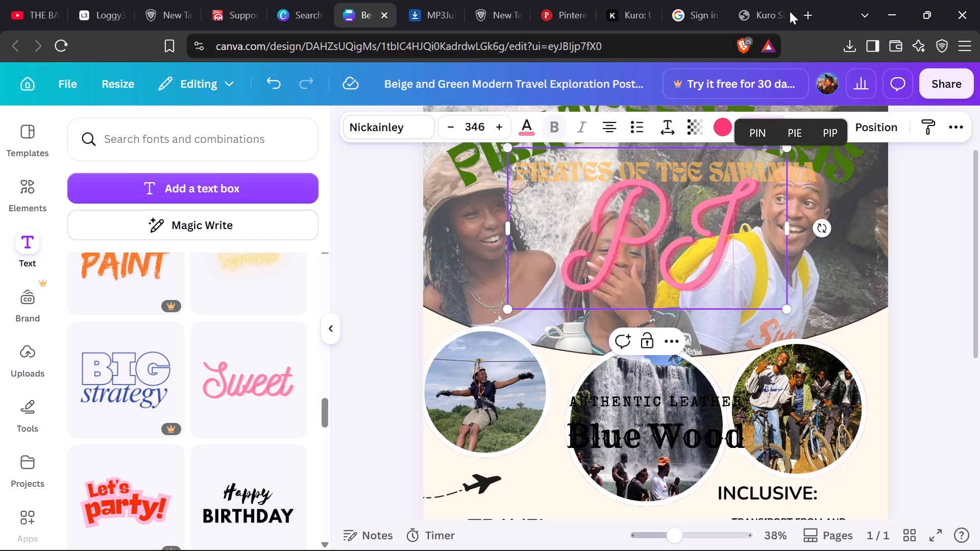
pyautogui.write('RATES')
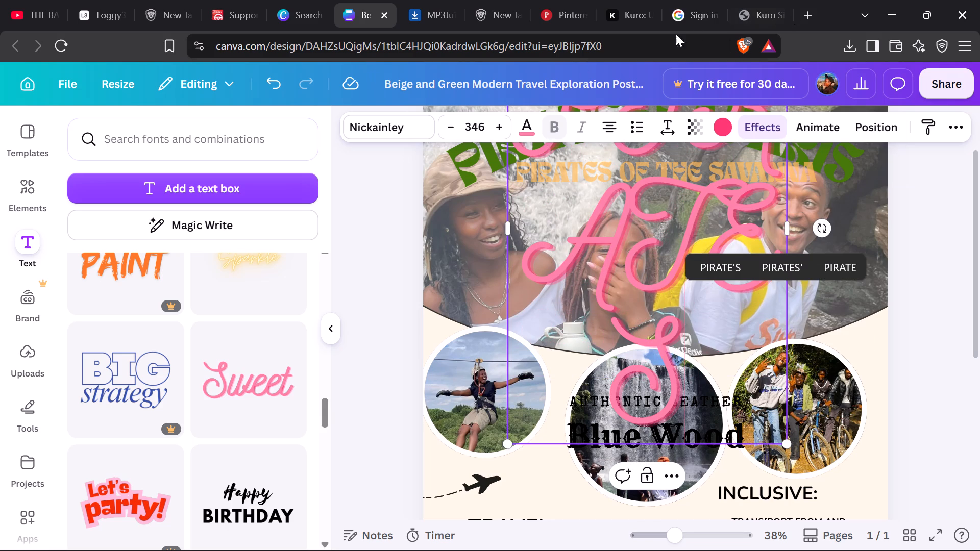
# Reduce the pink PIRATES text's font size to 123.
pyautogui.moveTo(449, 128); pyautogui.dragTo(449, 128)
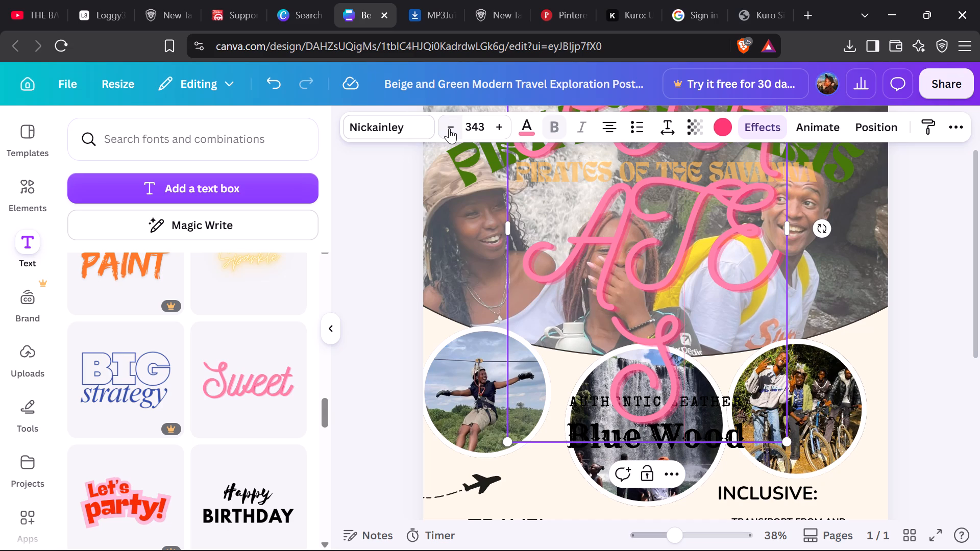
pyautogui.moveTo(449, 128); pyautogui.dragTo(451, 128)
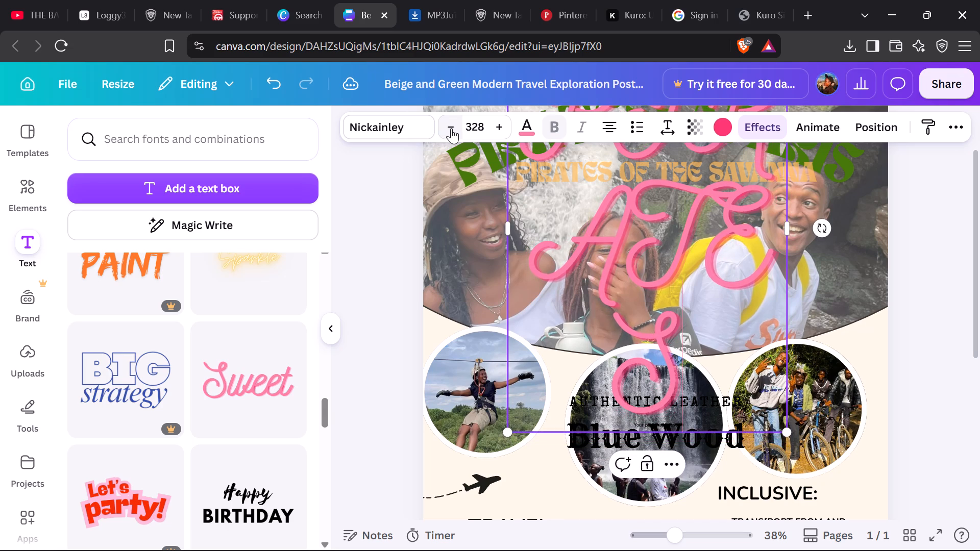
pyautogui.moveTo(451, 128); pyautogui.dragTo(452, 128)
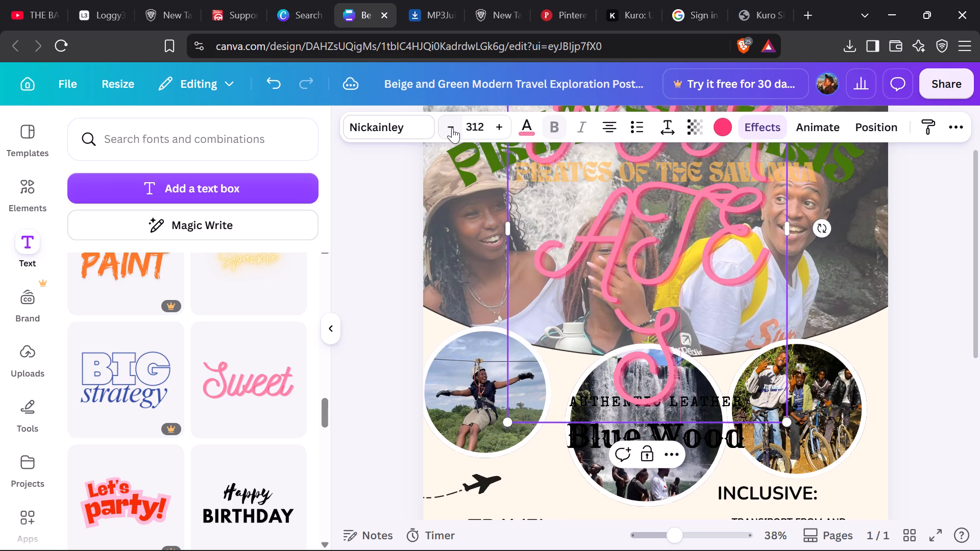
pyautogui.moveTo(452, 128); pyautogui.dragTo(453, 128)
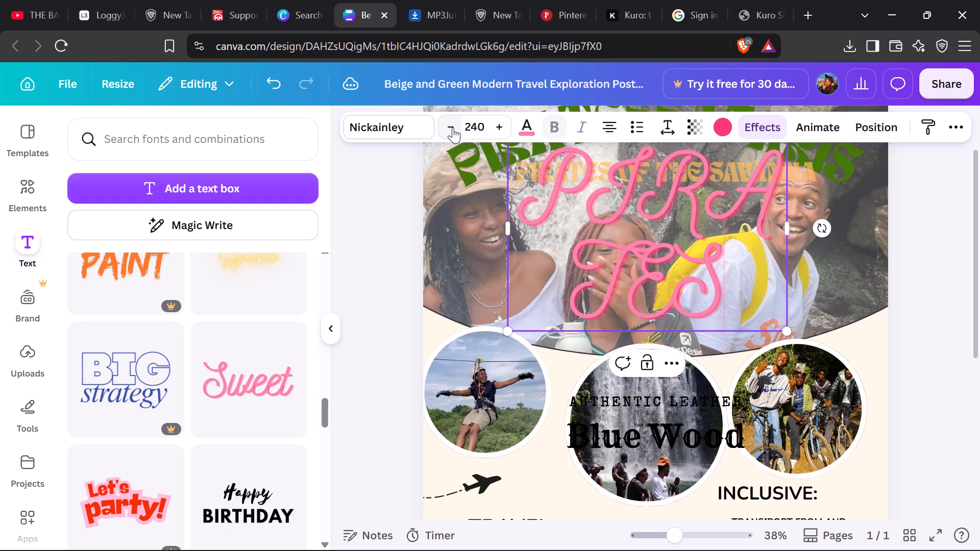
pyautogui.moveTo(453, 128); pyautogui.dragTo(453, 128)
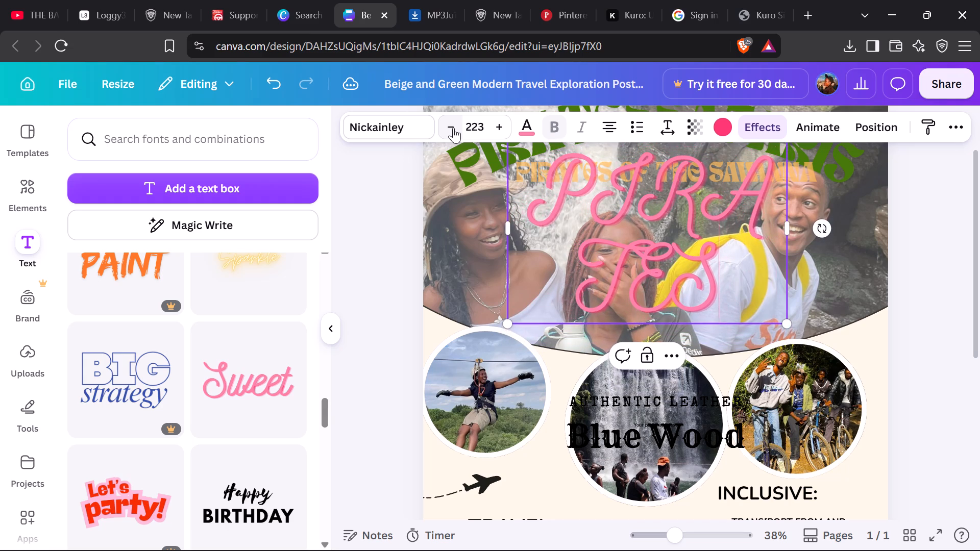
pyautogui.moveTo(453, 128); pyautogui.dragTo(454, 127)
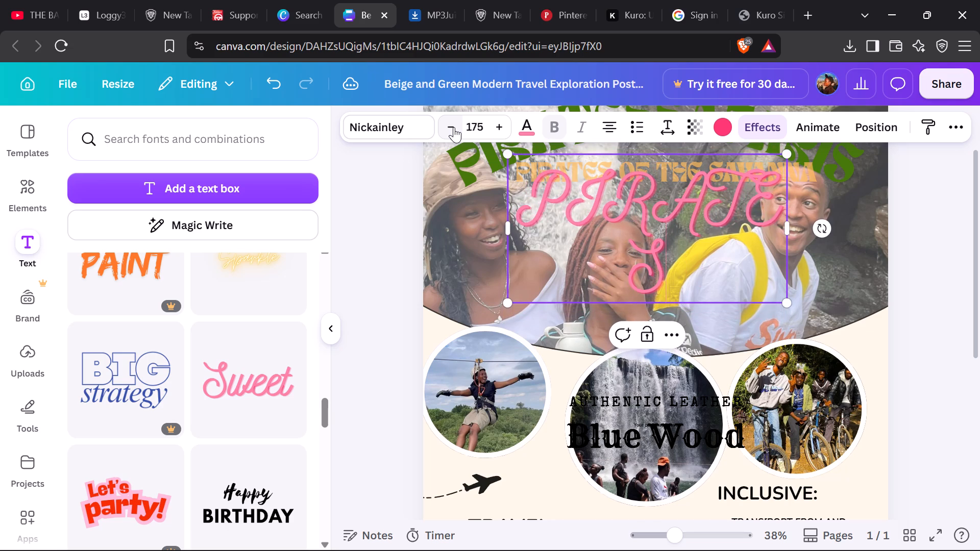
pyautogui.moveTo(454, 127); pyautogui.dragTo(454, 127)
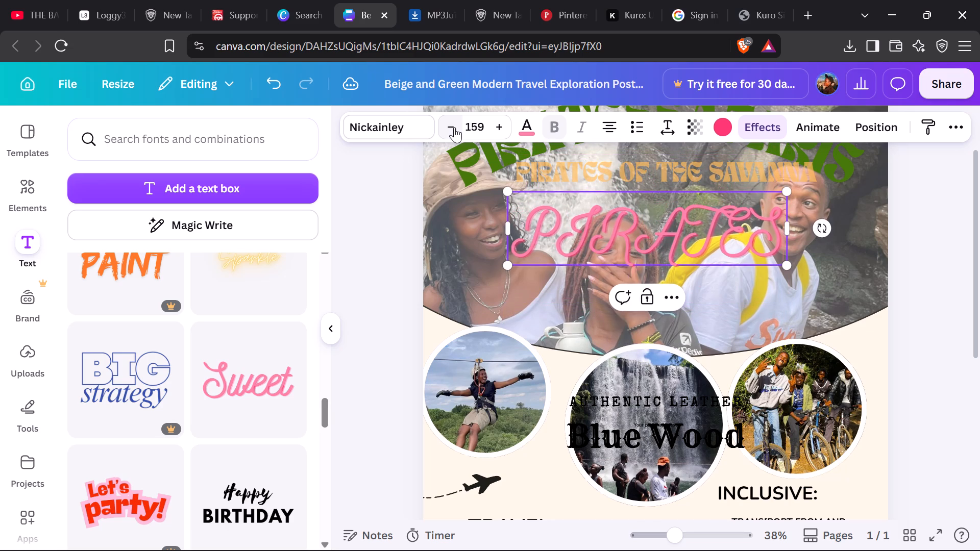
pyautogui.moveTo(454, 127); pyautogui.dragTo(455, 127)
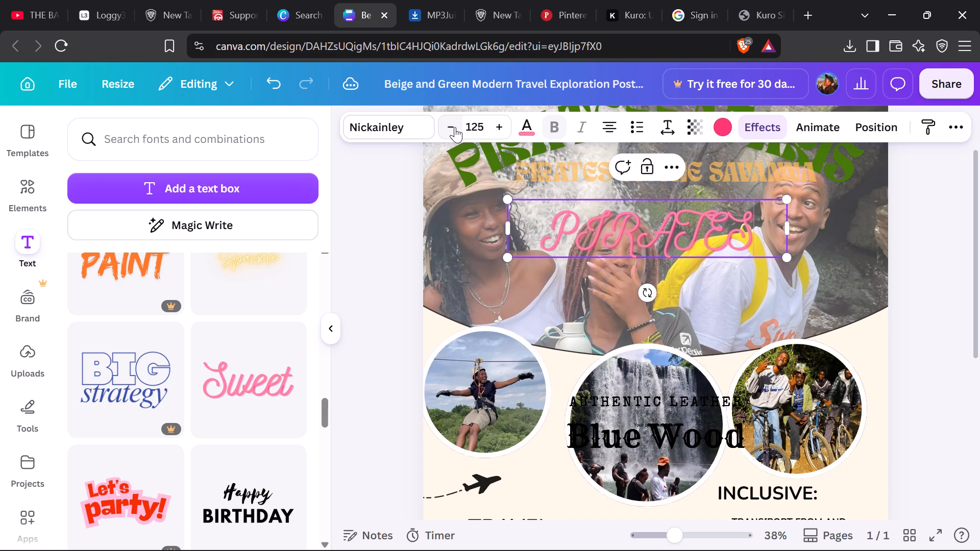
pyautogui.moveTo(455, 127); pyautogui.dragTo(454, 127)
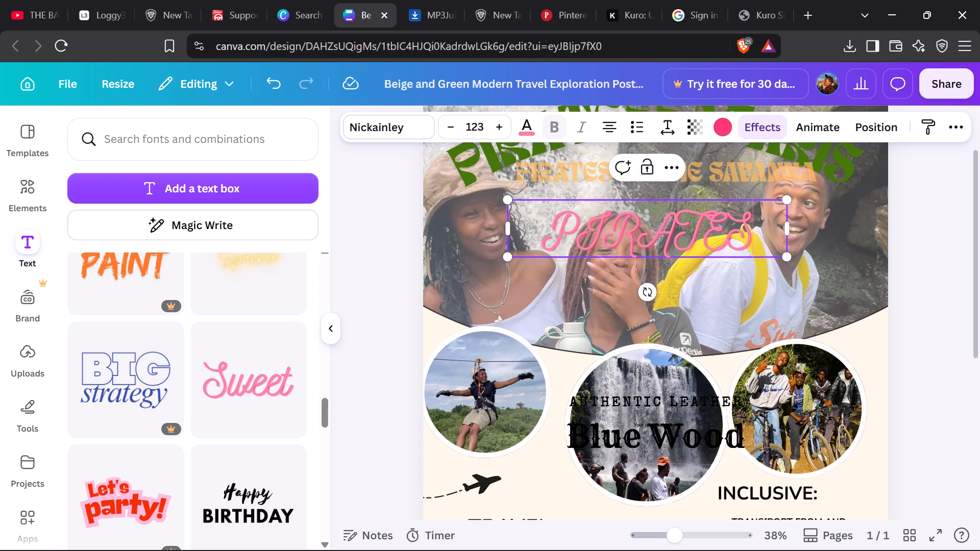
# Extend the pink PIRATES text to read PIRATES OF THE SAVANNA, with spaces between the words.
pyautogui.write('OF')
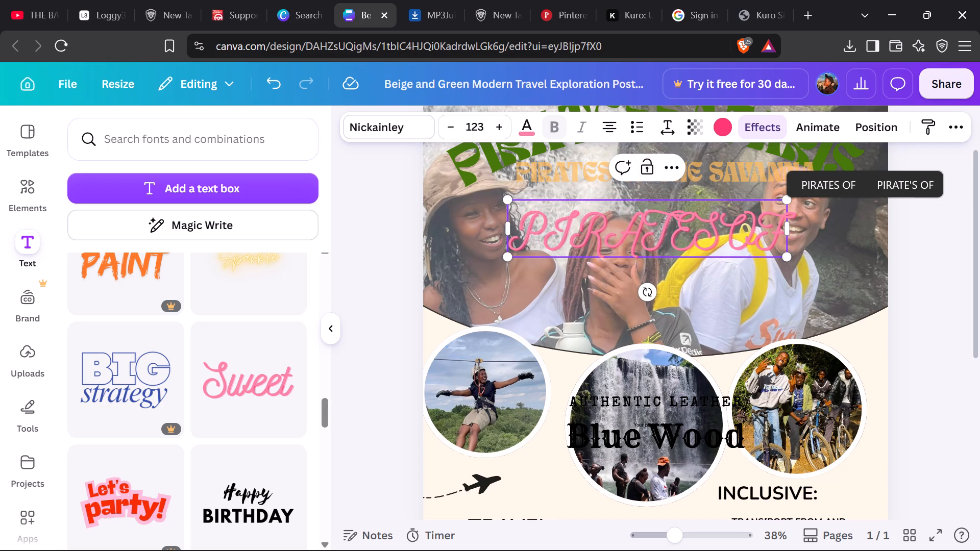
pyautogui.write('THE')
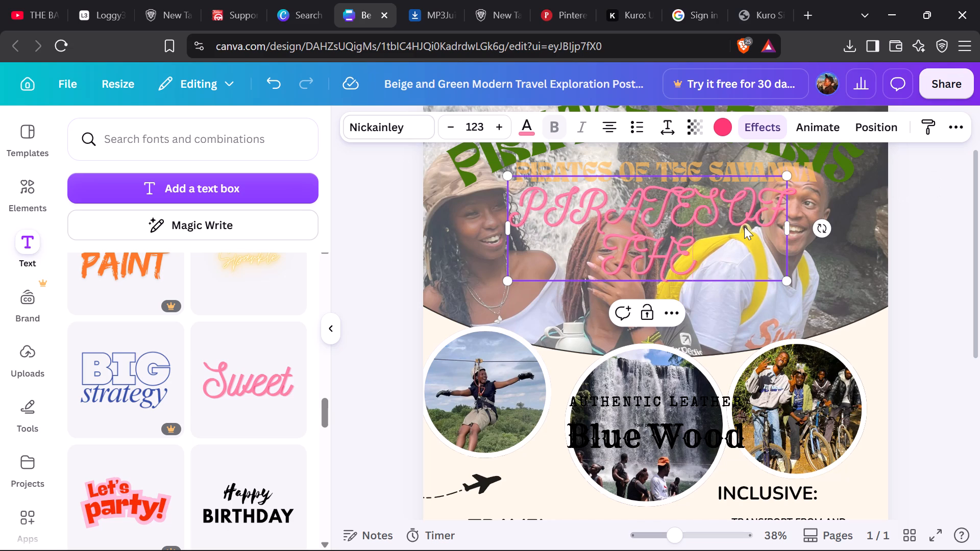
pyautogui.click(723, 210)
pyautogui.press('space')
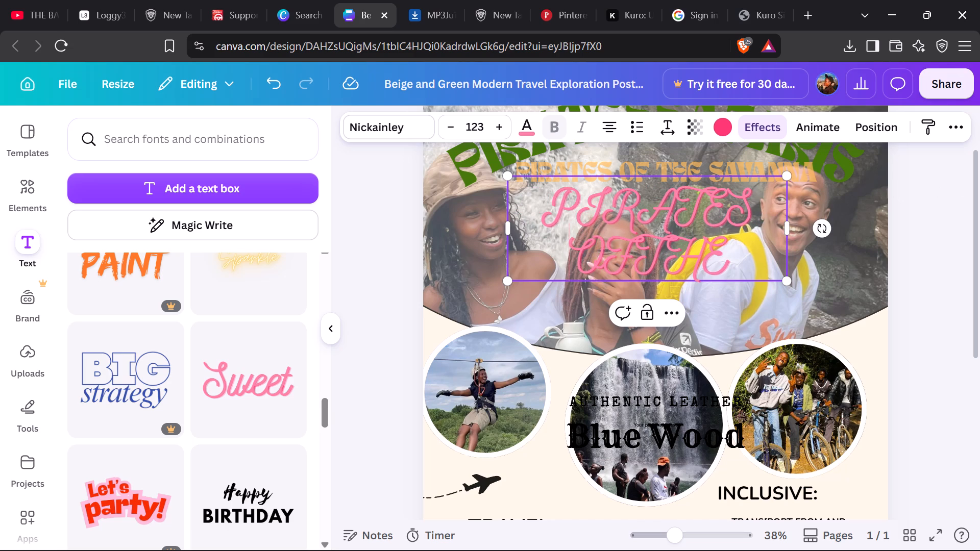
pyautogui.click(636, 250)
pyautogui.press('space')
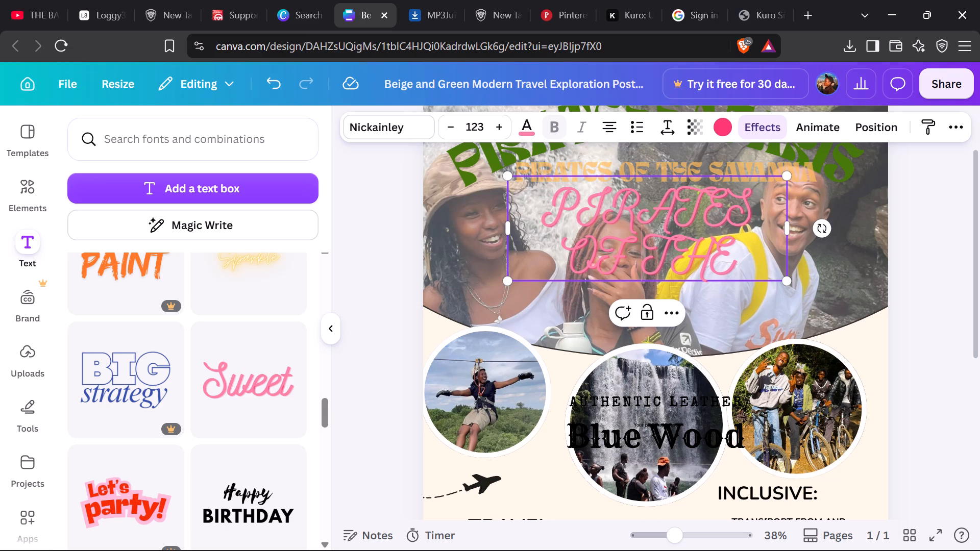
pyautogui.click(742, 253)
pyautogui.press('space')
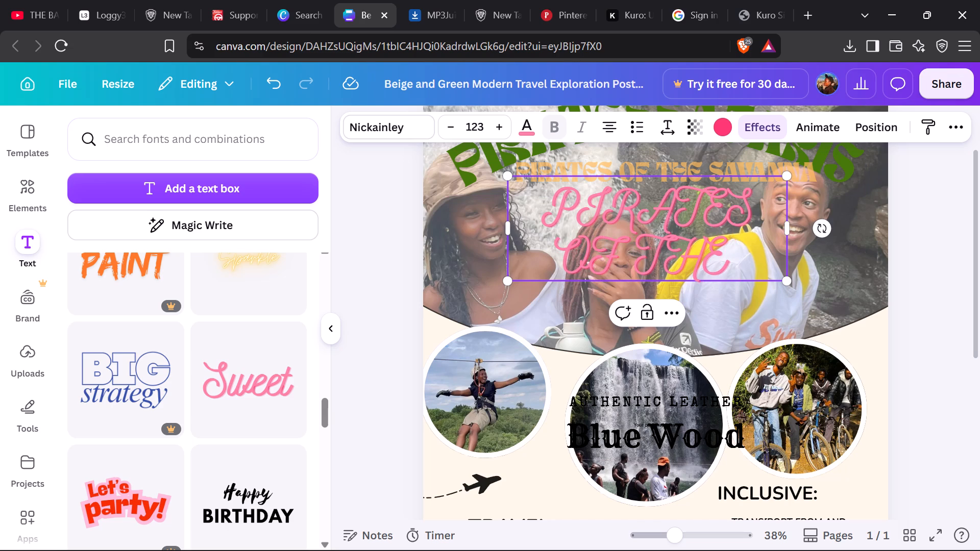
pyautogui.write('SA')
pyautogui.write('VANNA')
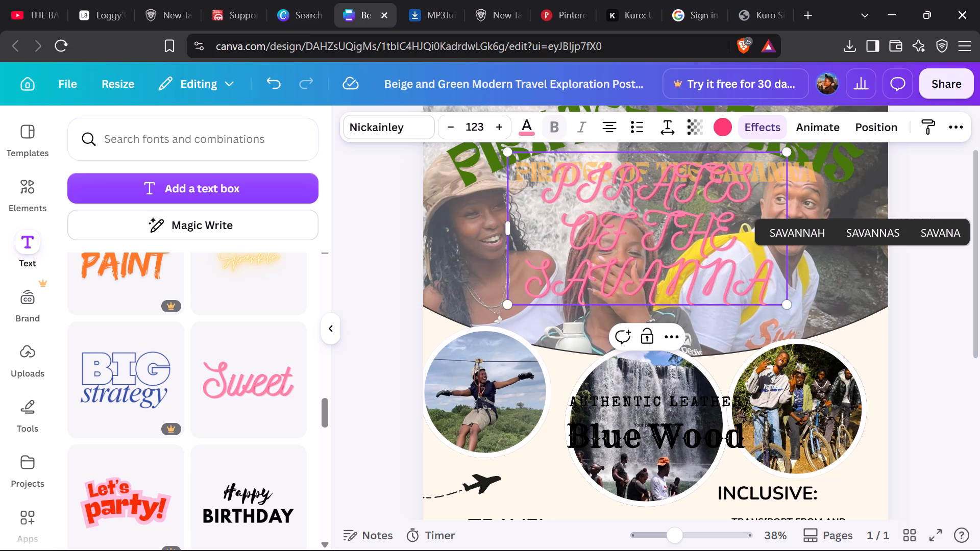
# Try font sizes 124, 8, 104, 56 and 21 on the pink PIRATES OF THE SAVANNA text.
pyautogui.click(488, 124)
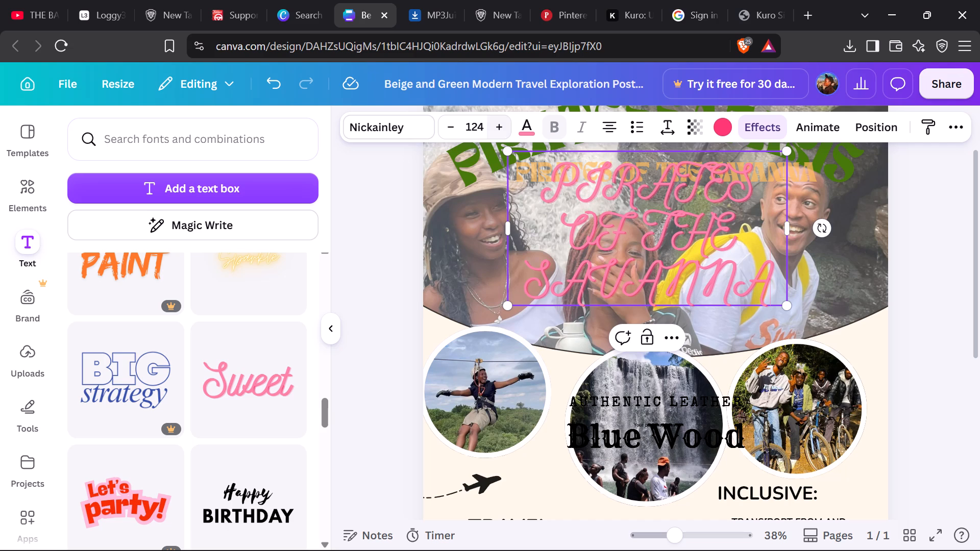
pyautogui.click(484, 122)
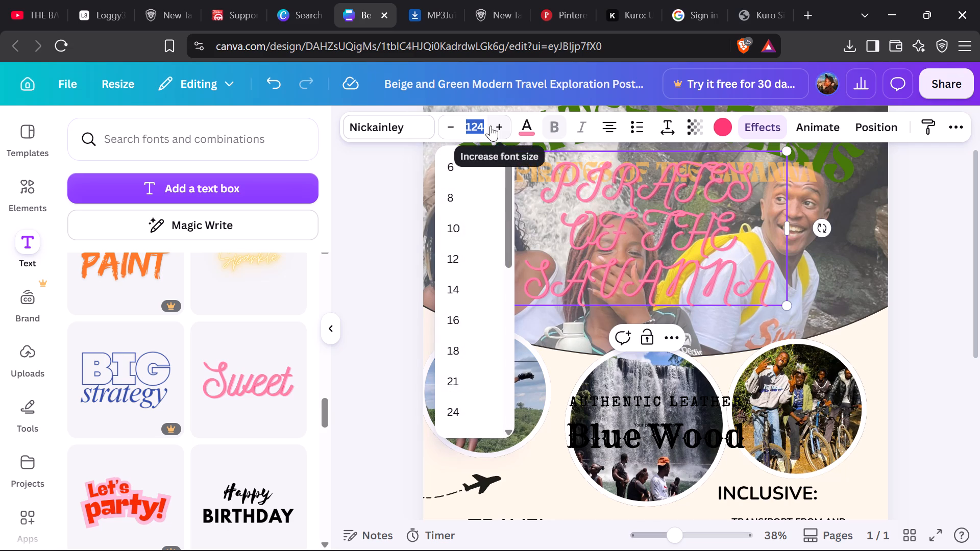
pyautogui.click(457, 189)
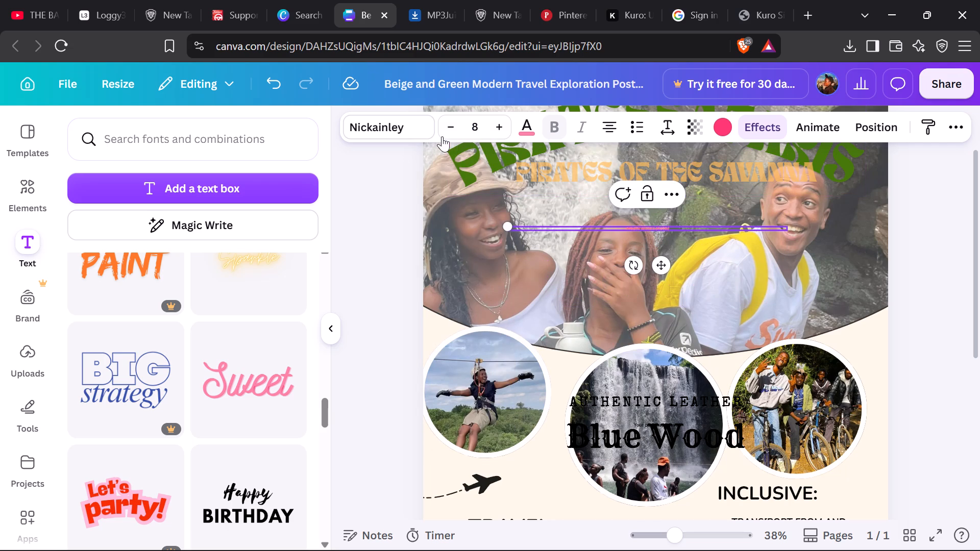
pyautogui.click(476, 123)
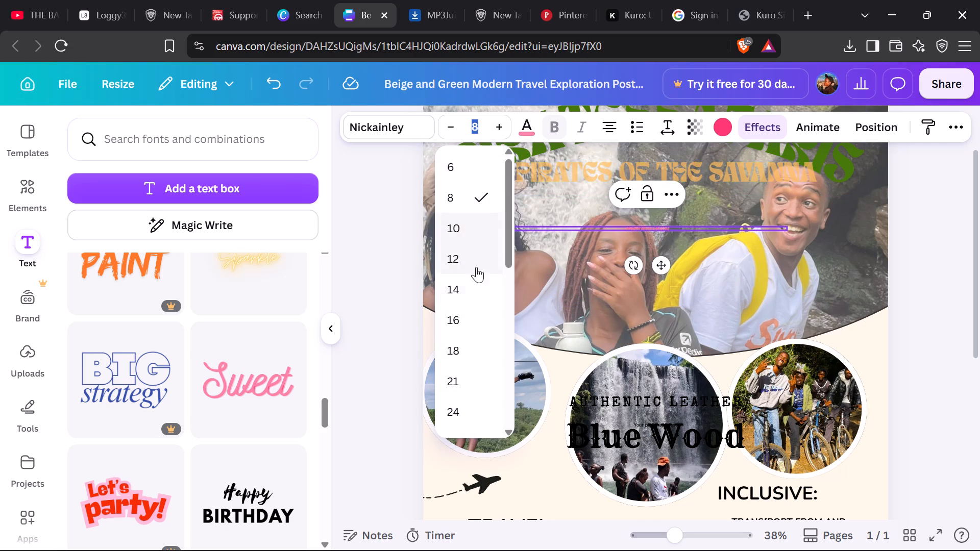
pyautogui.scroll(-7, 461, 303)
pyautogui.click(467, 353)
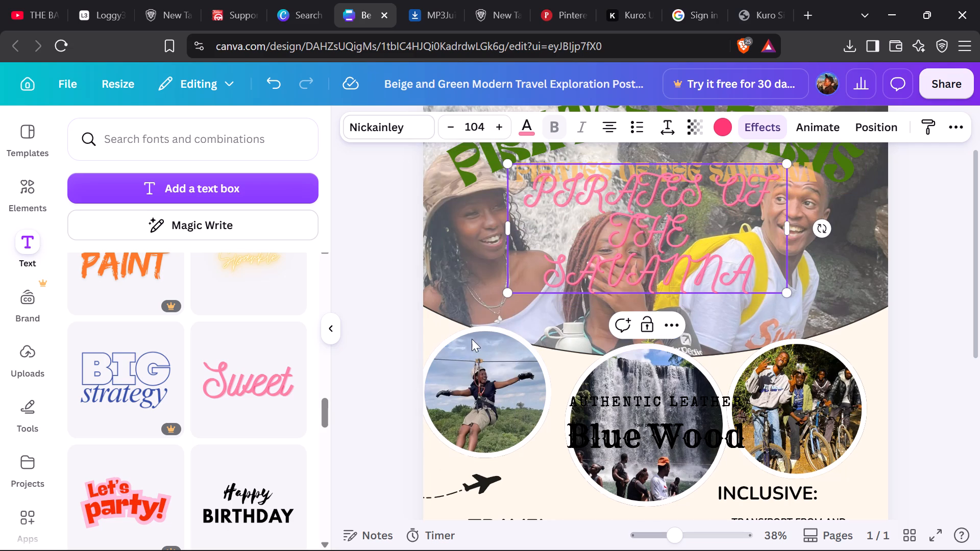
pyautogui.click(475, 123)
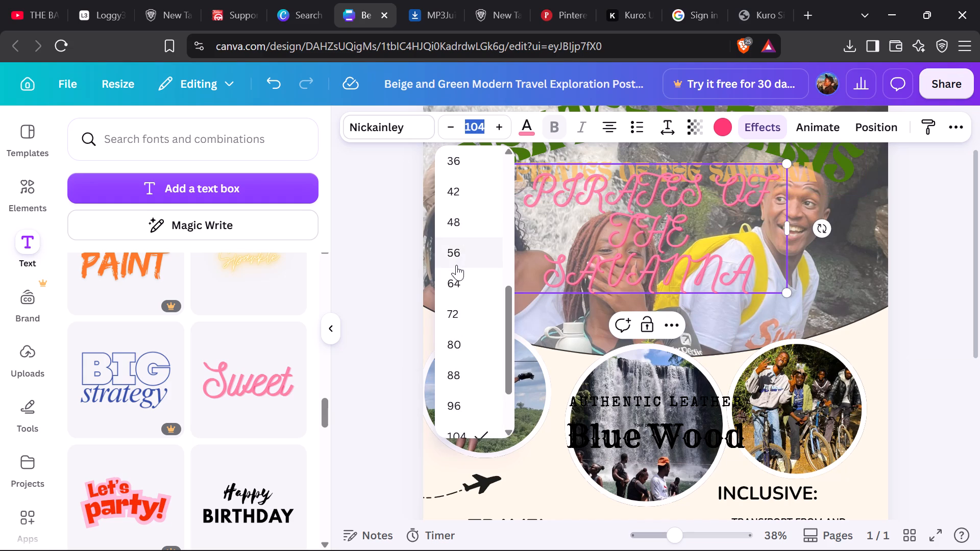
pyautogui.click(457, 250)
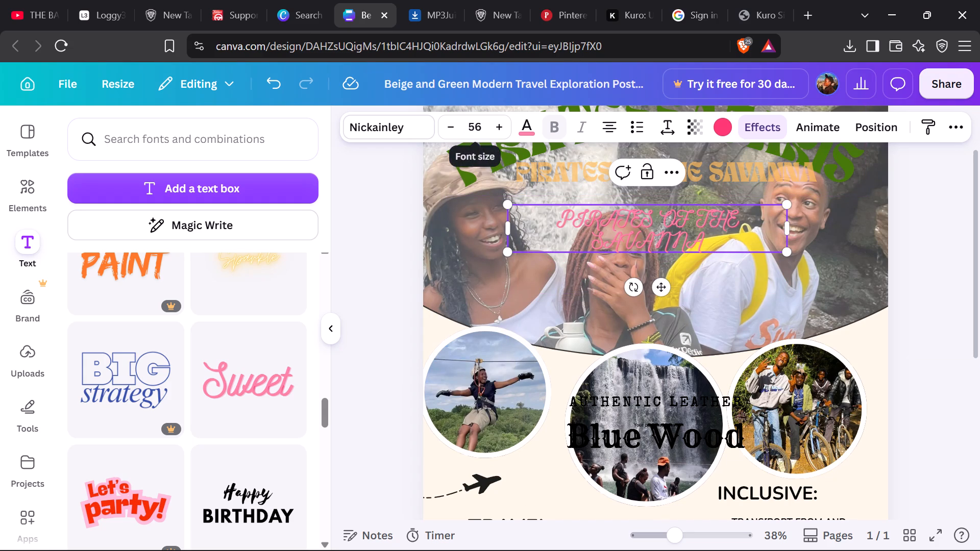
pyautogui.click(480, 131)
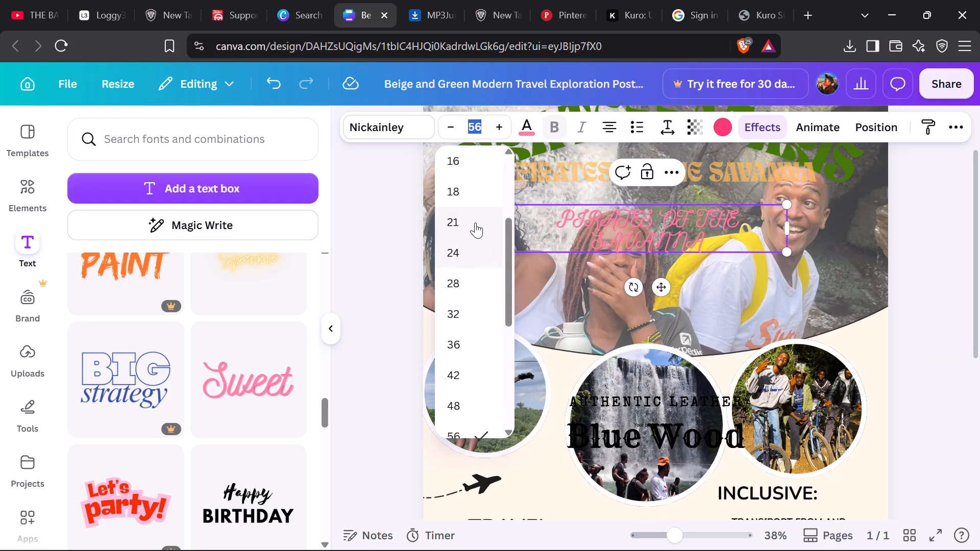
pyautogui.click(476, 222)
# Set the pink PIRATES OF THE SAVANNA text's font size to 42.
pyautogui.click(476, 125)
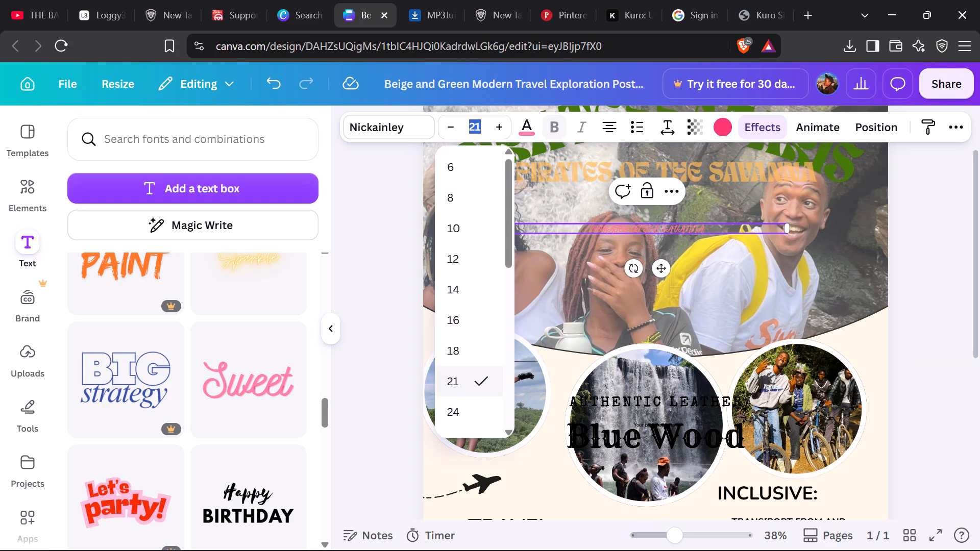
pyautogui.scroll(-3, 466, 342)
pyautogui.click(463, 300)
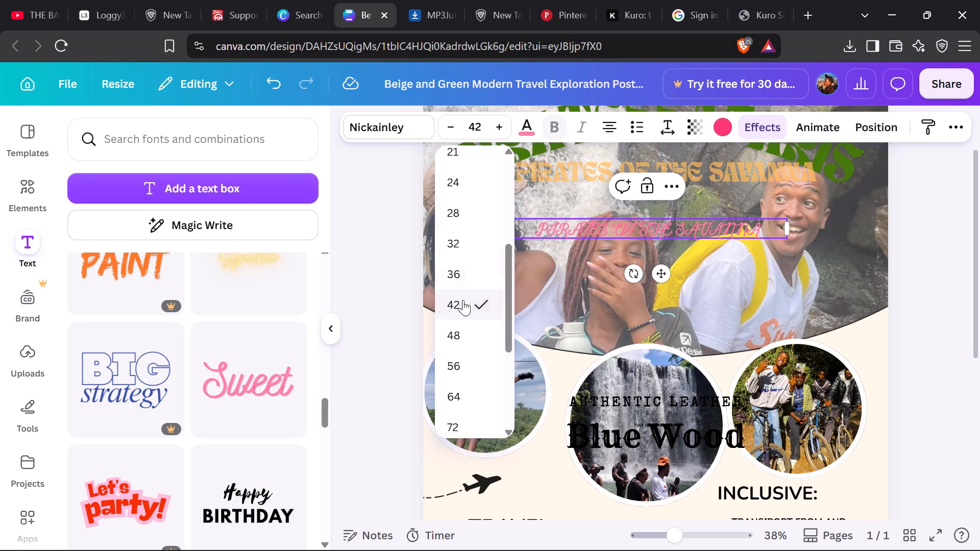
# Change the pink PIRATES OF THE SAVANNA text's colour to Peach #ffbd59.
pyautogui.click(527, 121)
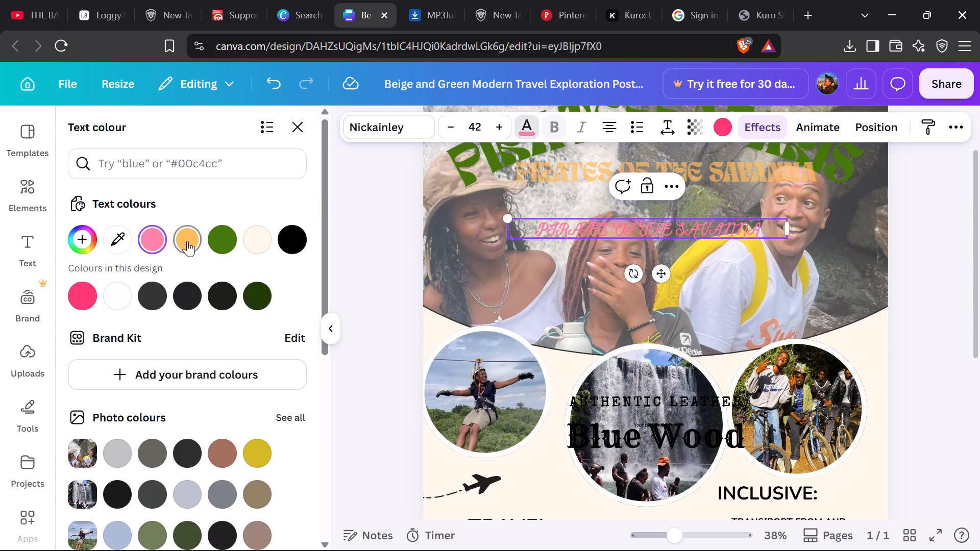
pyautogui.click(188, 240)
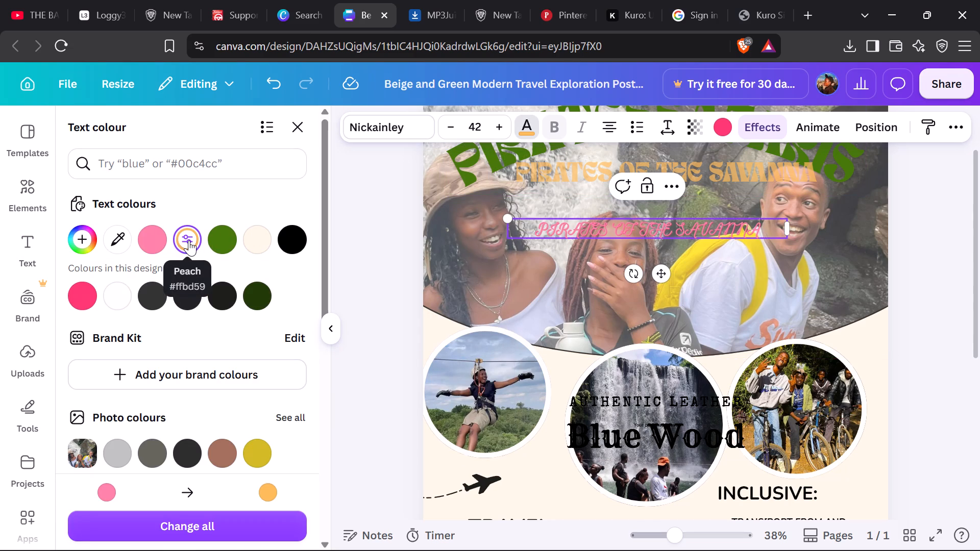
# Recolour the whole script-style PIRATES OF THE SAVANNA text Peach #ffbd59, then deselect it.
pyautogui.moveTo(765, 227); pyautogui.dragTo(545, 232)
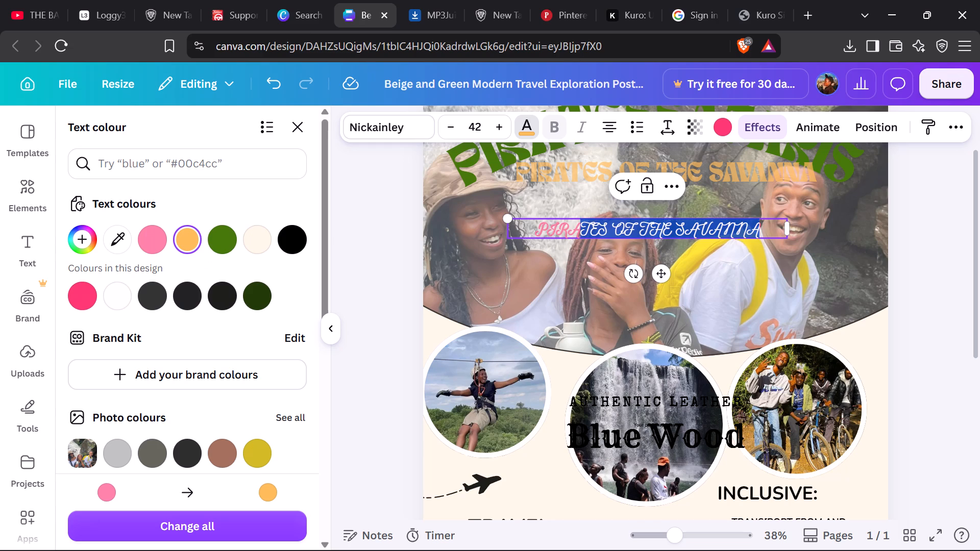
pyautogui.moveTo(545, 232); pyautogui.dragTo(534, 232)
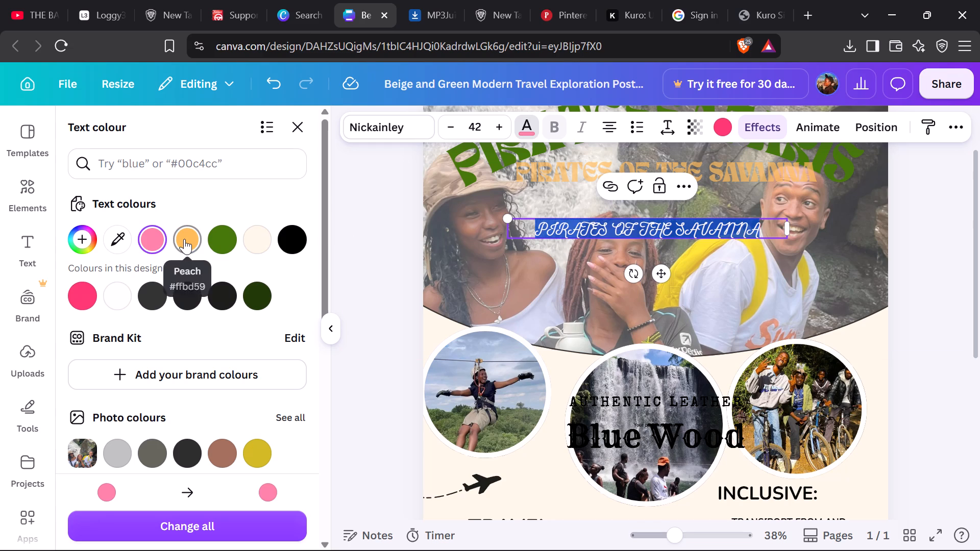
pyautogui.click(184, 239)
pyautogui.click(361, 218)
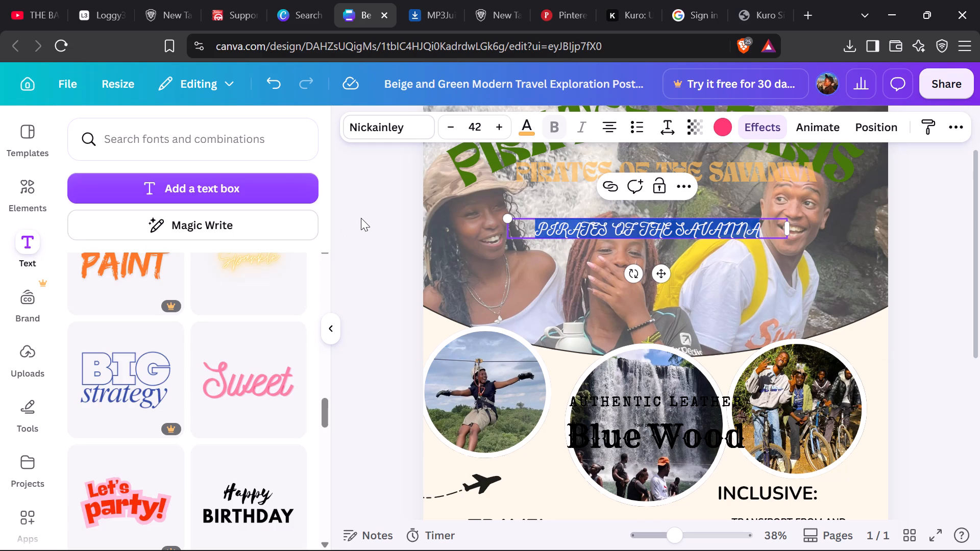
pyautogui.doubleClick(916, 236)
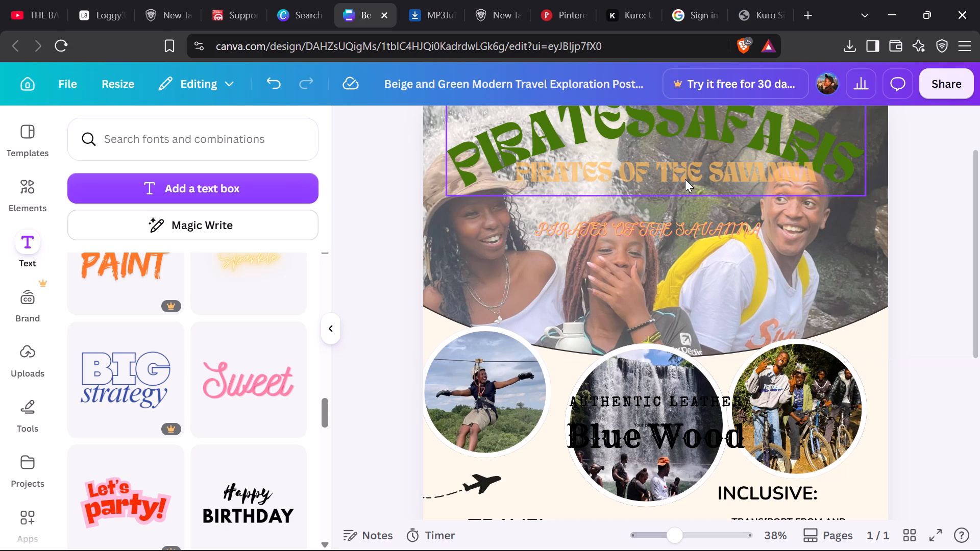
# Delete the script-style PIRATES OF THE SAVANNA text from the main photo.
pyautogui.scroll(-8, 139, 307)
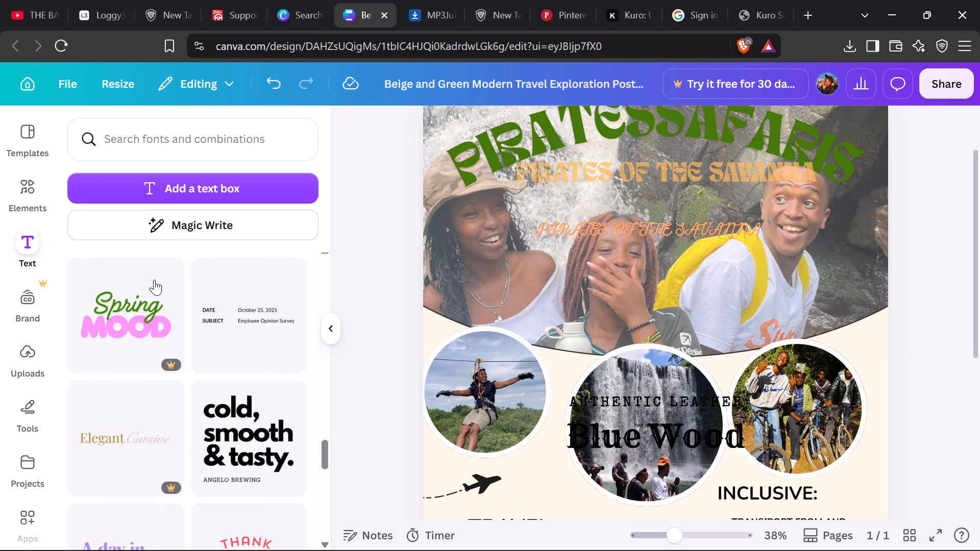
pyautogui.scroll(-4, 154, 280)
pyautogui.click(625, 218)
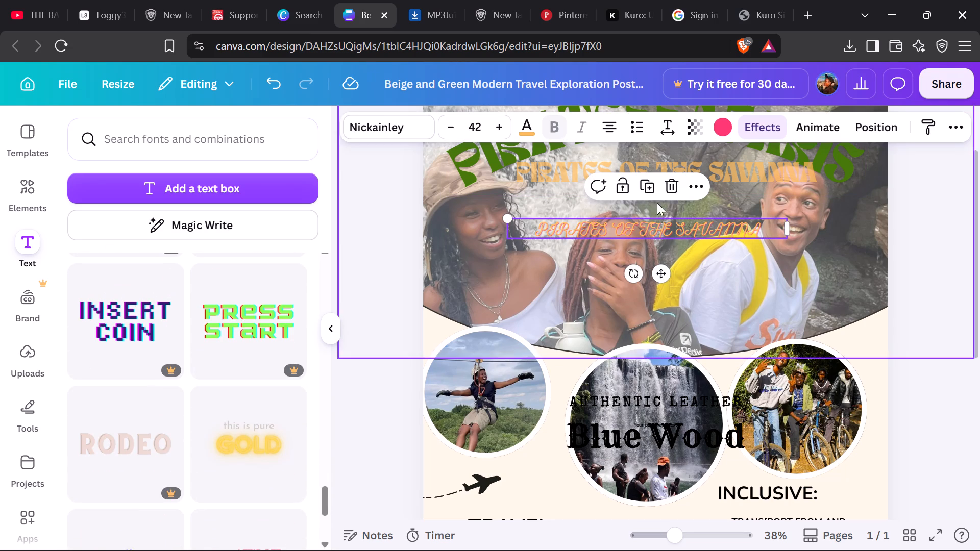
pyautogui.click(670, 186)
# Find the Authentic Leather Blue Wood text combination among the text styles and place it over the main photo, beneath the peach tagline.
pyautogui.scroll(-3, 167, 264)
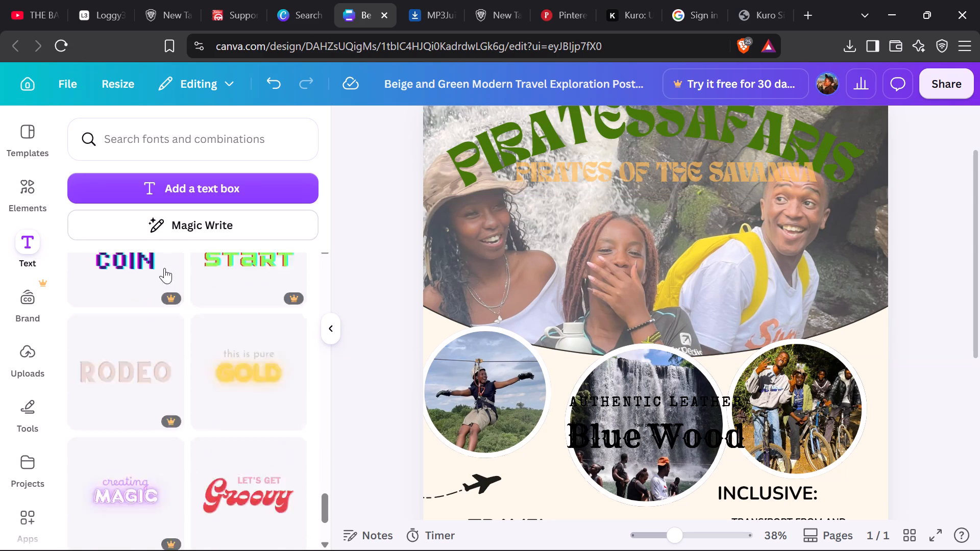
pyautogui.scroll(-2, 164, 268)
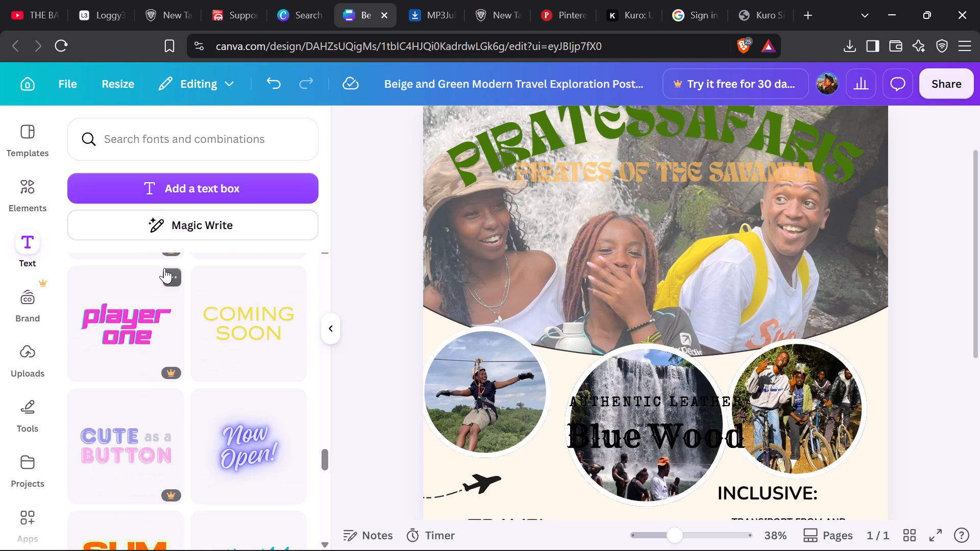
pyautogui.scroll(-8, 164, 268)
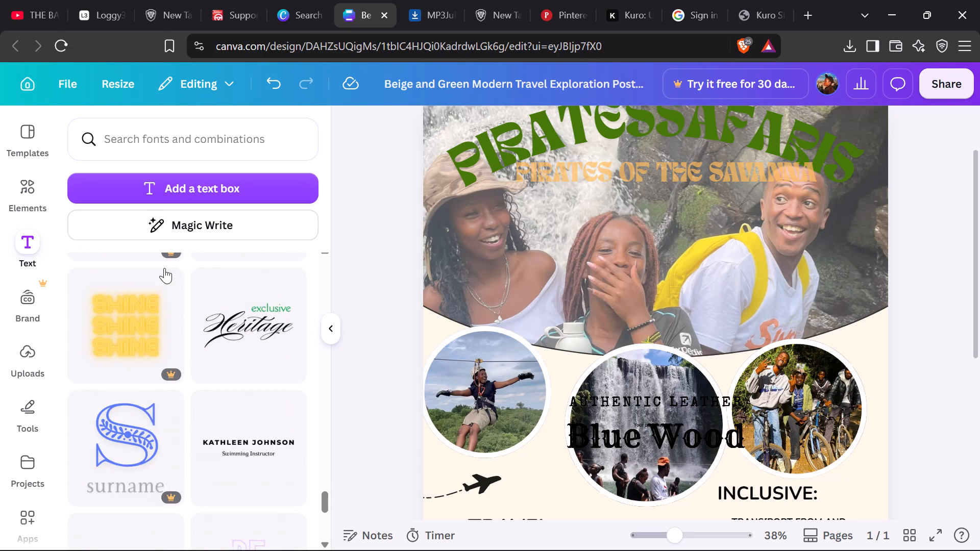
pyautogui.scroll(-6, 164, 268)
pyautogui.scroll(1, 164, 268)
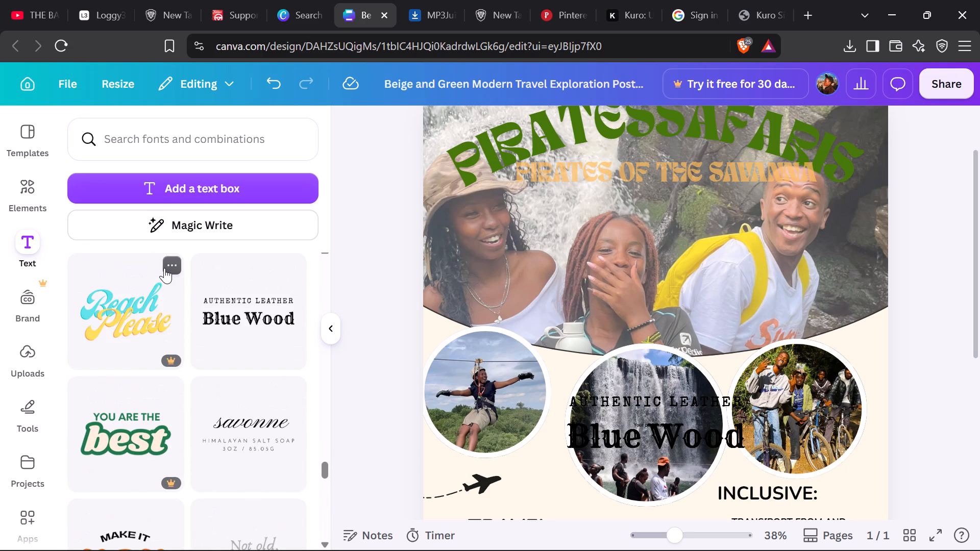
pyautogui.scroll(-1, 164, 268)
pyautogui.scroll(2, 199, 279)
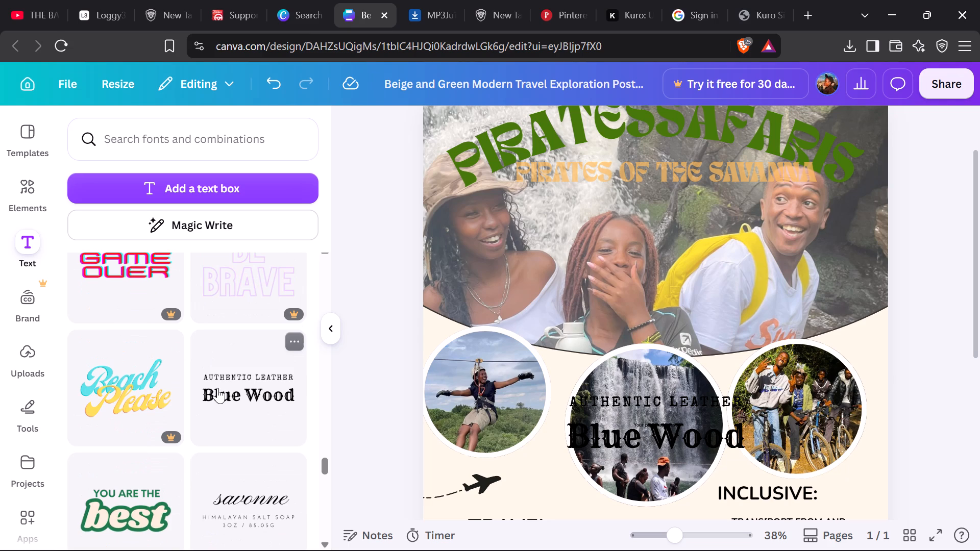
pyautogui.moveTo(217, 388); pyautogui.dragTo(460, 239)
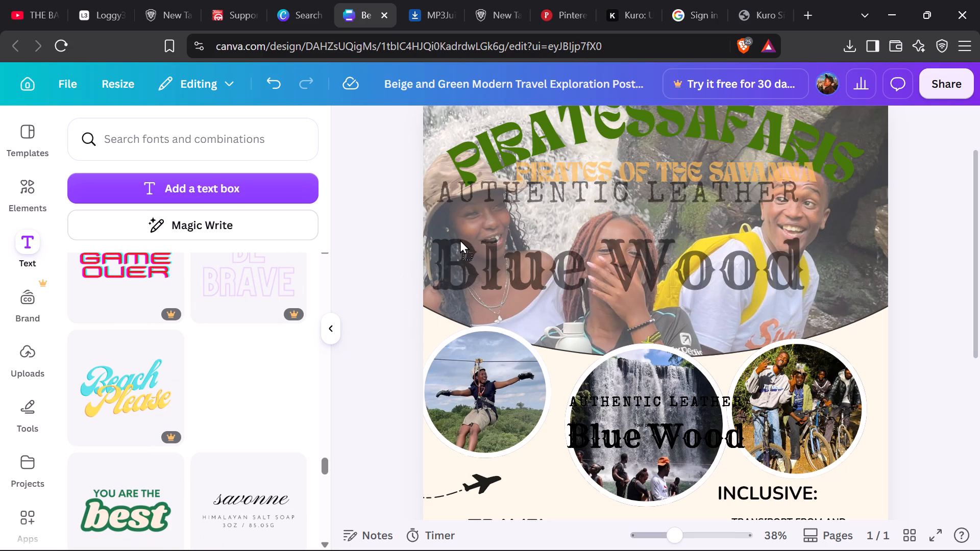
pyautogui.moveTo(460, 239); pyautogui.dragTo(498, 244)
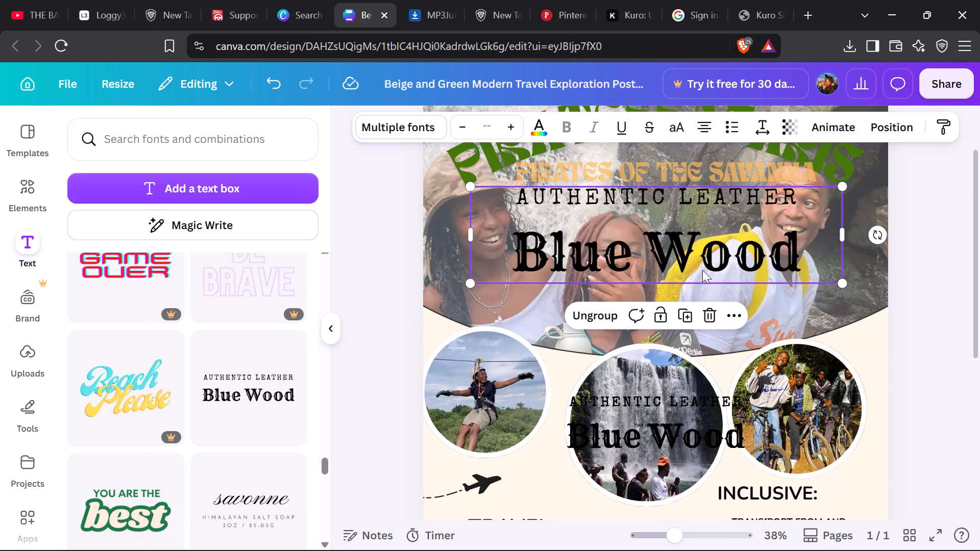
# Replace the new Blue Wood text on the main photo with PIRATES OF THE SAVANNAH.
pyautogui.click(796, 241)
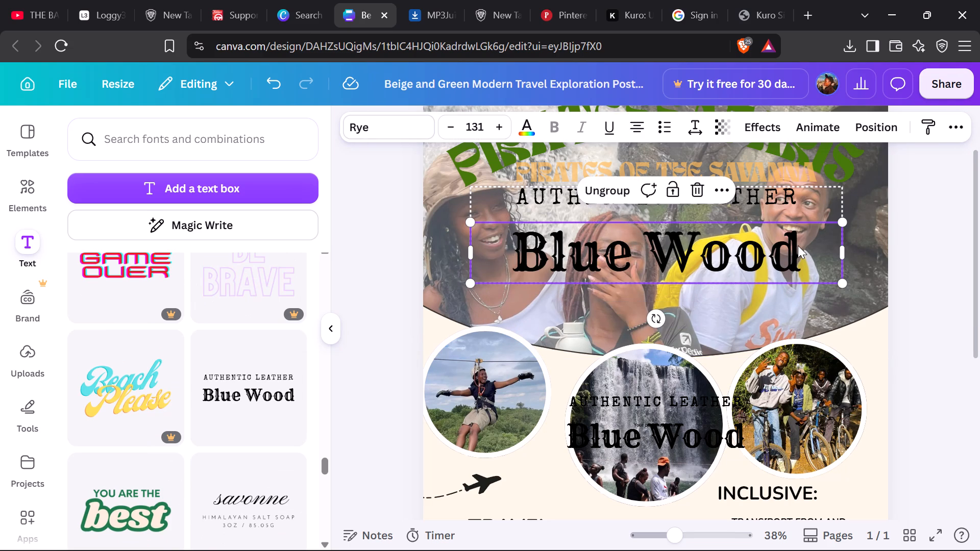
pyautogui.doubleClick(799, 249)
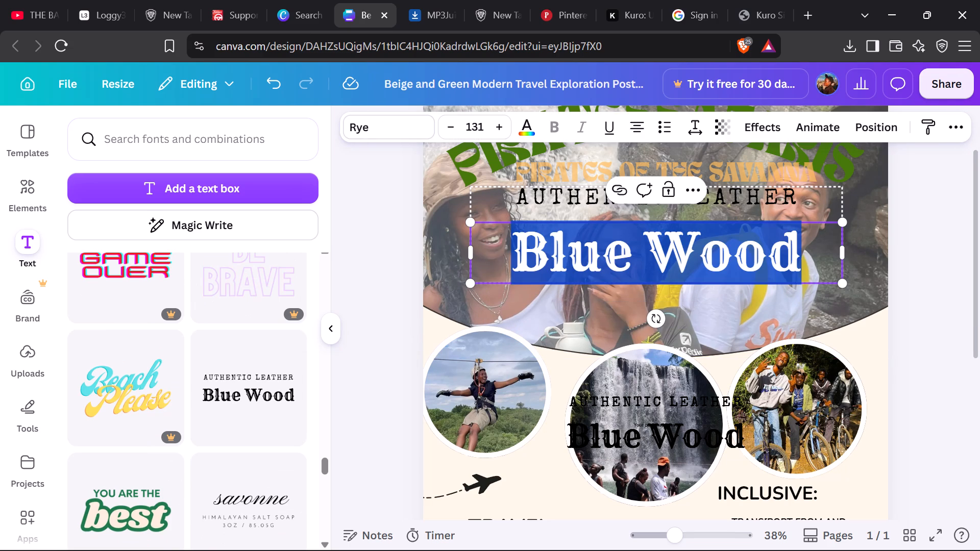
pyautogui.press('BackSpace')
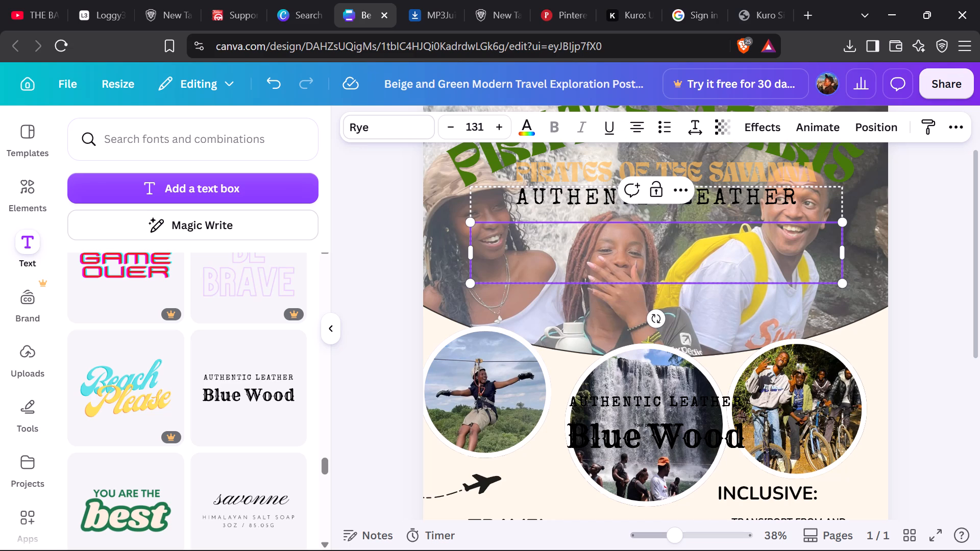
pyautogui.write('PI')
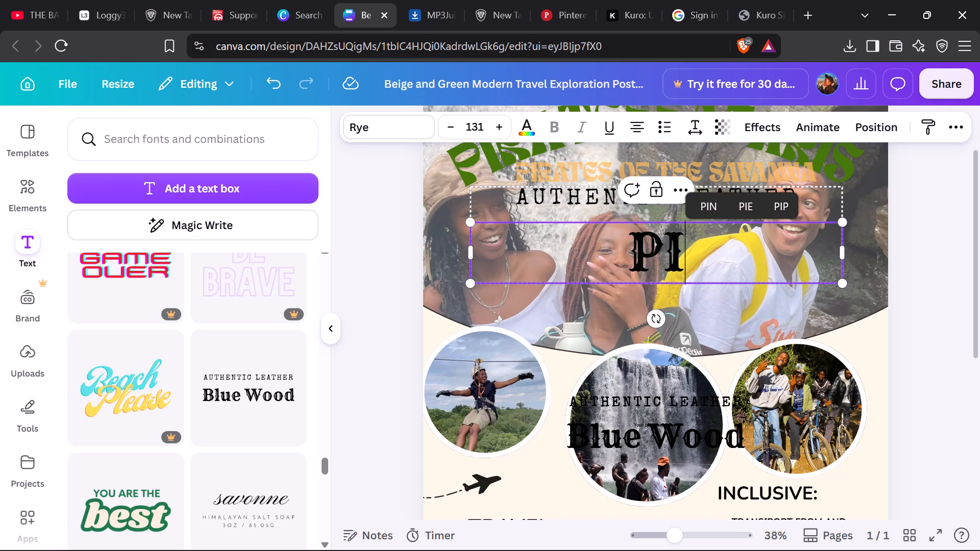
pyautogui.write('RA')
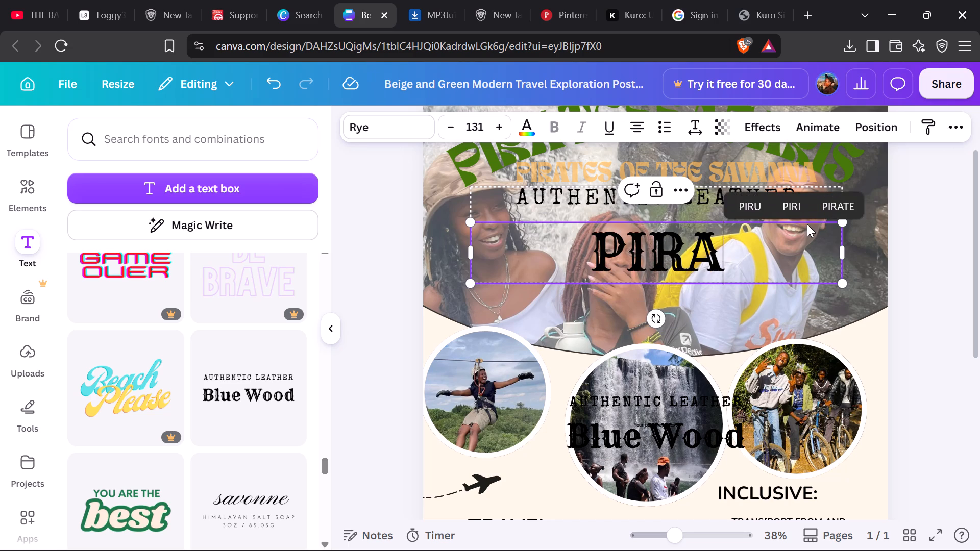
pyautogui.write('TES')
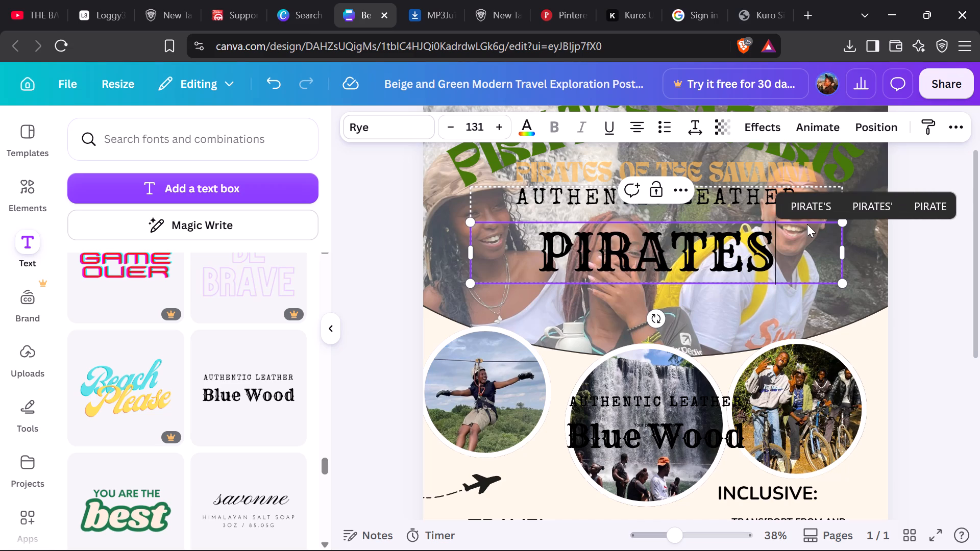
pyautogui.press('space')
pyautogui.write('OF')
pyautogui.press('space')
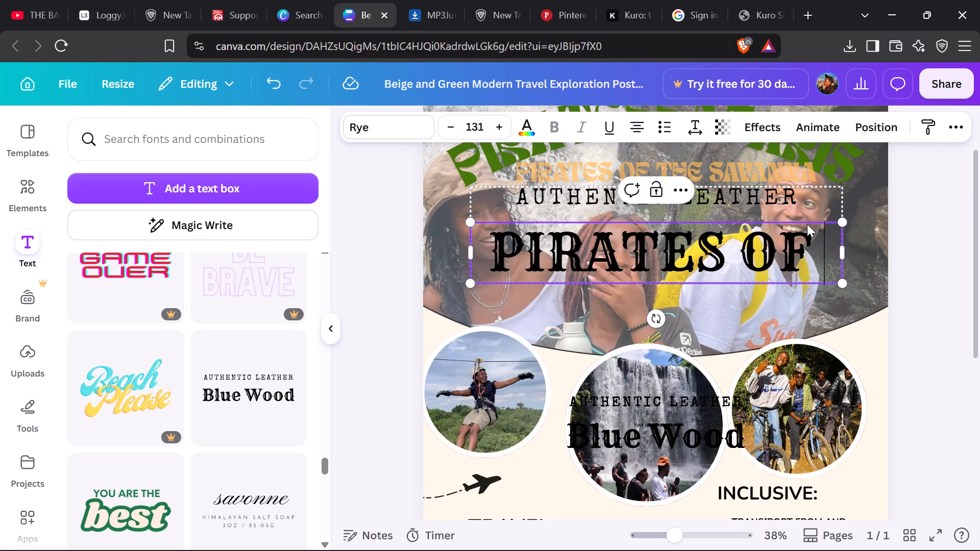
pyautogui.write('THE')
pyautogui.press('space')
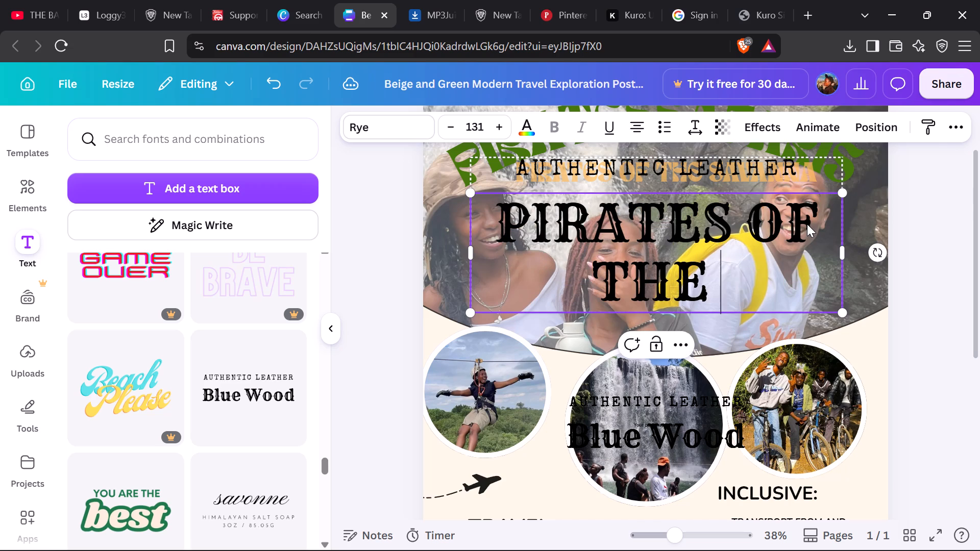
pyautogui.write('SAVV')
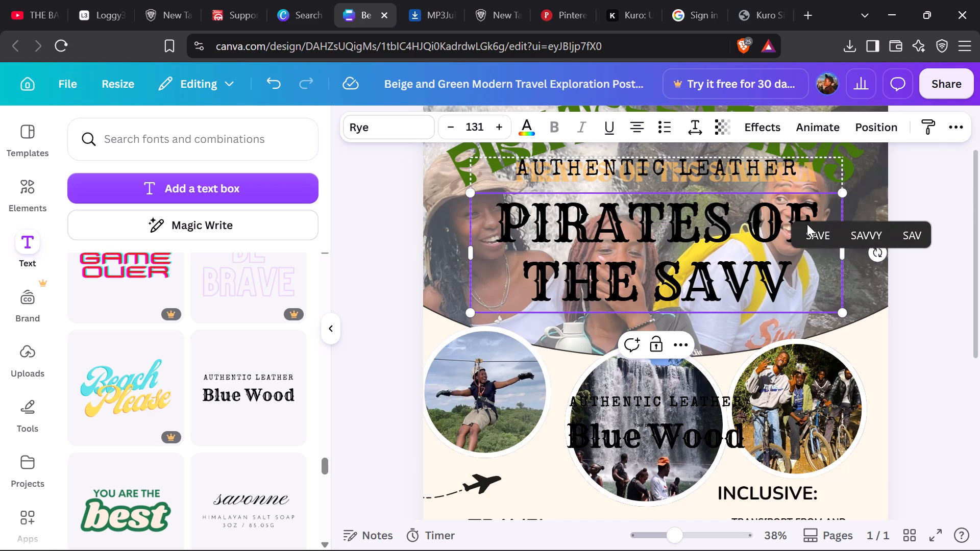
pyautogui.press('BackSpace')
pyautogui.write('ANN')
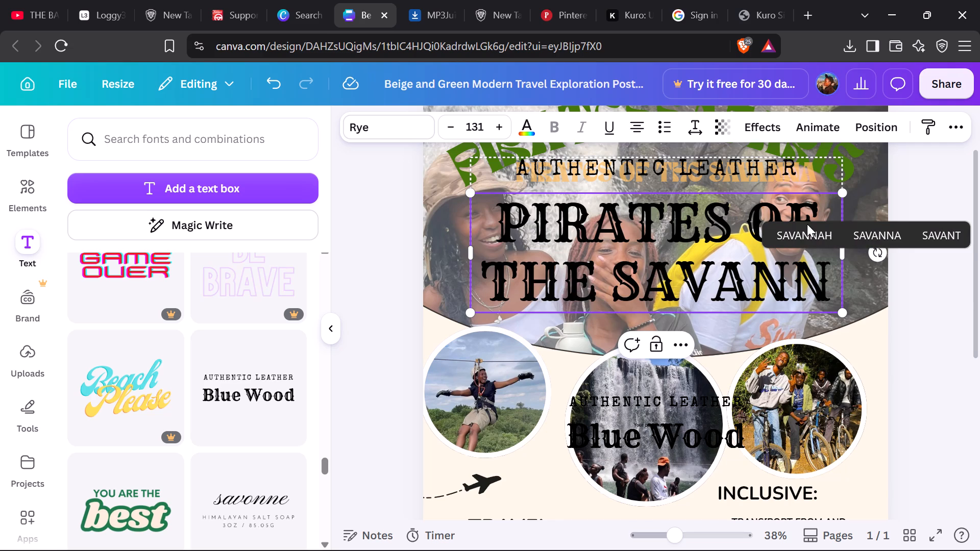
pyautogui.click(800, 232)
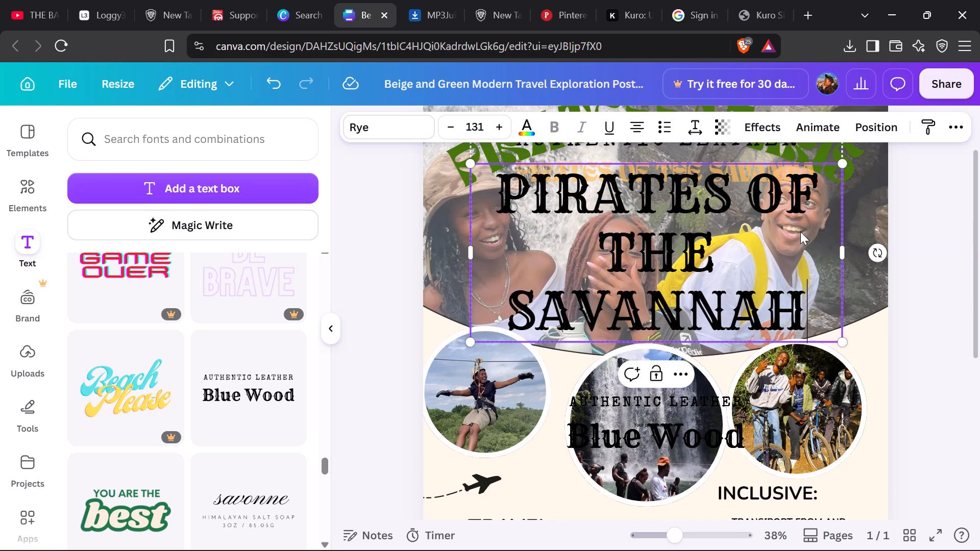
# Reduce the black PIRATES OF THE SAVANNAH text's font size to 79.9.
pyautogui.tripleClick(456, 126)
pyautogui.click(456, 126)
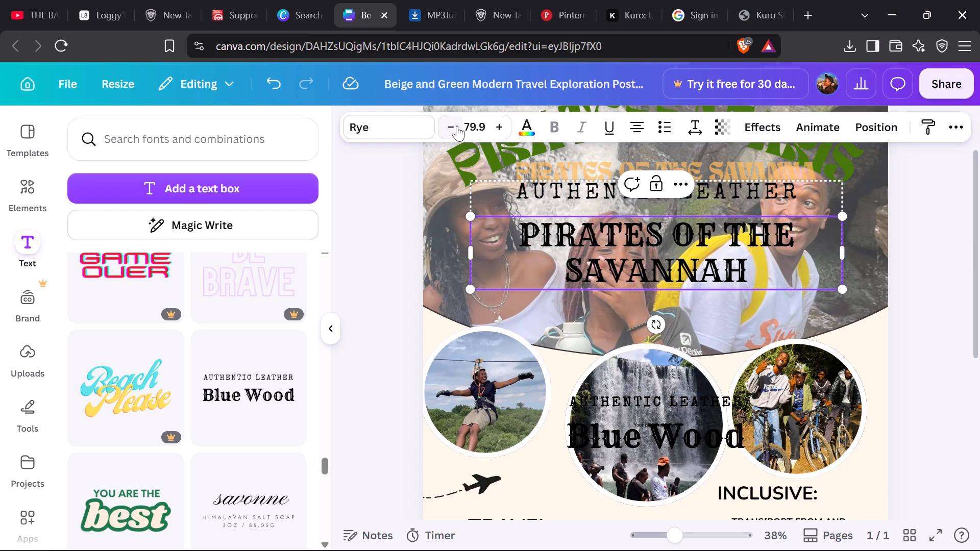
# Delete the AUTHENTIC LEATHER line above the black PIRATES OF THE SAVANNAH text.
pyautogui.click(573, 190)
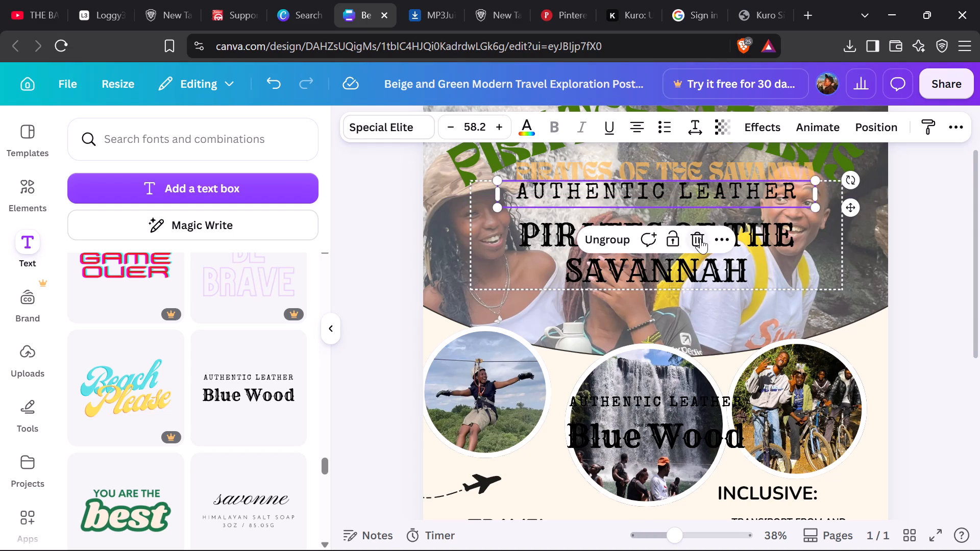
pyautogui.click(700, 239)
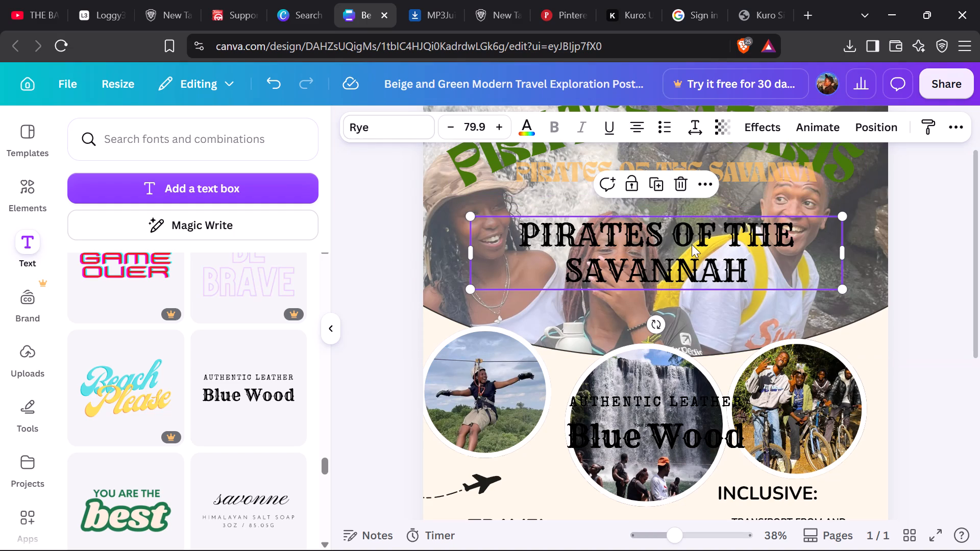
# Shift the curved title group slightly down and move its peach PIRATES OF THE SAVANNA tagline to the main photo's lower edge.
pyautogui.click(692, 246)
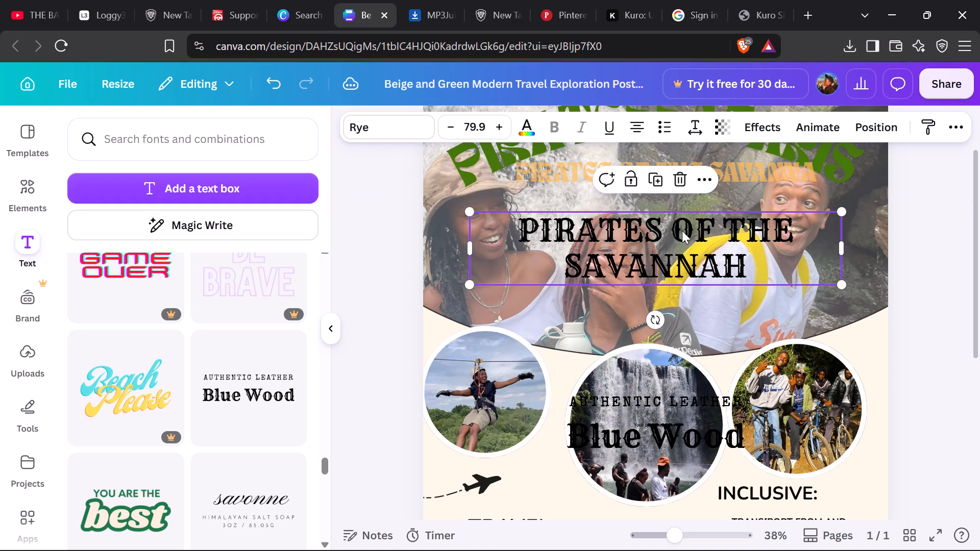
pyautogui.moveTo(746, 170); pyautogui.dragTo(752, 187)
pyautogui.click(724, 187)
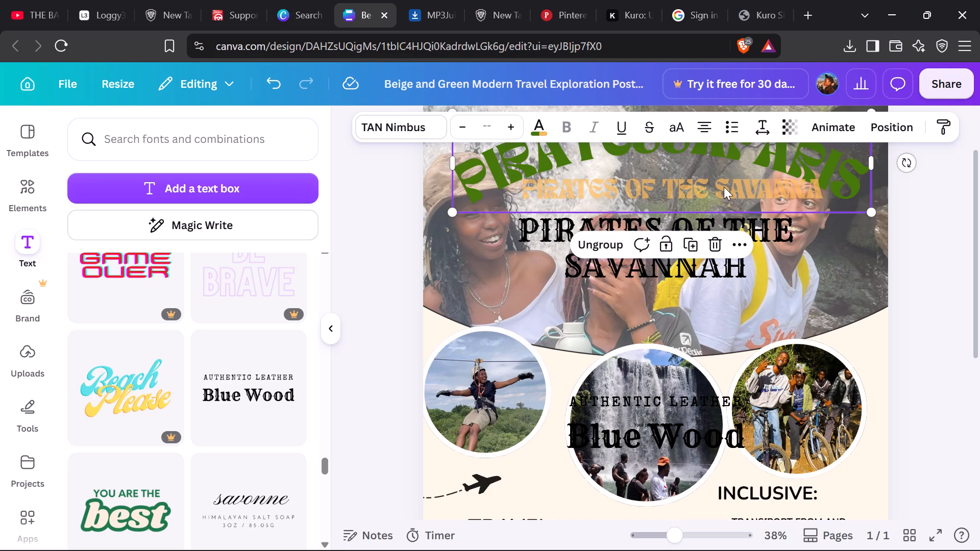
pyautogui.moveTo(724, 187); pyautogui.dragTo(744, 320)
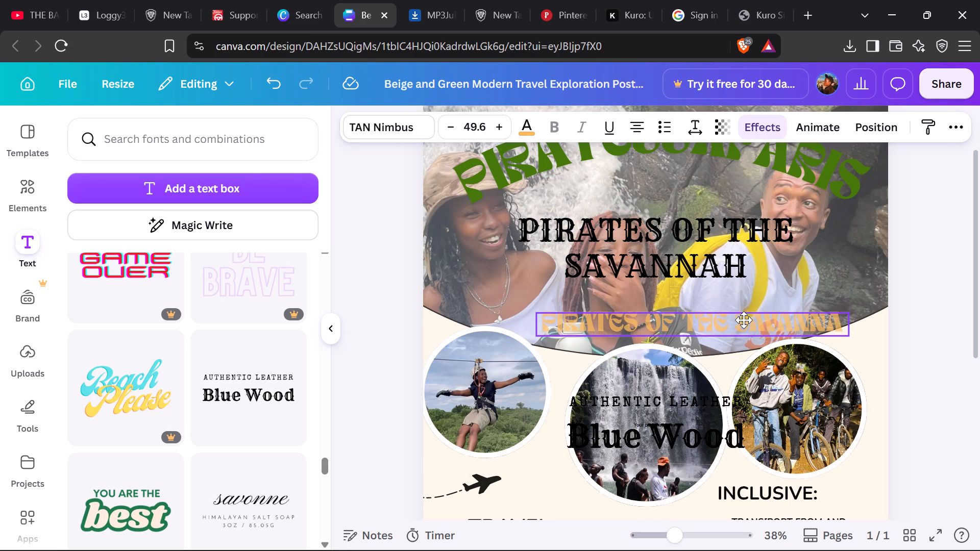
pyautogui.moveTo(744, 320); pyautogui.dragTo(743, 320)
# Move the black PIRATES OF THE SAVANNAH text up beneath the curved green title.
pyautogui.moveTo(689, 236); pyautogui.dragTo(695, 200)
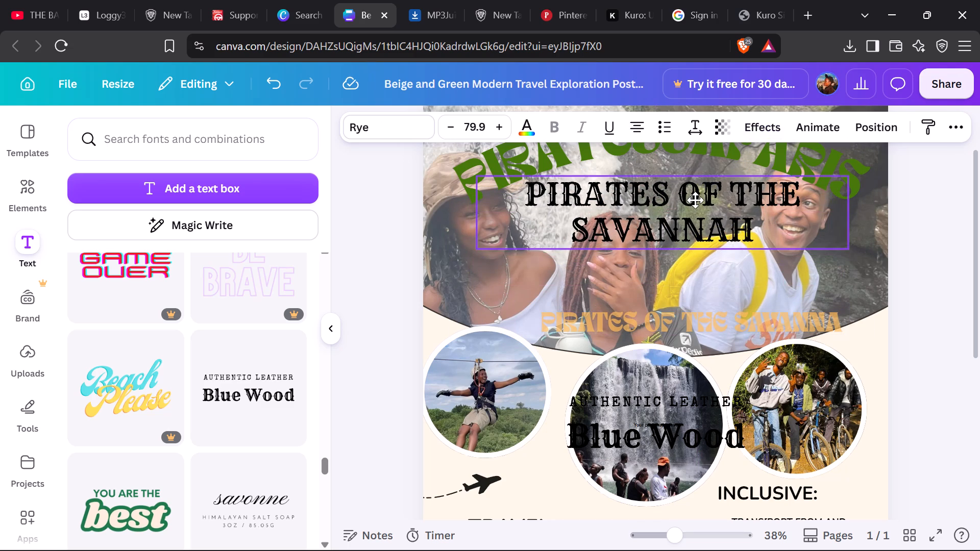
pyautogui.moveTo(695, 200); pyautogui.dragTo(700, 199)
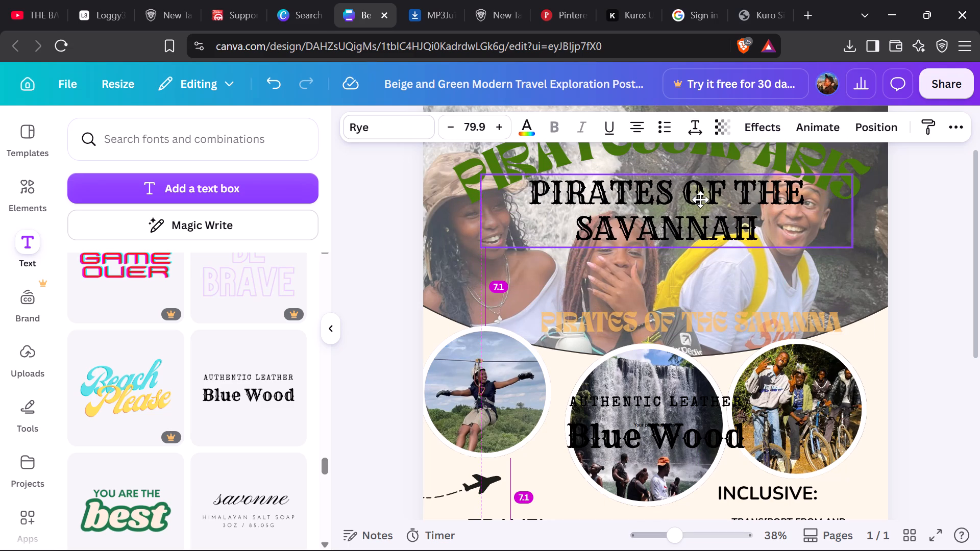
pyautogui.moveTo(700, 199); pyautogui.dragTo(700, 199)
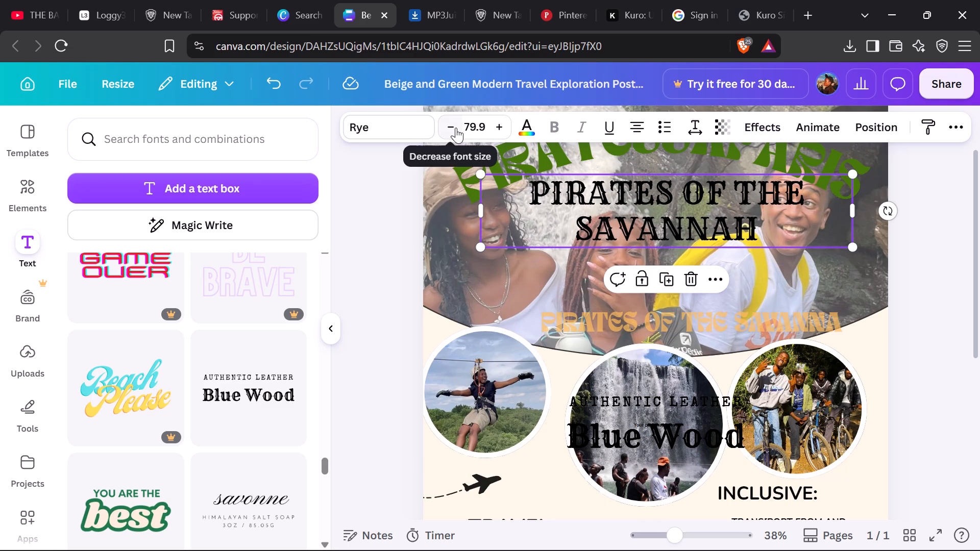
# Set the black PIRATES OF THE SAVANNAH text's font size to 57.9 so it fits on one line.
pyautogui.tripleClick(457, 128)
pyautogui.doubleClick(458, 127)
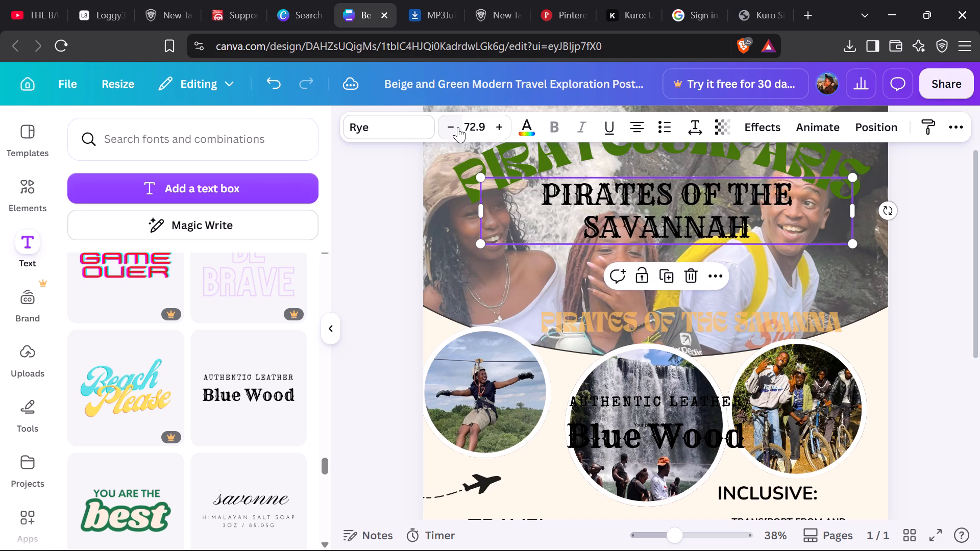
pyautogui.tripleClick(458, 127)
pyautogui.doubleClick(458, 127)
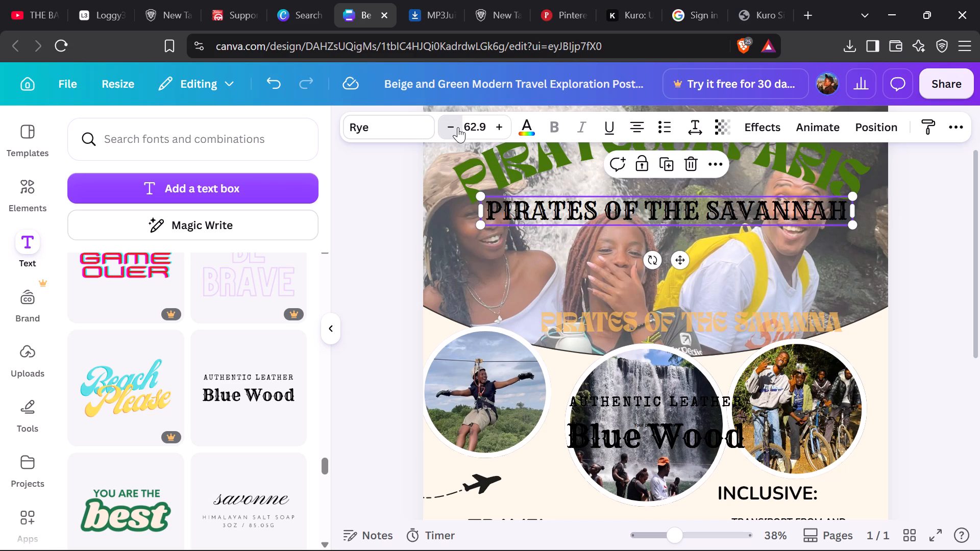
pyautogui.tripleClick(458, 127)
pyautogui.tripleClick(458, 127)
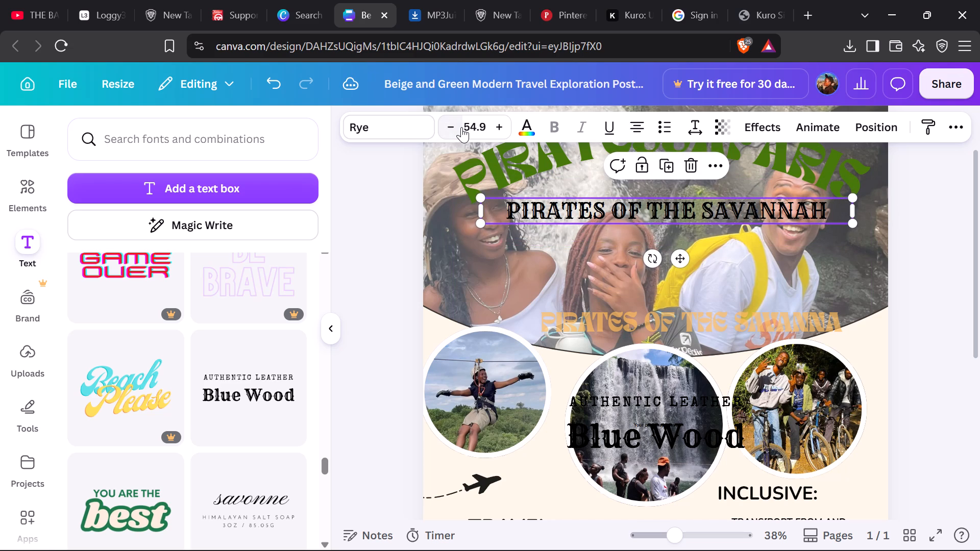
pyautogui.doubleClick(496, 126)
pyautogui.click(496, 126)
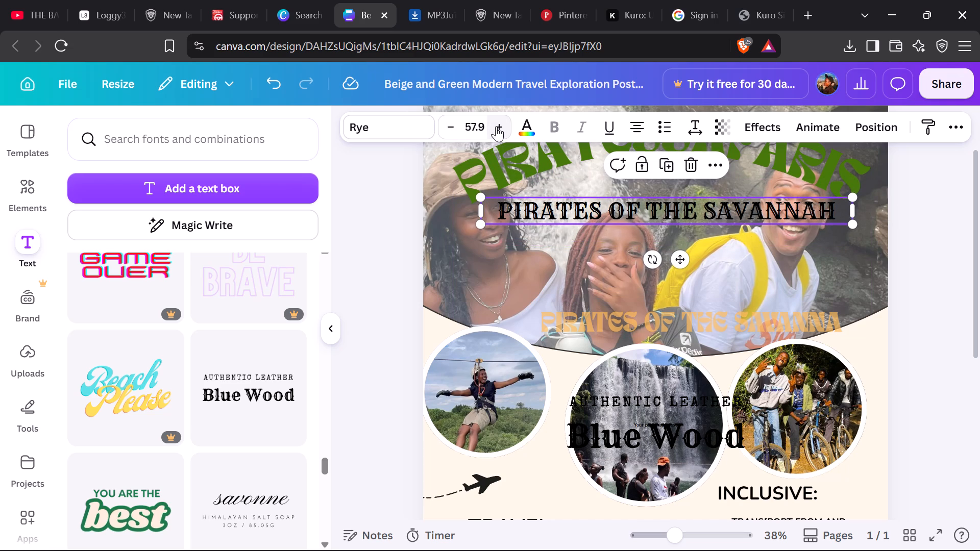
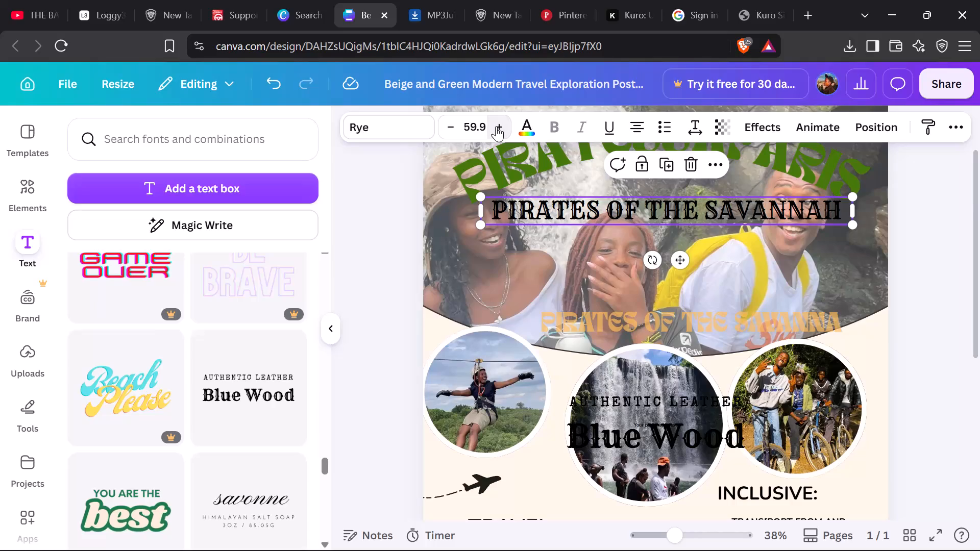
# Increase the black PIRATES OF THE SAVANNAH text's font size to 63.9.
pyautogui.click(496, 126)
pyautogui.click(496, 126)
pyautogui.click(496, 126)
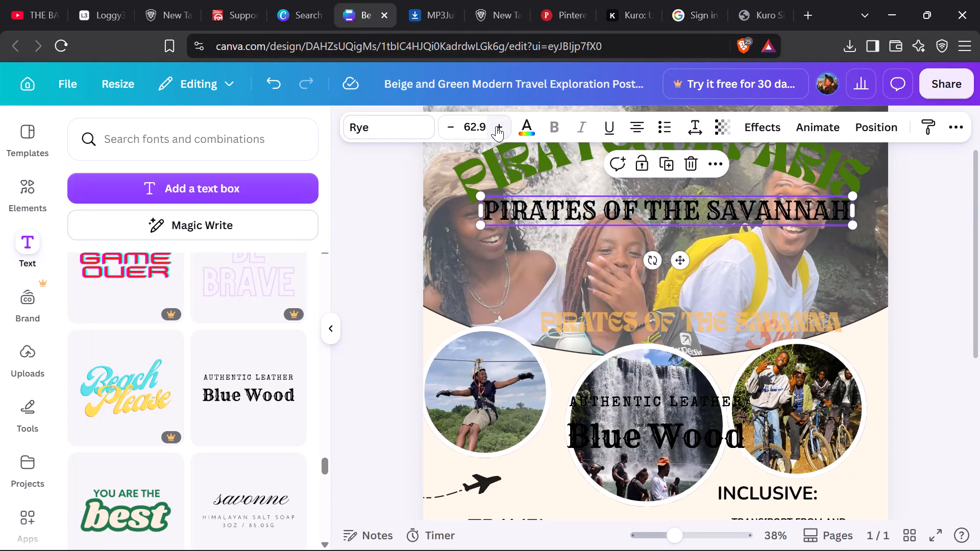
pyautogui.click(496, 126)
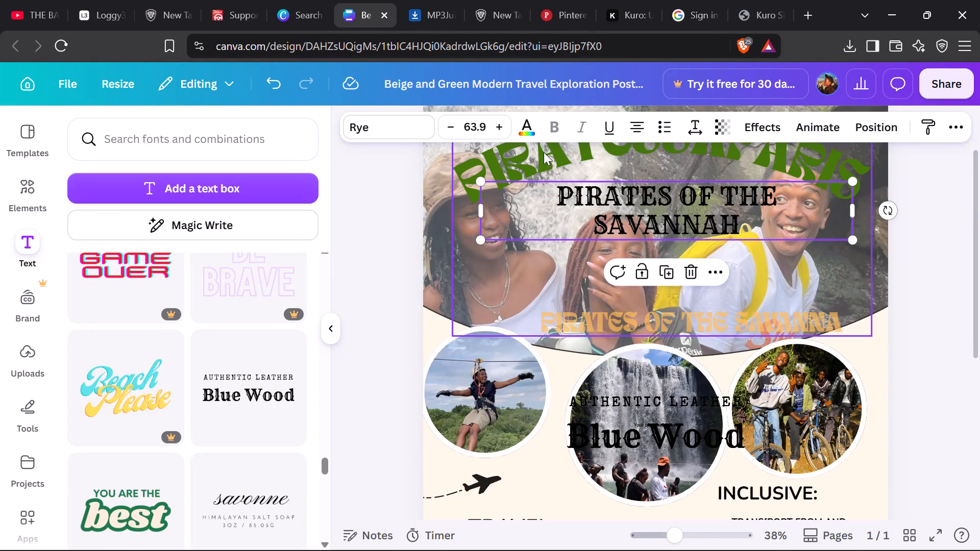
# Change the black PIRATES OF THE SAVANNAH text's colour to the design's light orange.
pyautogui.click(528, 126)
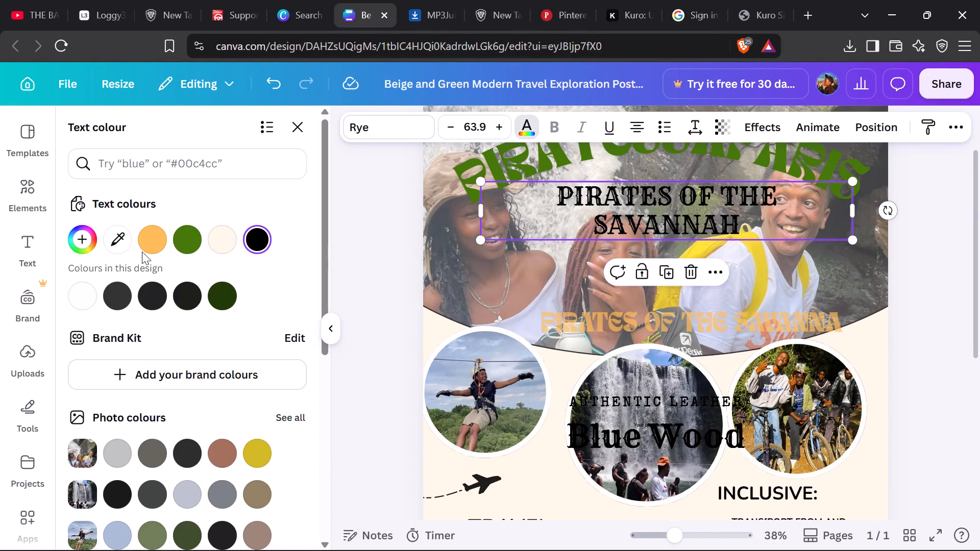
pyautogui.click(154, 245)
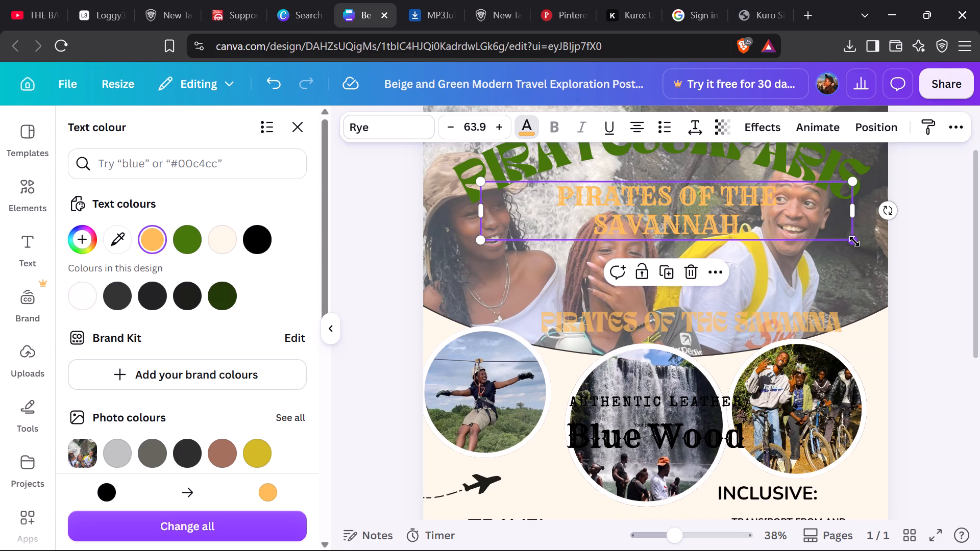
# Scale the orange PIRATES OF THE SAVANNAH text down to size 58.4 and place it just beneath the curved title.
pyautogui.moveTo(855, 241); pyautogui.dragTo(848, 226)
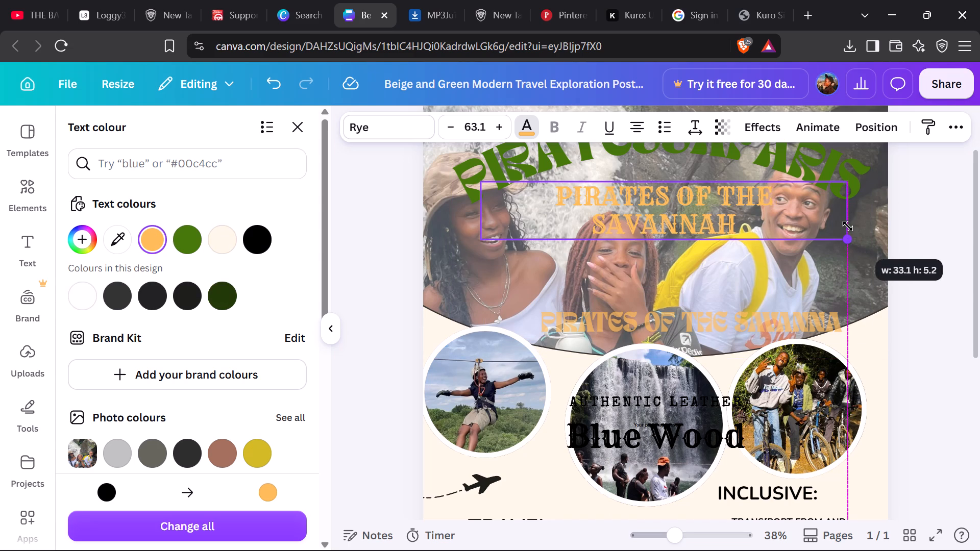
pyautogui.moveTo(848, 226); pyautogui.dragTo(829, 192)
pyautogui.moveTo(726, 212); pyautogui.dragTo(746, 204)
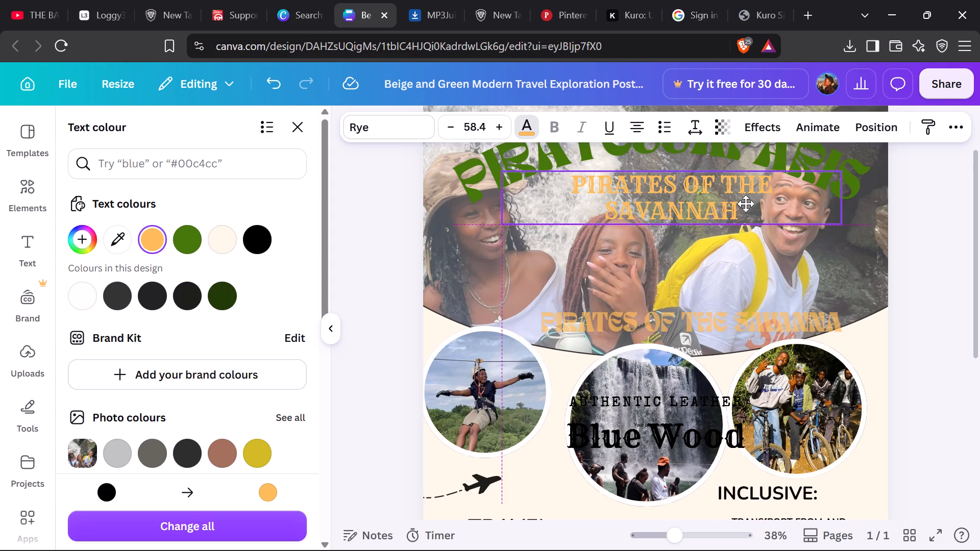
pyautogui.moveTo(746, 204); pyautogui.dragTo(741, 198)
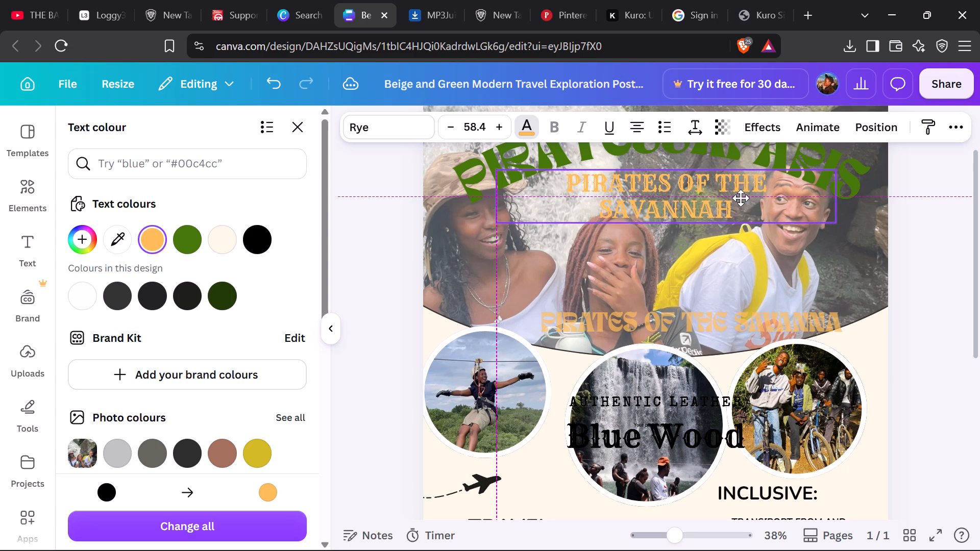
pyautogui.moveTo(741, 198); pyautogui.dragTo(736, 199)
# Move the curved PIRATESSAFARIS title group up to the poster's top edge and slightly left.
pyautogui.scroll(2, 910, 263)
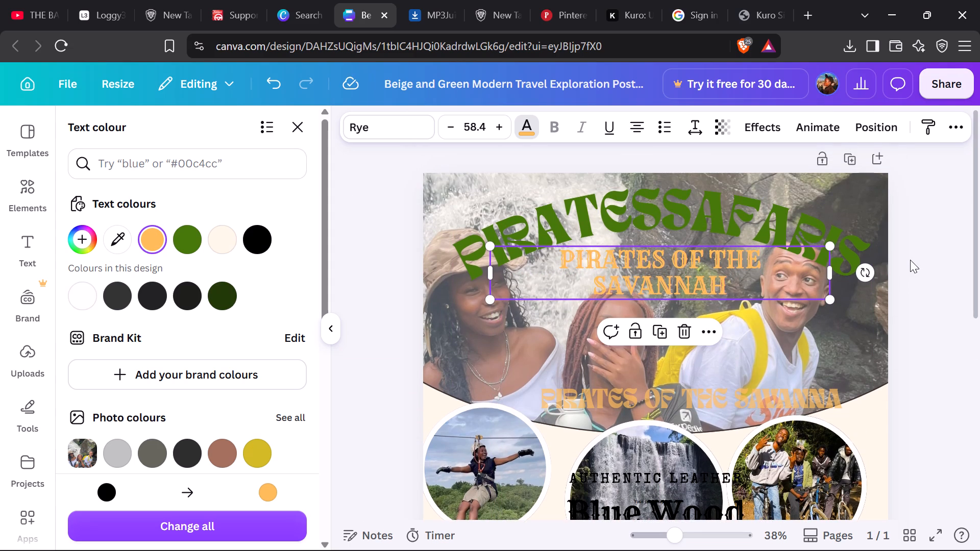
pyautogui.click(648, 217)
pyautogui.moveTo(650, 213); pyautogui.dragTo(652, 213)
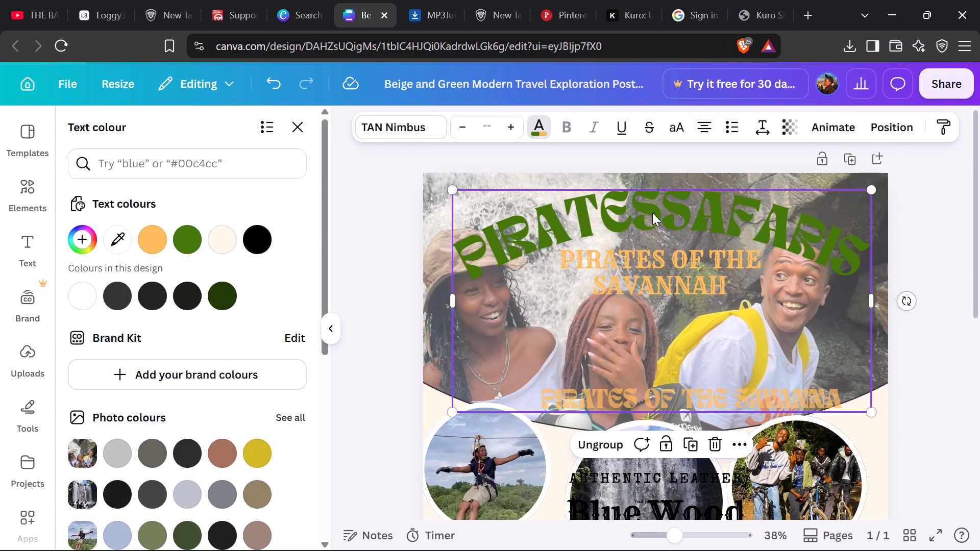
pyautogui.moveTo(652, 213); pyautogui.dragTo(653, 195)
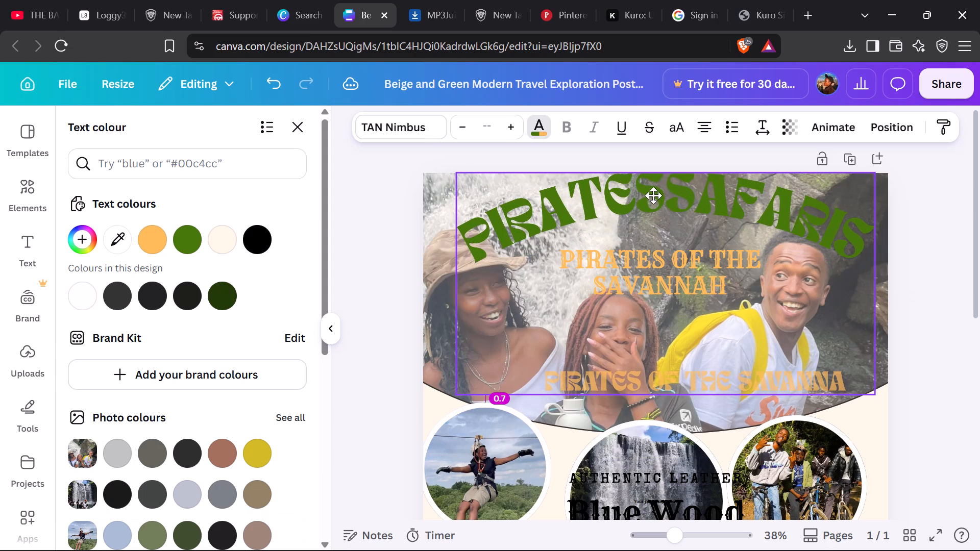
pyautogui.moveTo(653, 195); pyautogui.dragTo(642, 200)
# Nudge the two-line PIRATES OF THE SAVANNAH text slightly up and left to follow the raised title.
pyautogui.moveTo(683, 283); pyautogui.dragTo(678, 279)
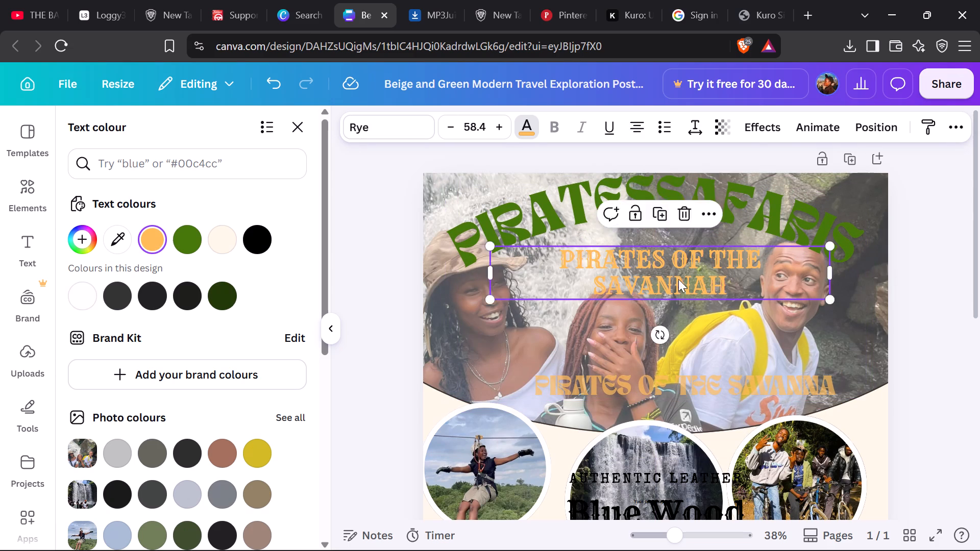
pyautogui.moveTo(678, 279); pyautogui.dragTo(678, 277)
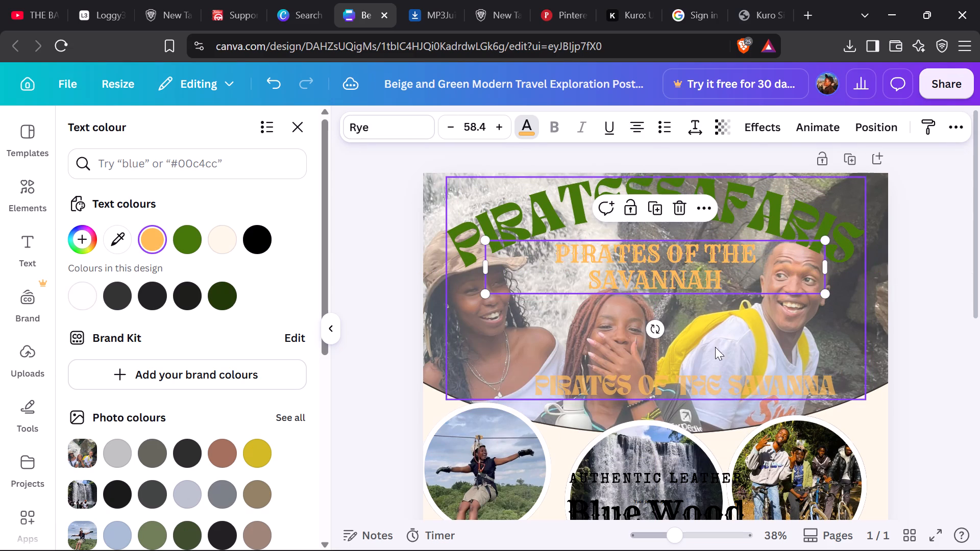
# Delete the old PIRATES OF THE SAVANNA tagline at the main photo's lower edge, keeping the curved title.
pyautogui.click(702, 385)
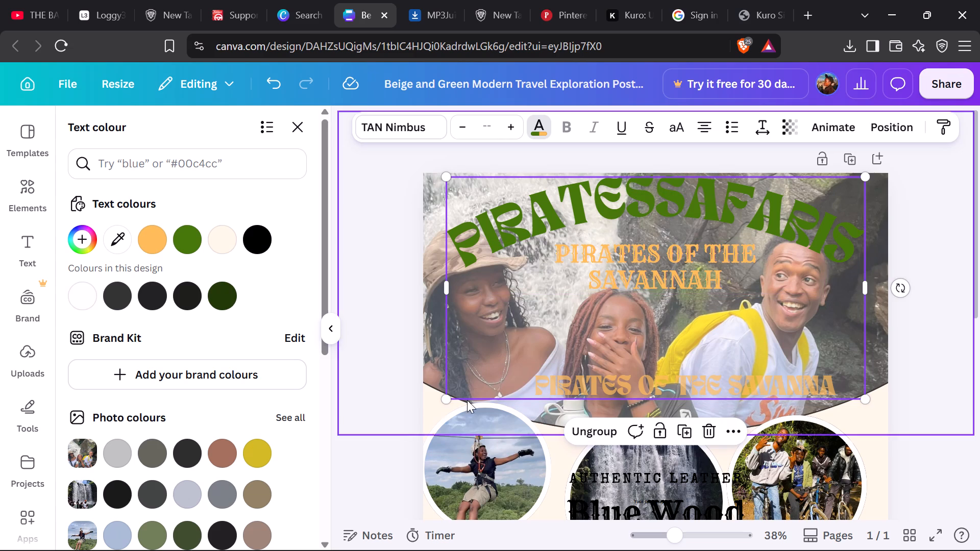
pyautogui.click(400, 395)
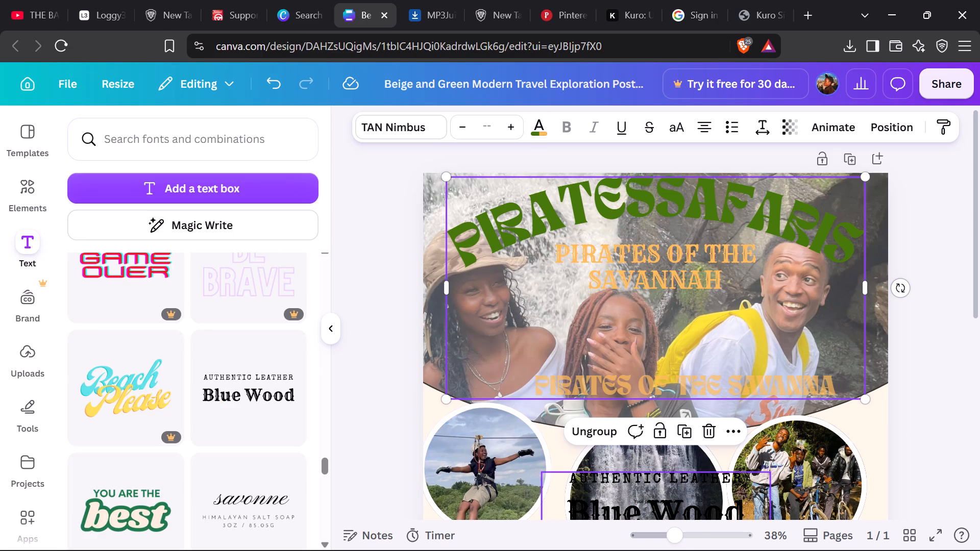
pyautogui.click(650, 533)
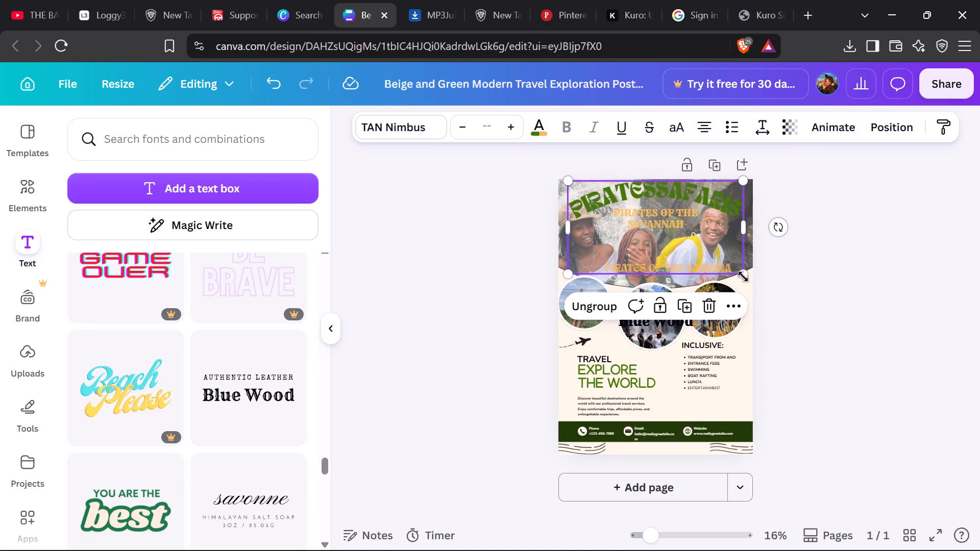
pyautogui.click(728, 264)
pyautogui.click(714, 236)
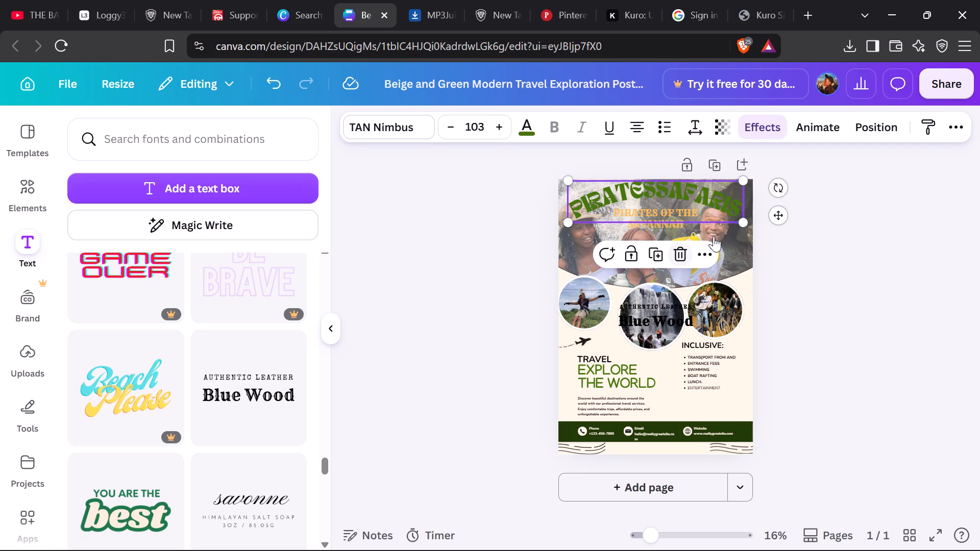
pyautogui.click(799, 279)
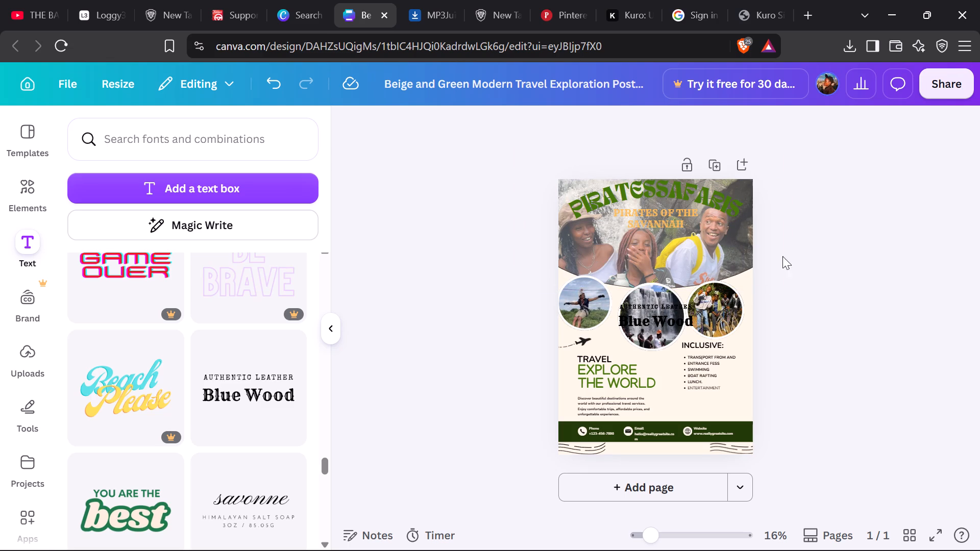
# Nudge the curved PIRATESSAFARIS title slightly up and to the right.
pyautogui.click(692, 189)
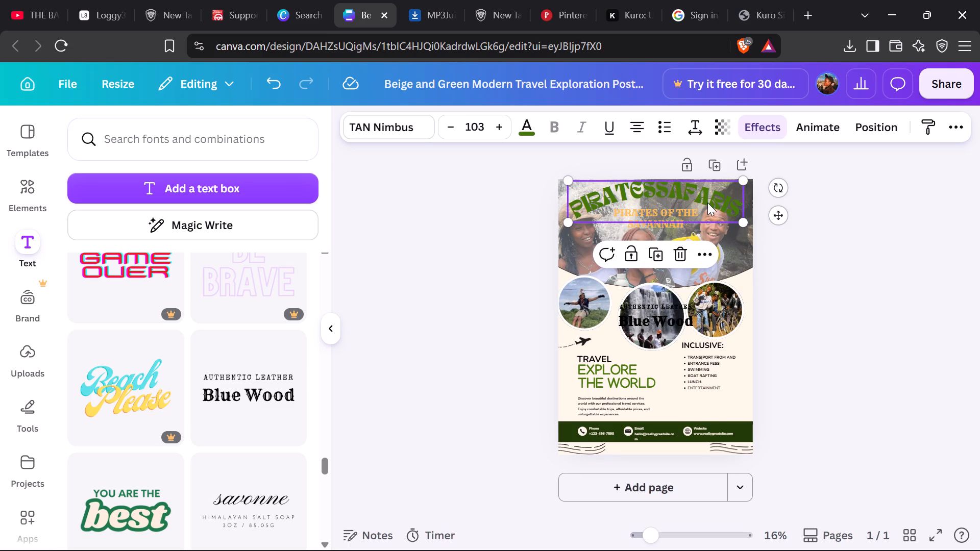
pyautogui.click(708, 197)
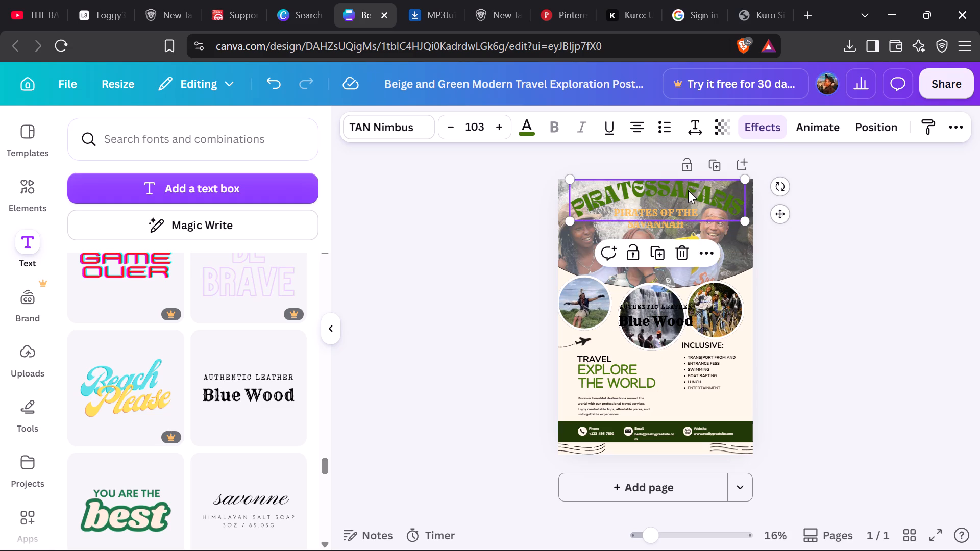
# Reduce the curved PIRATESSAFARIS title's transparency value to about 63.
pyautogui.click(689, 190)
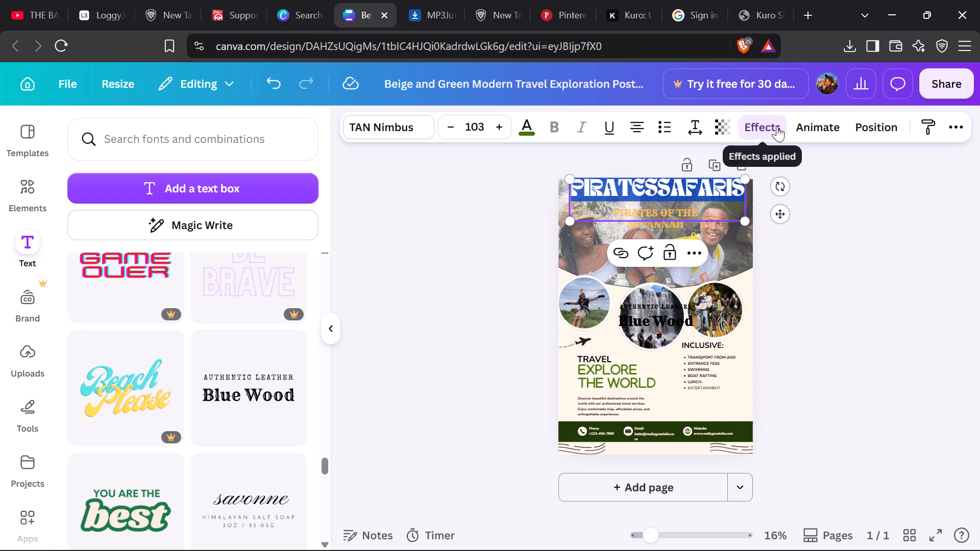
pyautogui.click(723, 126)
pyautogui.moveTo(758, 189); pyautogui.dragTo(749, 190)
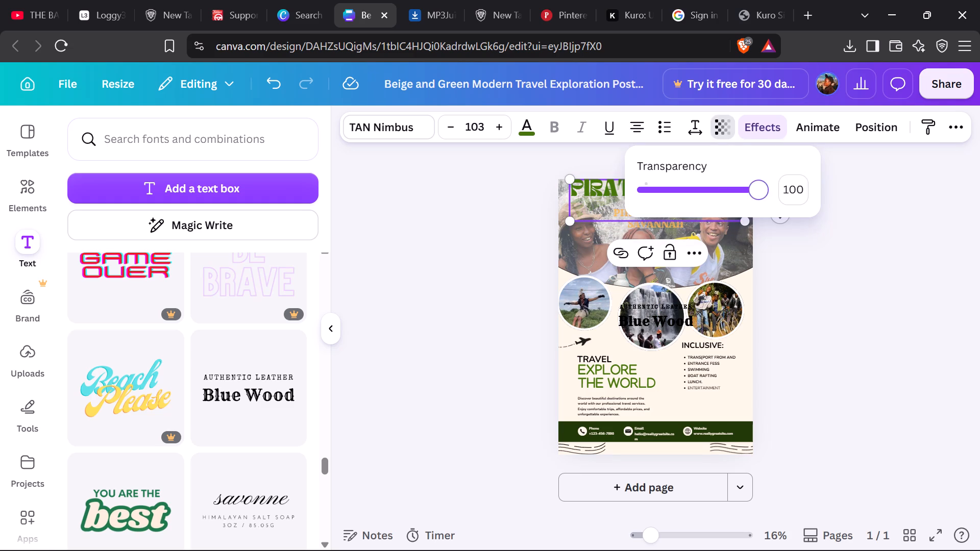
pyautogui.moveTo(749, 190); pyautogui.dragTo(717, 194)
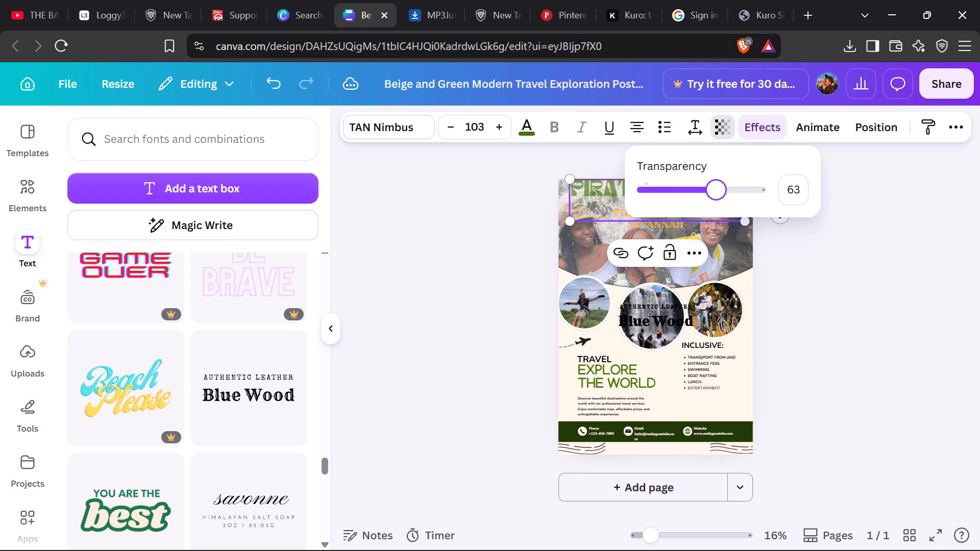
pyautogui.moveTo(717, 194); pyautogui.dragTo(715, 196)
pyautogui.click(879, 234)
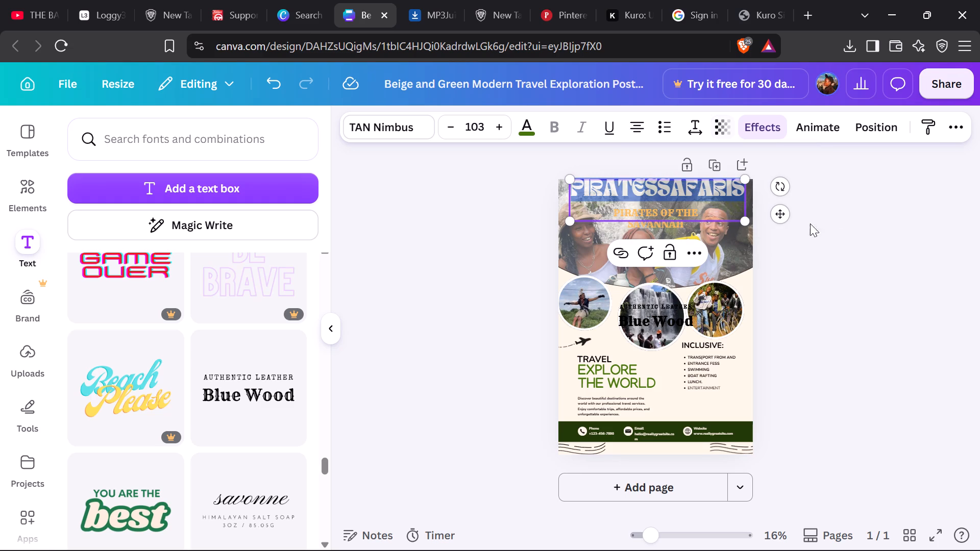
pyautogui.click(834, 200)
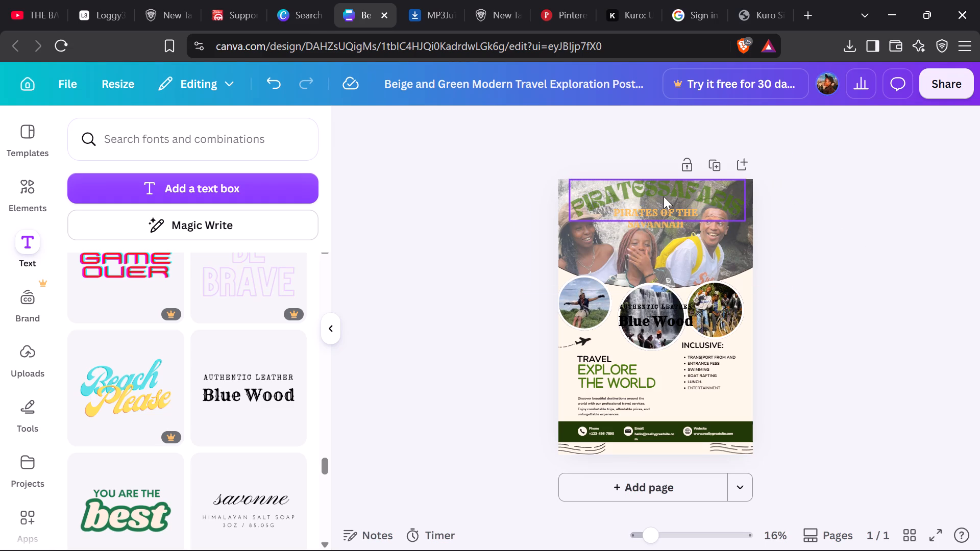
# Set the curved PIRATESSAFARIS title's transparency value to about 70.
pyautogui.click(701, 192)
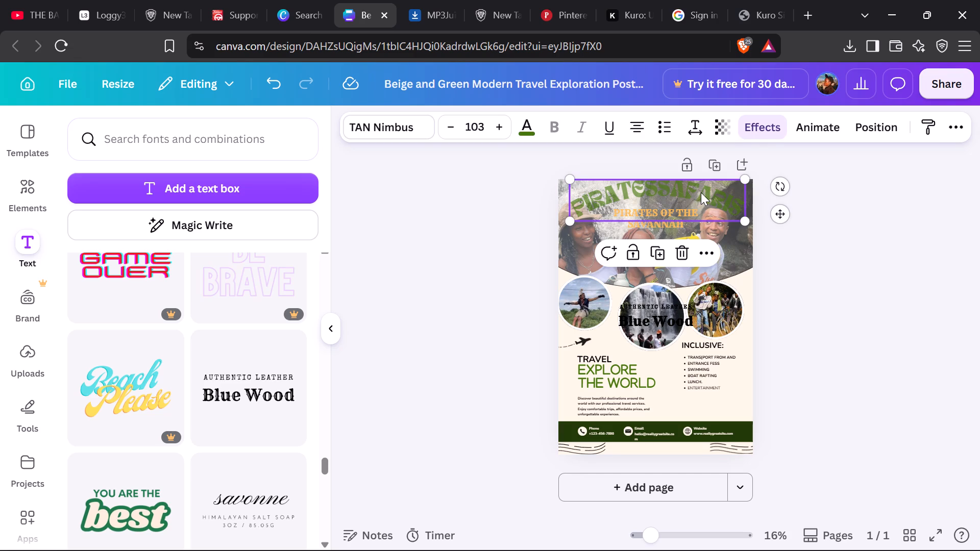
pyautogui.click(726, 131)
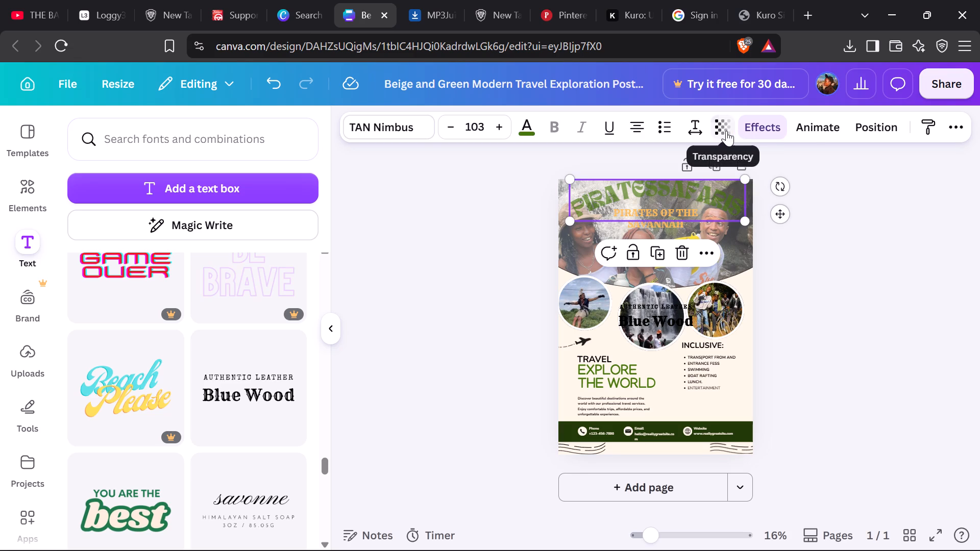
pyautogui.moveTo(719, 197); pyautogui.dragTo(724, 197)
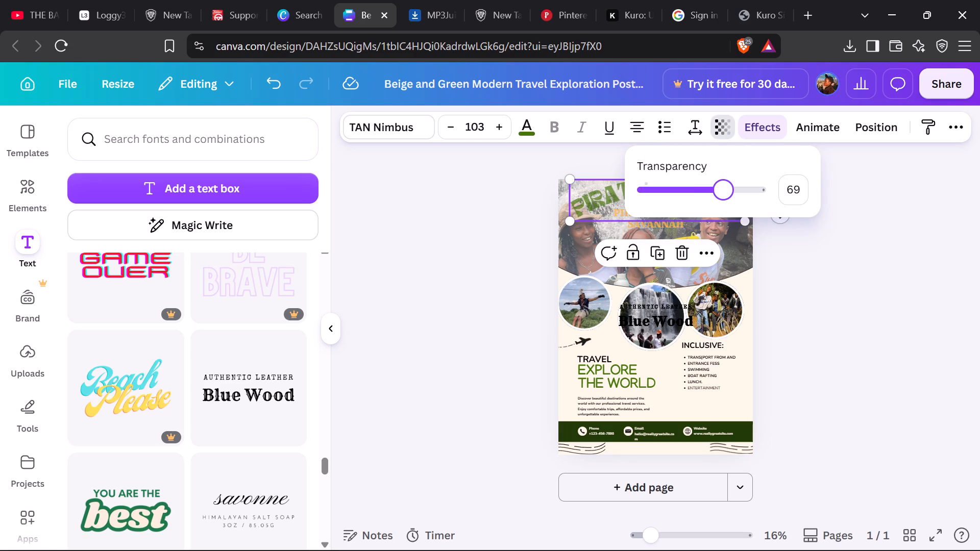
pyautogui.moveTo(724, 197); pyautogui.dragTo(728, 197)
pyautogui.click(837, 292)
pyautogui.click(829, 286)
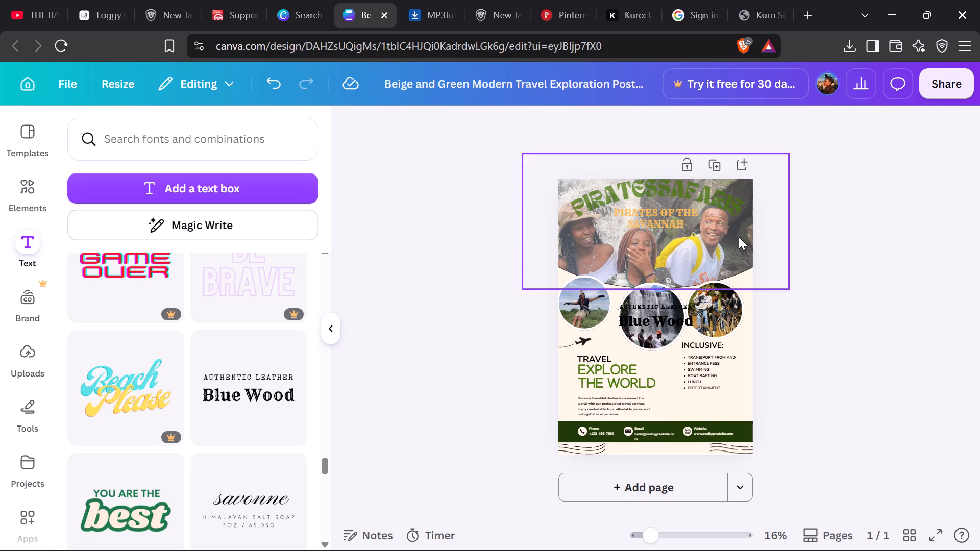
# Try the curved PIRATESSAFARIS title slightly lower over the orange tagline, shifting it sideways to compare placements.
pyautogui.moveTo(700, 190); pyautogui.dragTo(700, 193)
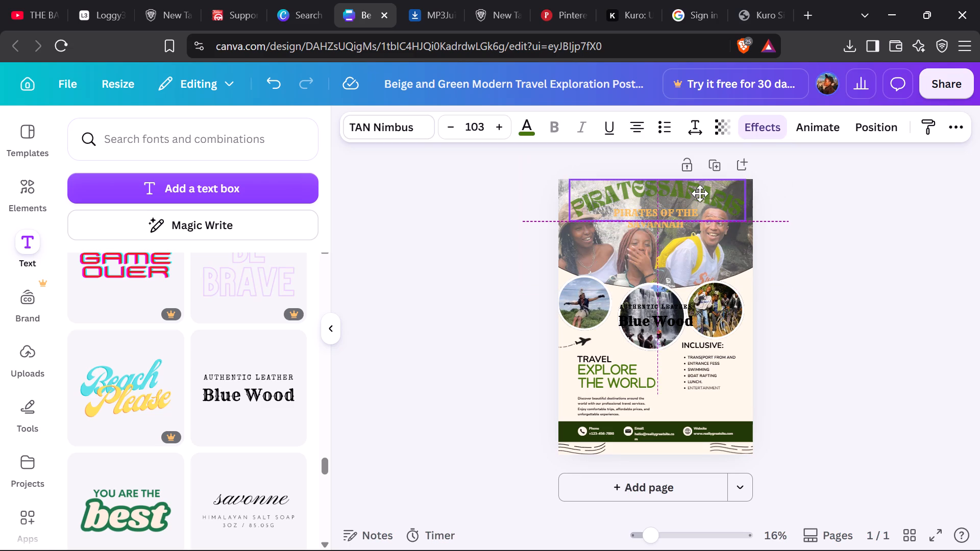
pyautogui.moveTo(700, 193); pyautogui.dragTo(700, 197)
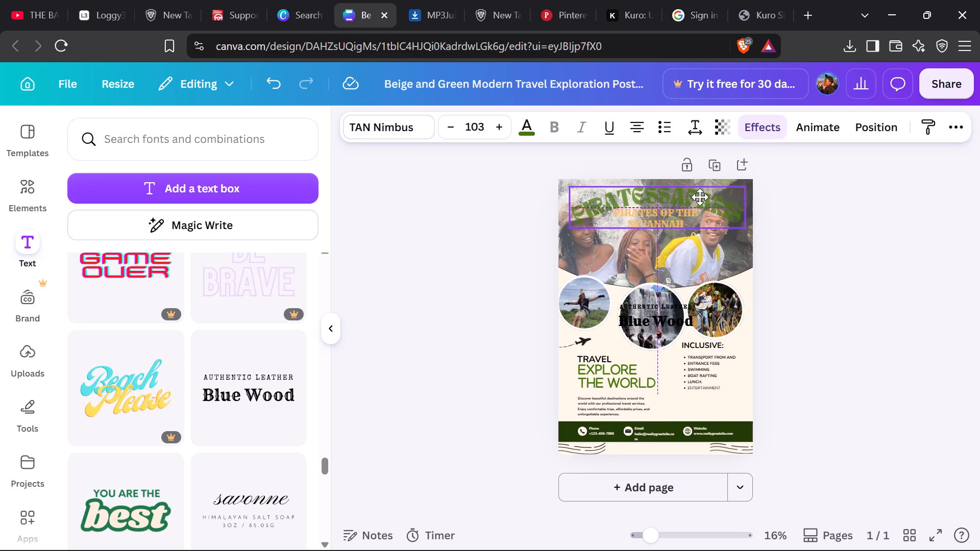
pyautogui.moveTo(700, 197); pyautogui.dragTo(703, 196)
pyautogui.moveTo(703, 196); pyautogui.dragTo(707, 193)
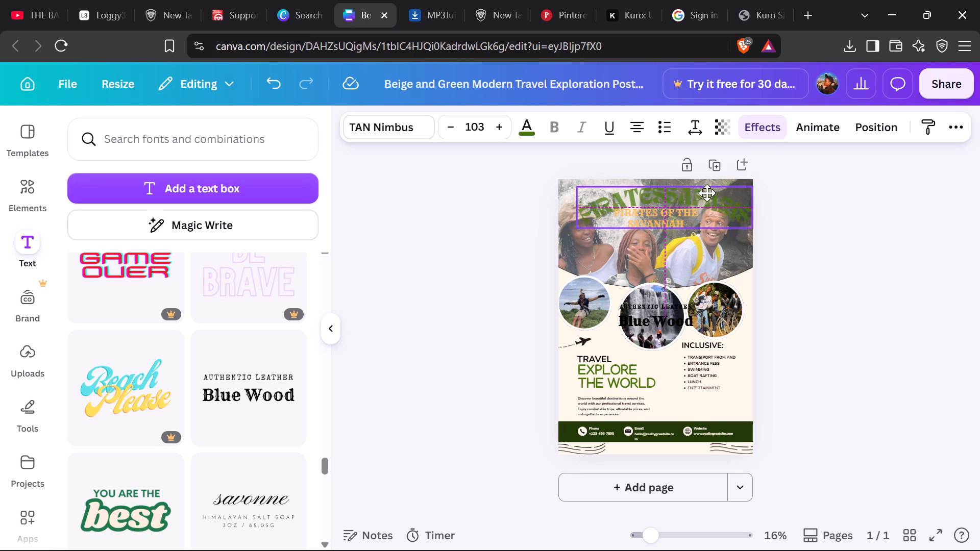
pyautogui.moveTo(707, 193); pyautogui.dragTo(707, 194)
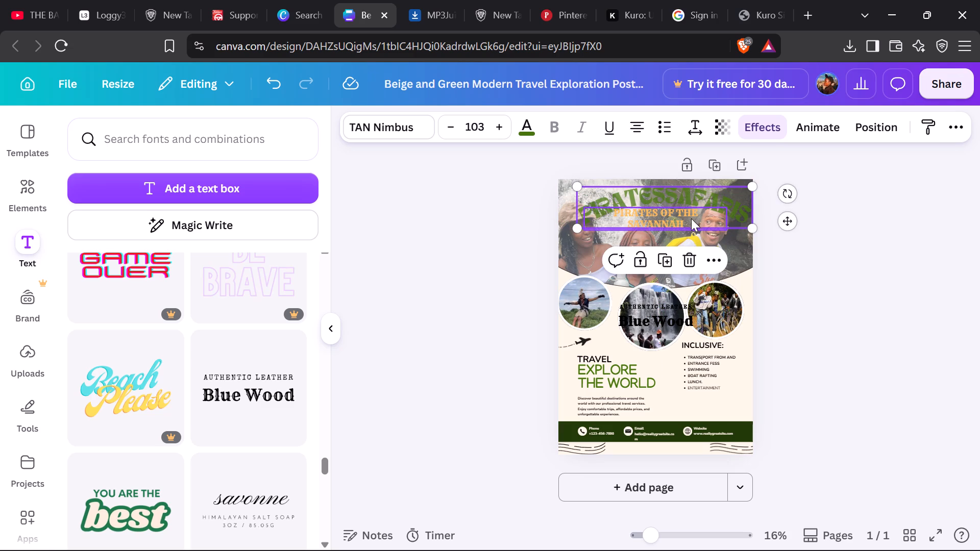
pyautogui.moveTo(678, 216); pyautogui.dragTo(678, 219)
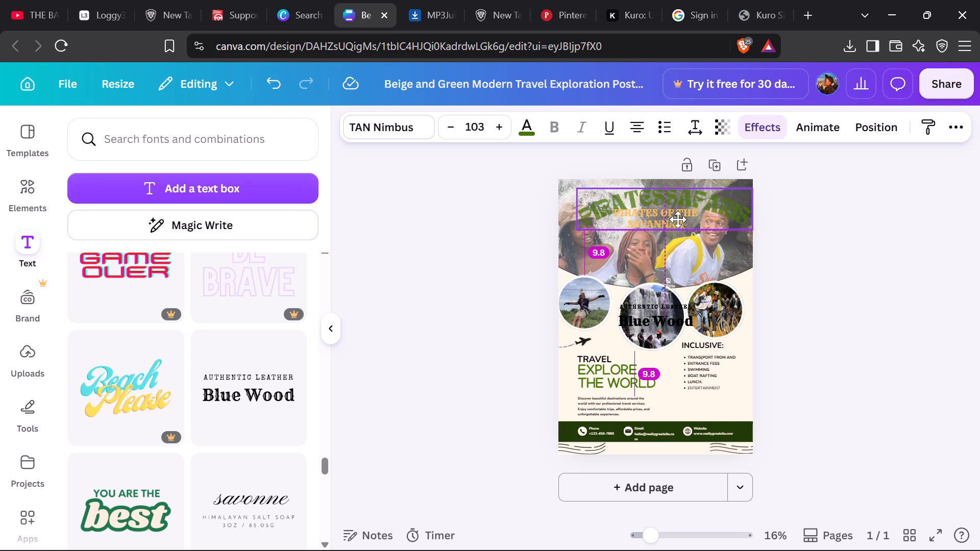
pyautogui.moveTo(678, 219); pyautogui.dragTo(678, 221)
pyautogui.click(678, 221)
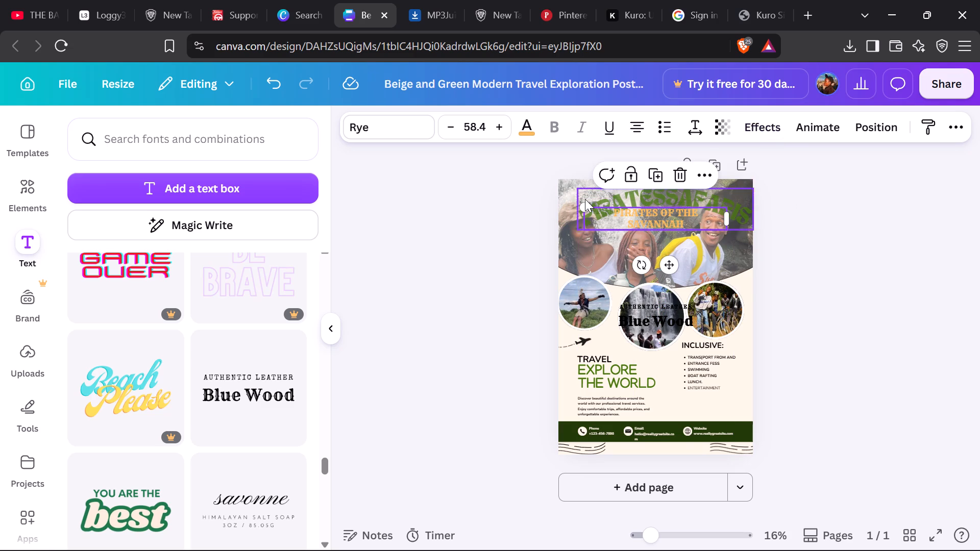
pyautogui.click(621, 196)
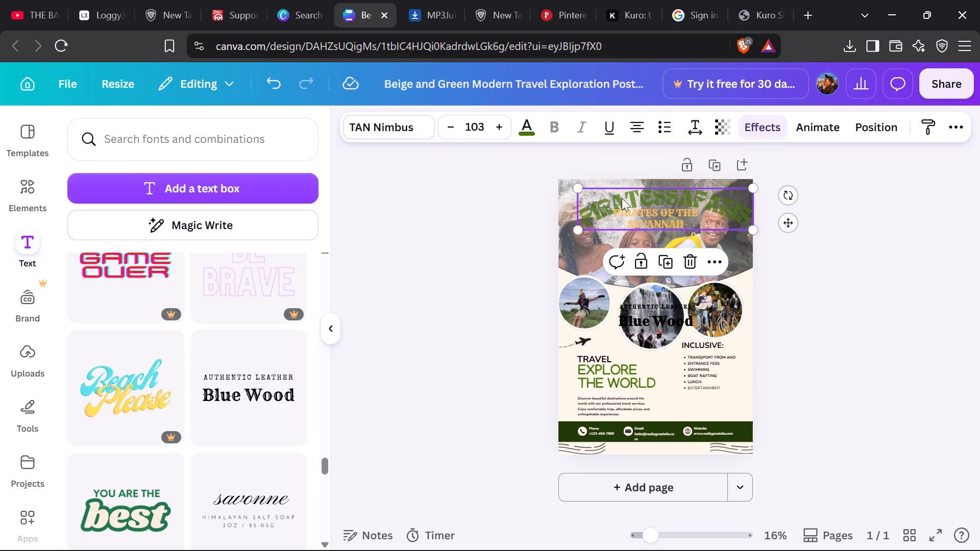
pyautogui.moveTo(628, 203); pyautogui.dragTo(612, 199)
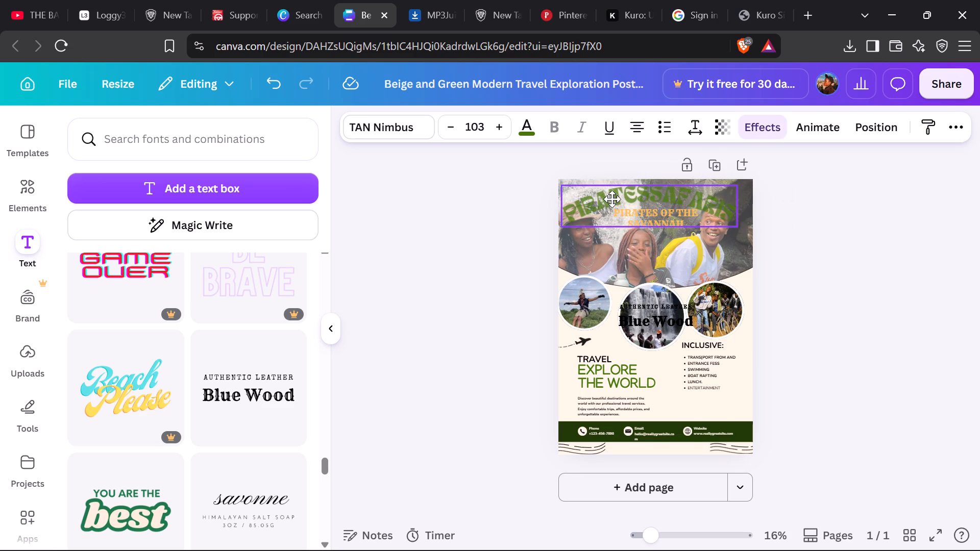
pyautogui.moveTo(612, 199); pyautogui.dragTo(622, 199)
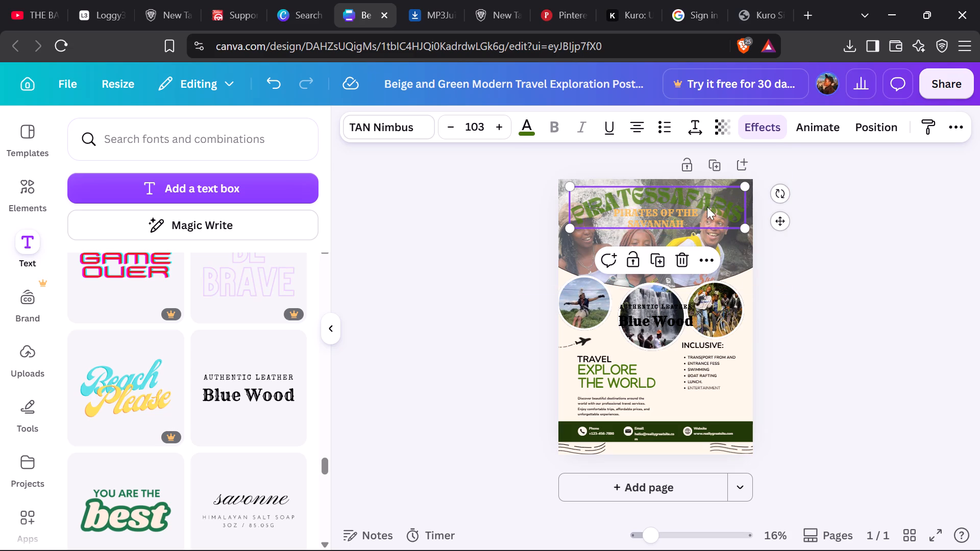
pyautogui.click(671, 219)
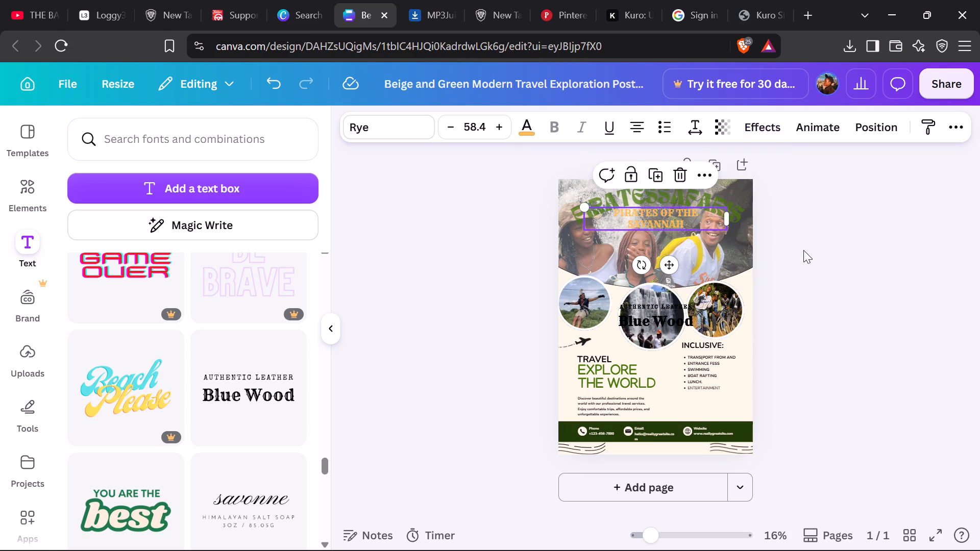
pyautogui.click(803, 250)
# Move the curved PIRATESSAFARIS title up to the poster's top edge, centred horizontally above the orange tagline.
pyautogui.moveTo(727, 211); pyautogui.dragTo(726, 208)
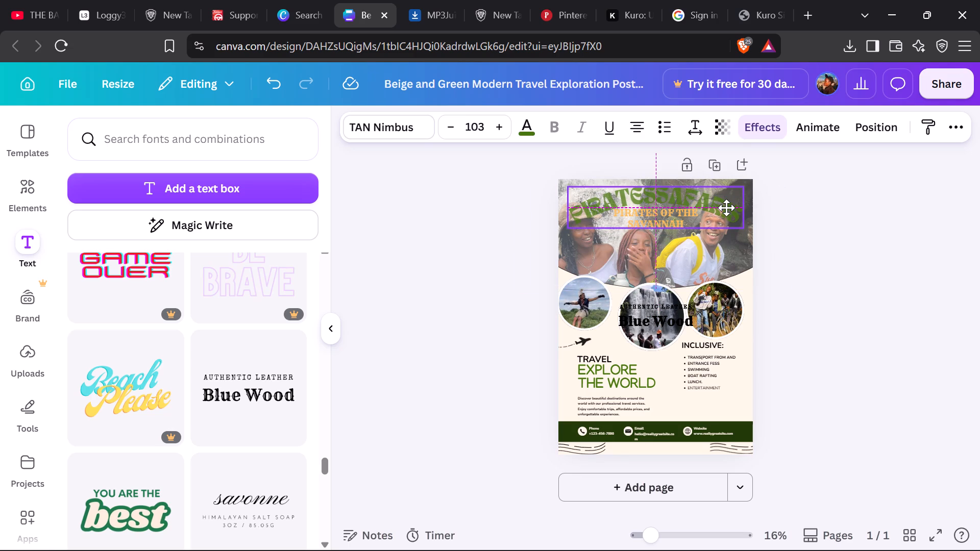
pyautogui.moveTo(726, 208); pyautogui.dragTo(725, 209)
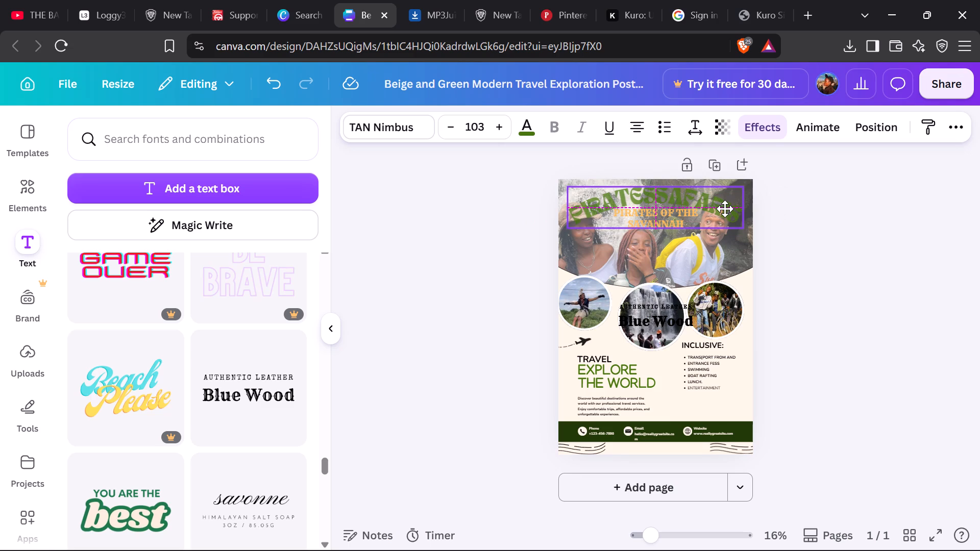
pyautogui.moveTo(725, 209); pyautogui.dragTo(724, 208)
pyautogui.moveTo(724, 208); pyautogui.dragTo(725, 205)
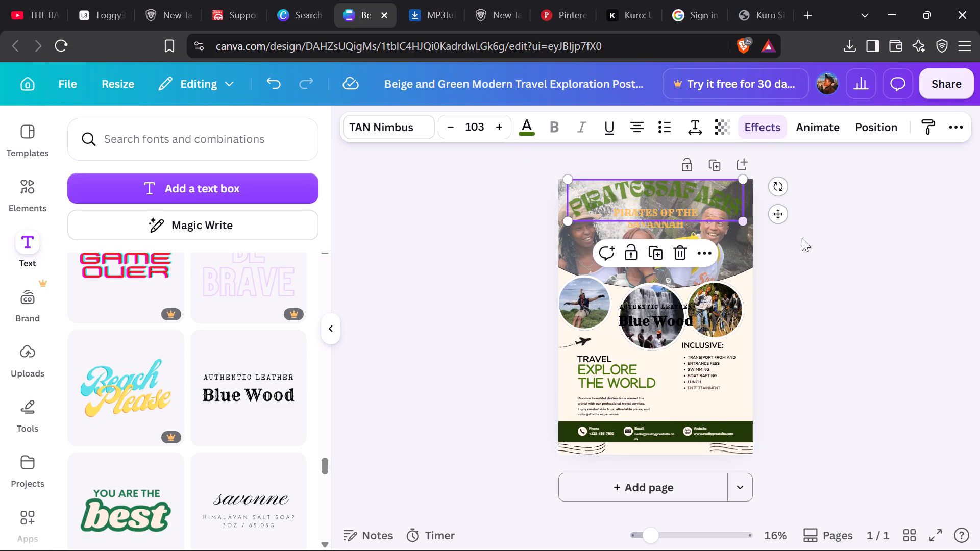
pyautogui.click(802, 238)
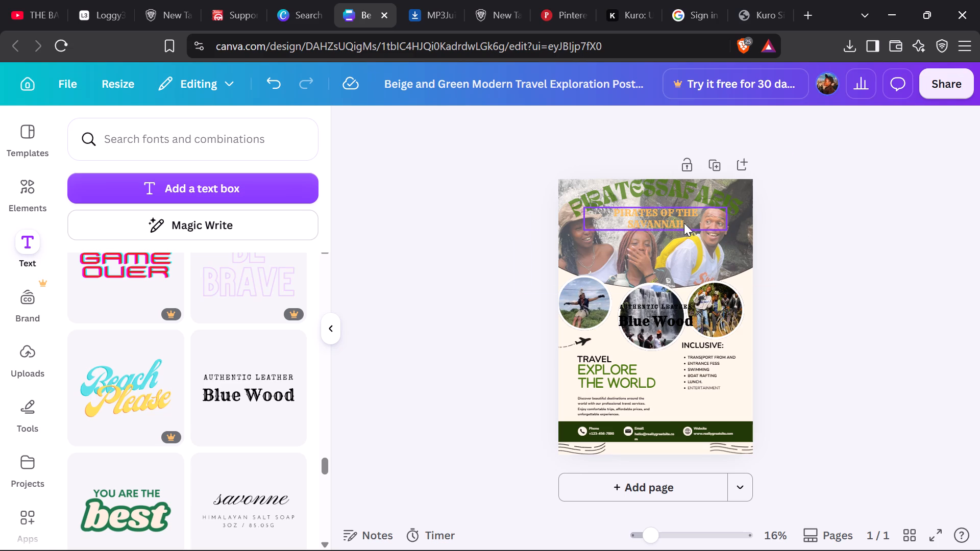
# Move the orange PIRATES OF THE SAVANNAH tagline slightly down, leaving more space below the curved title.
pyautogui.moveTo(677, 218); pyautogui.dragTo(678, 226)
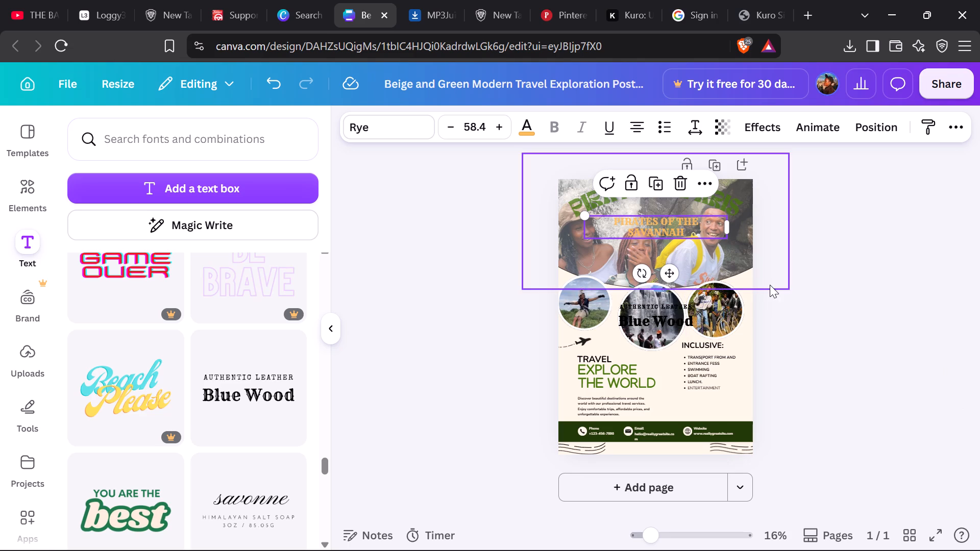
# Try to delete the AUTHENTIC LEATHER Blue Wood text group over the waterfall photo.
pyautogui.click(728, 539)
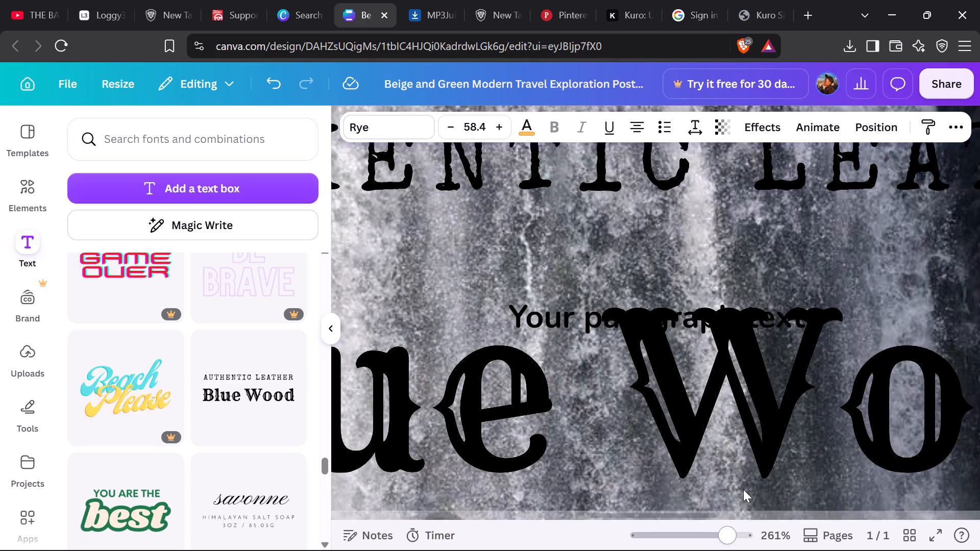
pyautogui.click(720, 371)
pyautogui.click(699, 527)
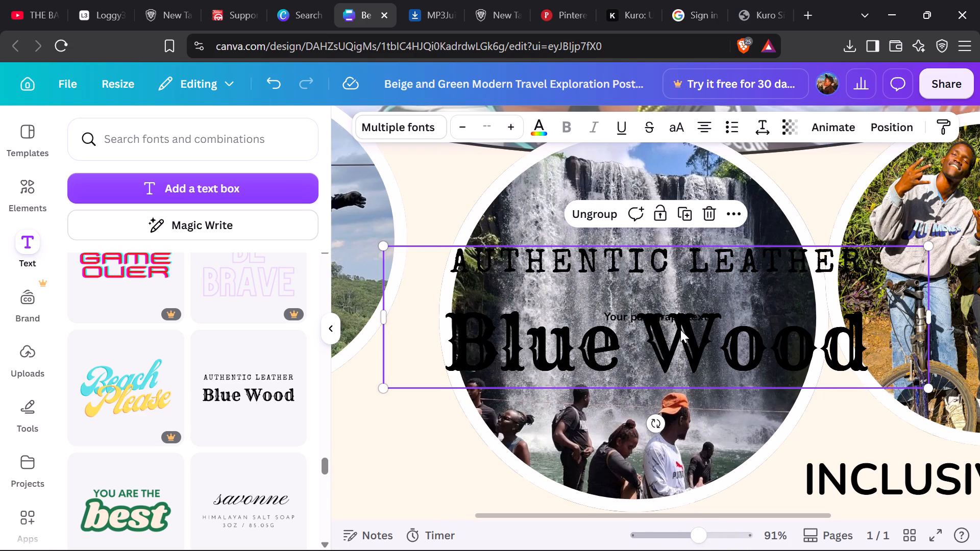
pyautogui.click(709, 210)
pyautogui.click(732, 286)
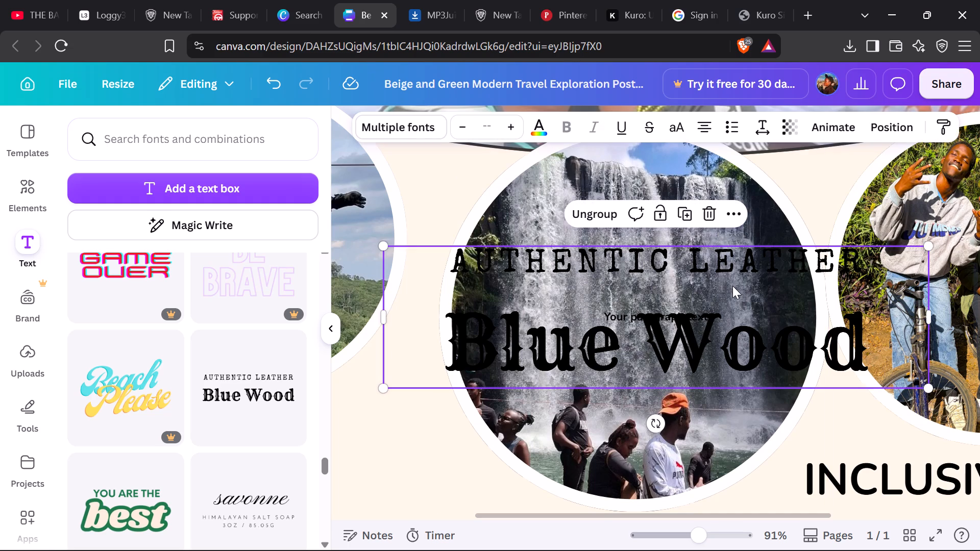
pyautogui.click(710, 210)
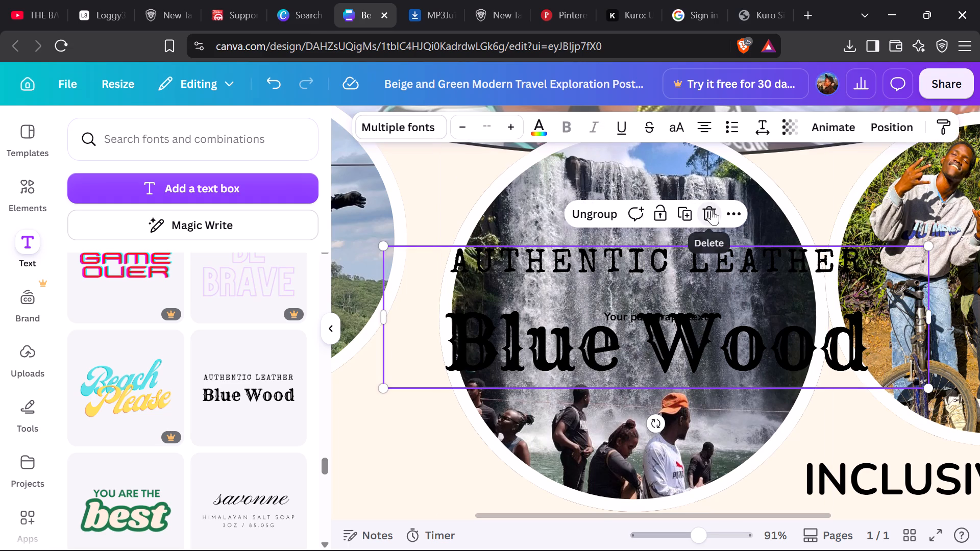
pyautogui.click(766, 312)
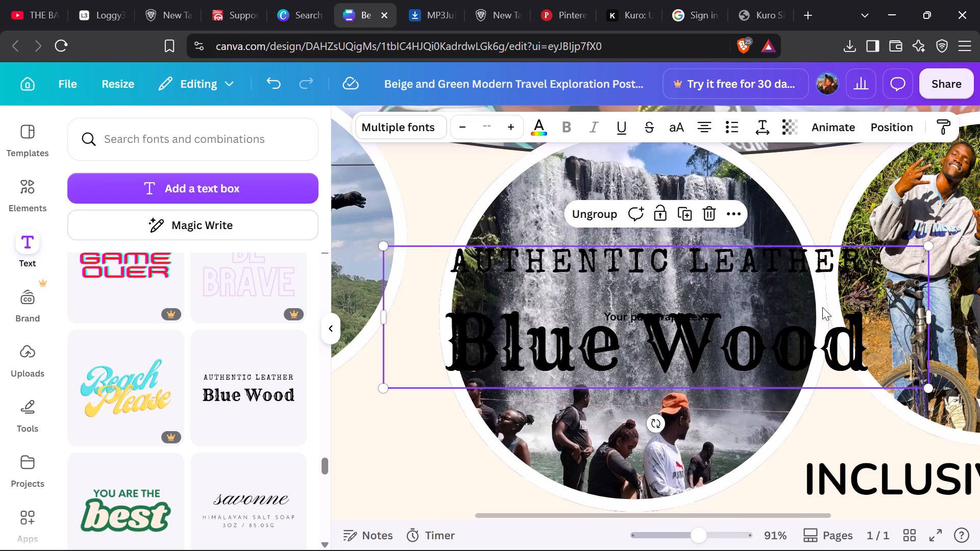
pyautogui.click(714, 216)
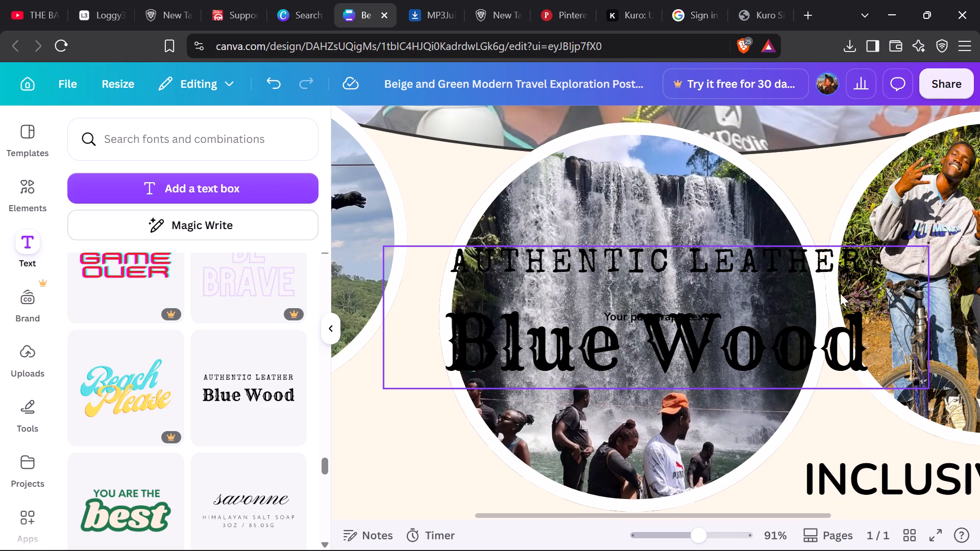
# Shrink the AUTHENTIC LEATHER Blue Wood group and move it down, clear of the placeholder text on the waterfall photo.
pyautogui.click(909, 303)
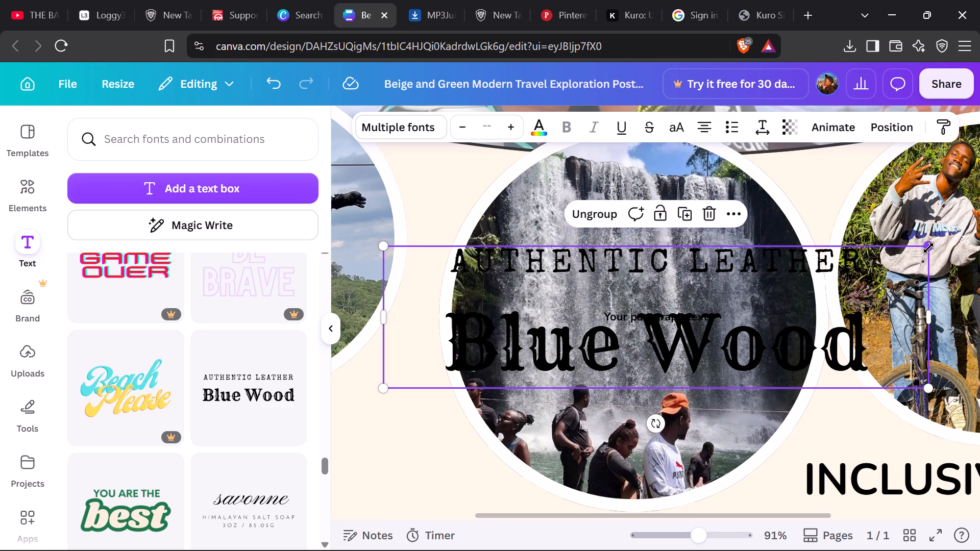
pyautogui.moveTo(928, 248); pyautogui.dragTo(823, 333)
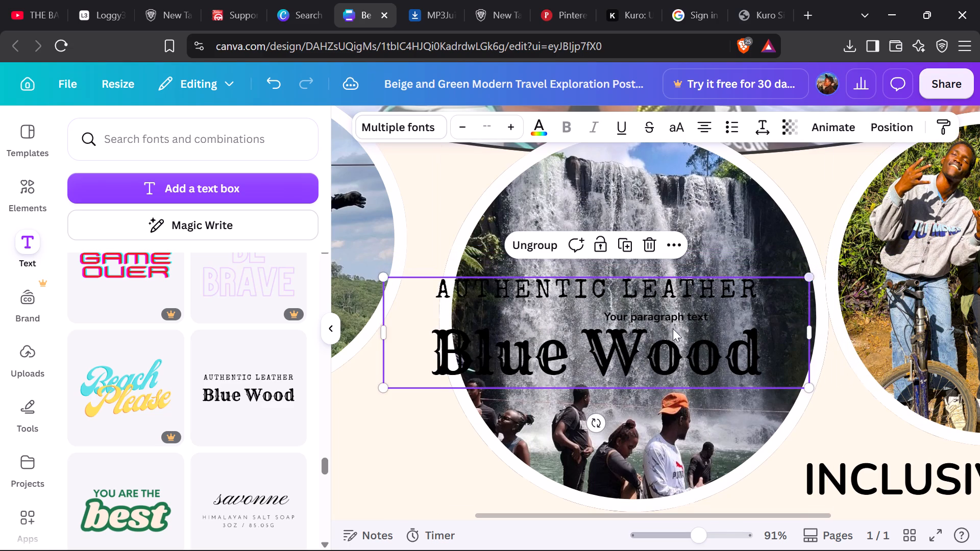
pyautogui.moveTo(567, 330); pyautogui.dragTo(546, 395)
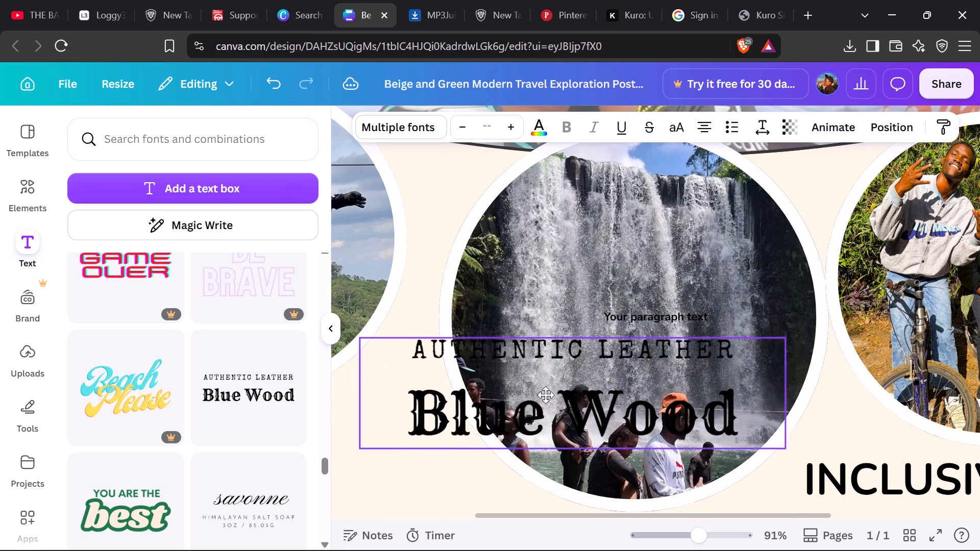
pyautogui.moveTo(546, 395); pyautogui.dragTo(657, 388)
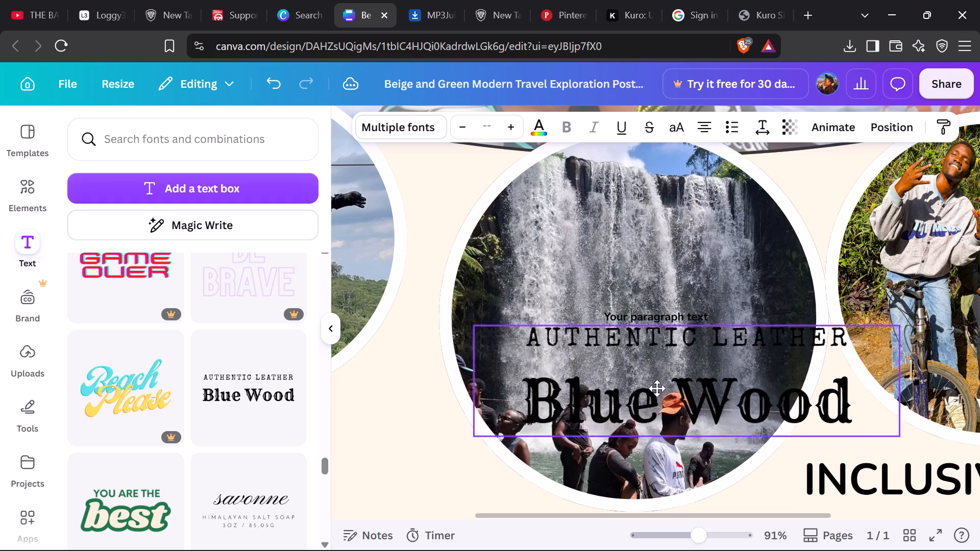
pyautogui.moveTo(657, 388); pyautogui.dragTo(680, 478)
# Delete the "Your paragraph text" placeholder from the waterfall photo.
pyautogui.click(685, 314)
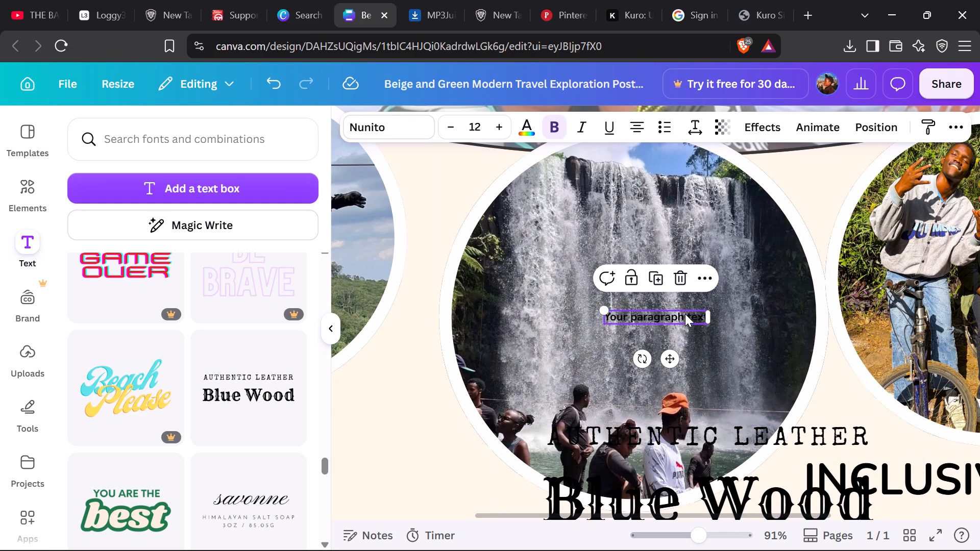
pyautogui.click(682, 277)
# Delete the AUTHENTIC LEATHER Blue Wood text group at the waterfall photo's lower edge.
pyautogui.click(757, 450)
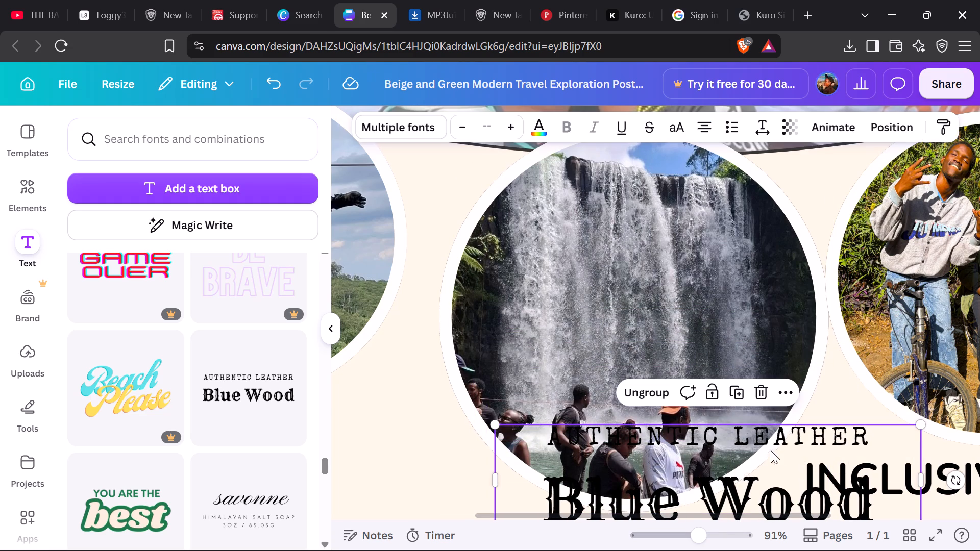
pyautogui.click(766, 391)
# Nudge the curved PIRATESSAFARIS title slightly down from the poster's top edge.
pyautogui.scroll(3, 772, 390)
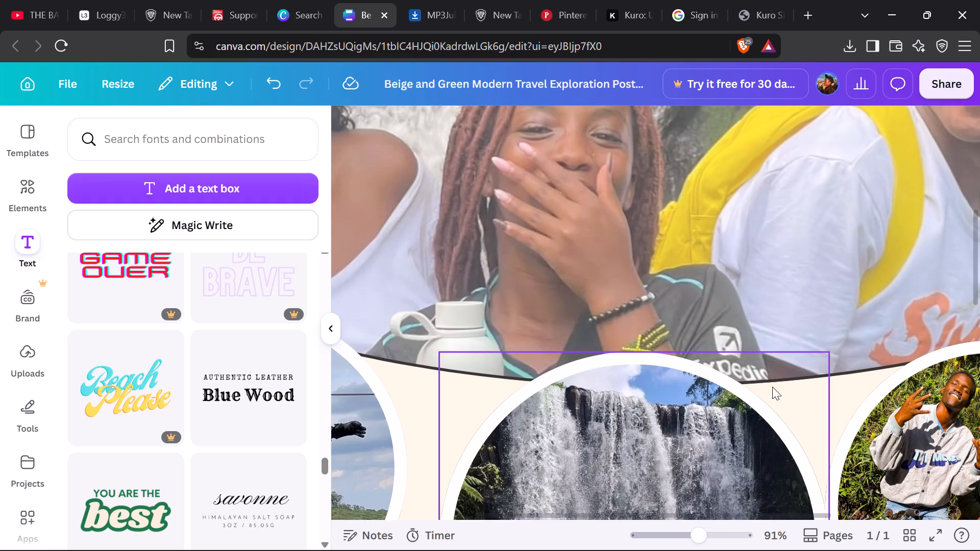
pyautogui.scroll(7, 773, 384)
pyautogui.scroll(-1, 774, 379)
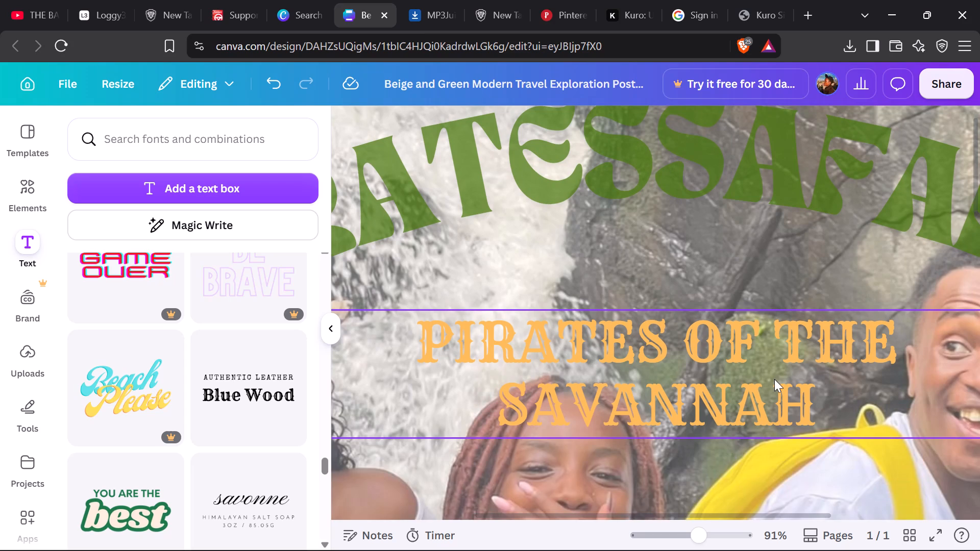
pyautogui.scroll(1, 774, 379)
pyautogui.moveTo(714, 246); pyautogui.dragTo(716, 255)
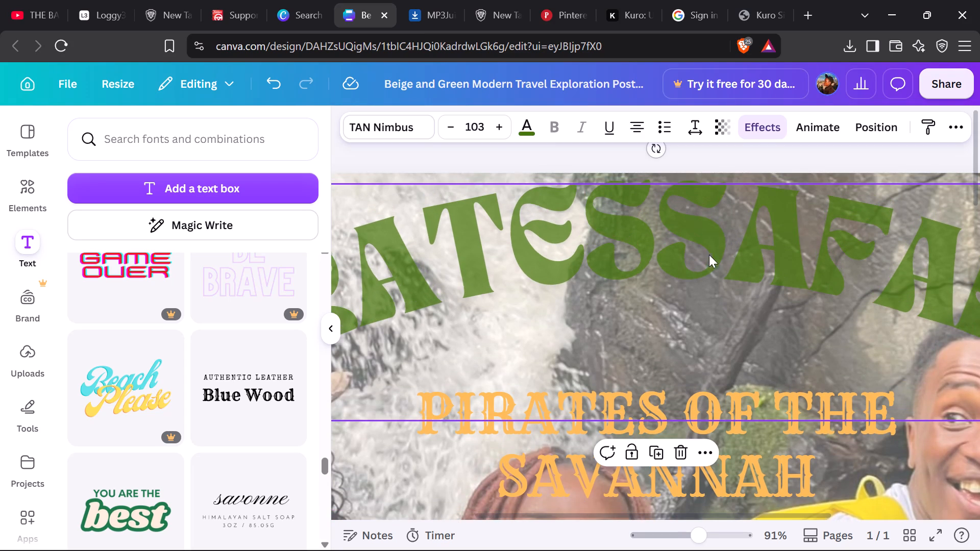
# Enlarge the curved PIRATESSAFARIS title slightly by its corner to a font size of about 104.
pyautogui.click(731, 233)
pyautogui.click(716, 271)
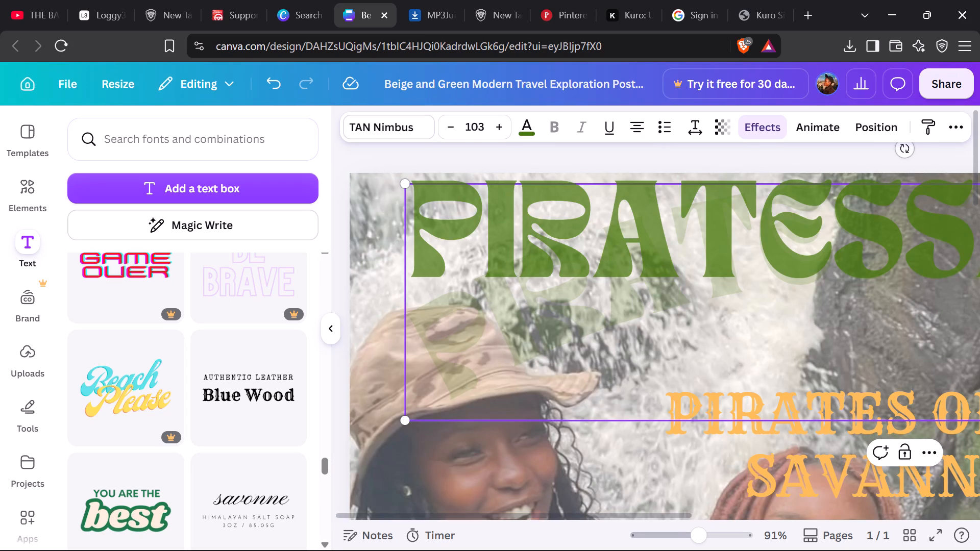
pyautogui.moveTo(409, 183); pyautogui.dragTo(409, 190)
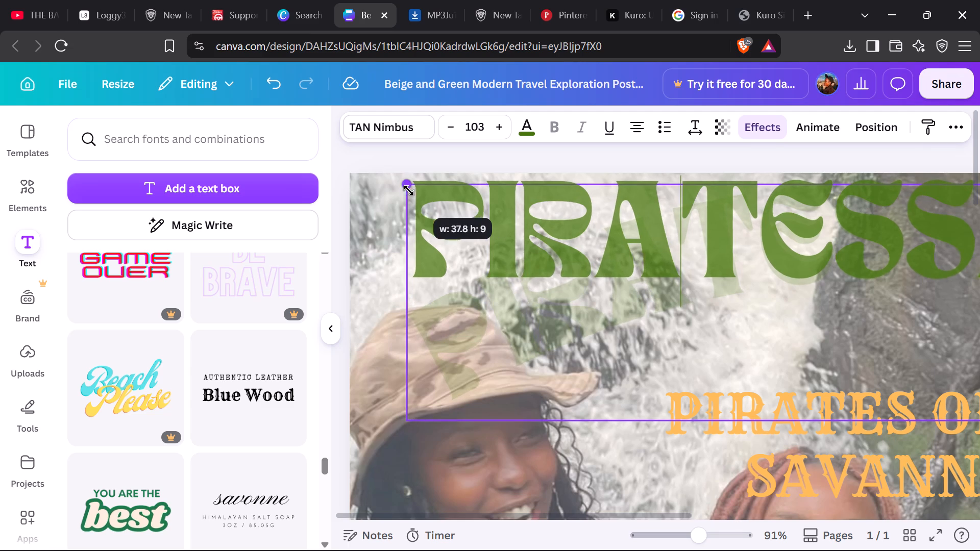
pyautogui.moveTo(409, 190); pyautogui.dragTo(400, 193)
pyautogui.click(510, 159)
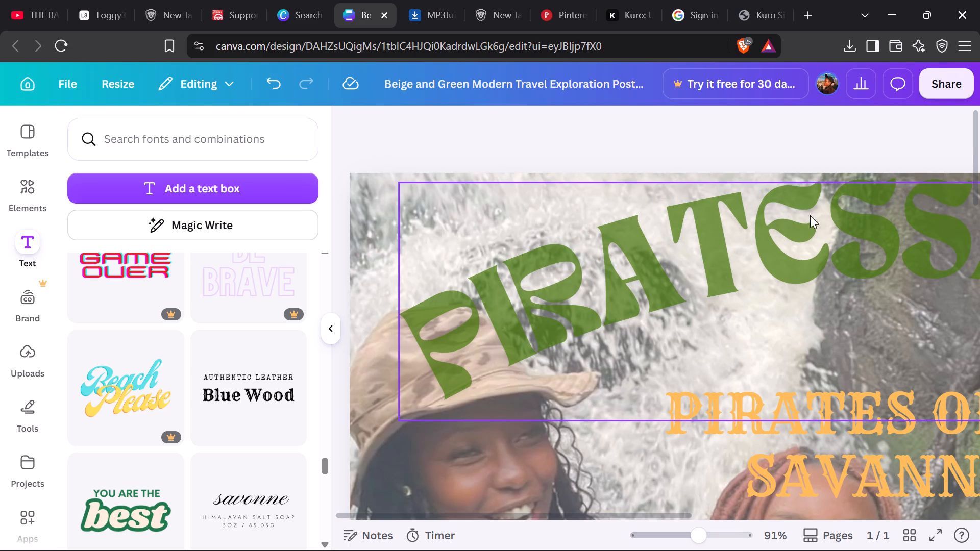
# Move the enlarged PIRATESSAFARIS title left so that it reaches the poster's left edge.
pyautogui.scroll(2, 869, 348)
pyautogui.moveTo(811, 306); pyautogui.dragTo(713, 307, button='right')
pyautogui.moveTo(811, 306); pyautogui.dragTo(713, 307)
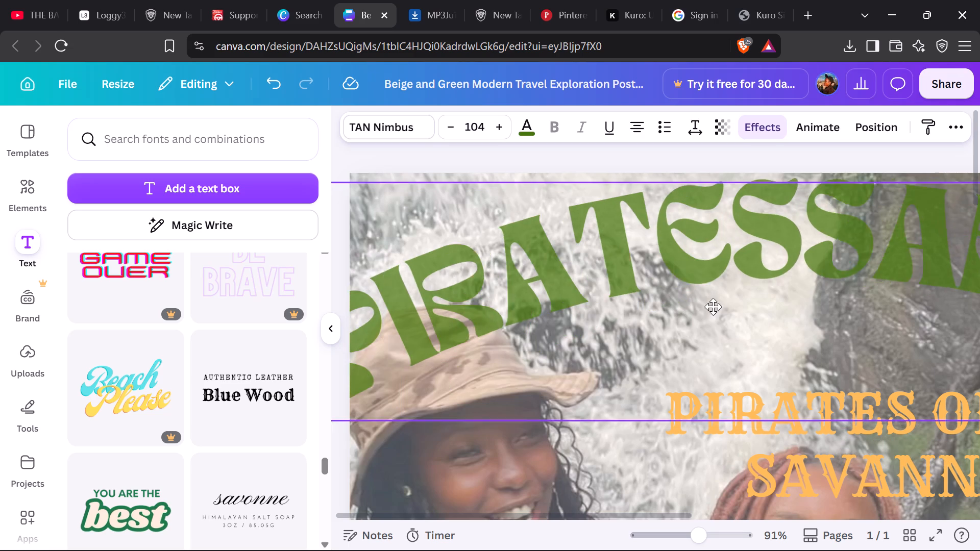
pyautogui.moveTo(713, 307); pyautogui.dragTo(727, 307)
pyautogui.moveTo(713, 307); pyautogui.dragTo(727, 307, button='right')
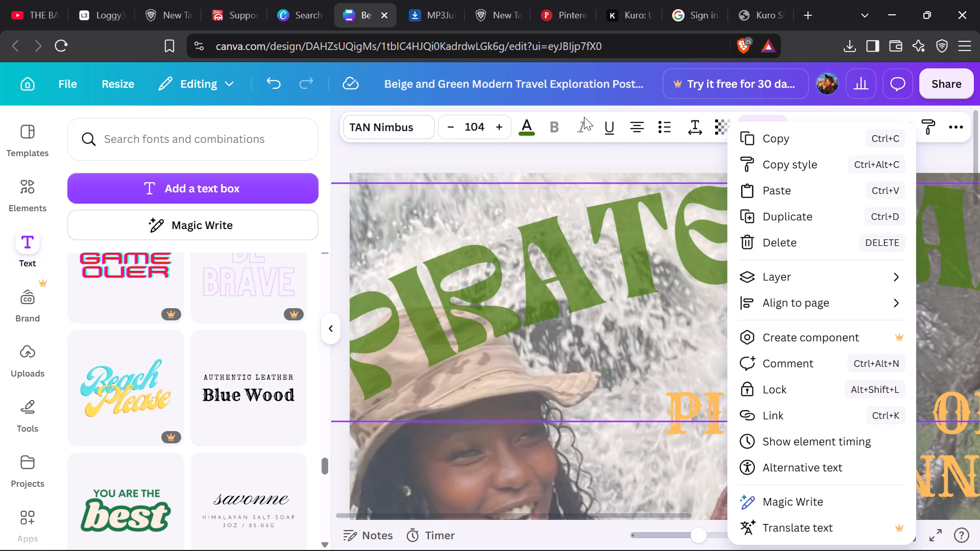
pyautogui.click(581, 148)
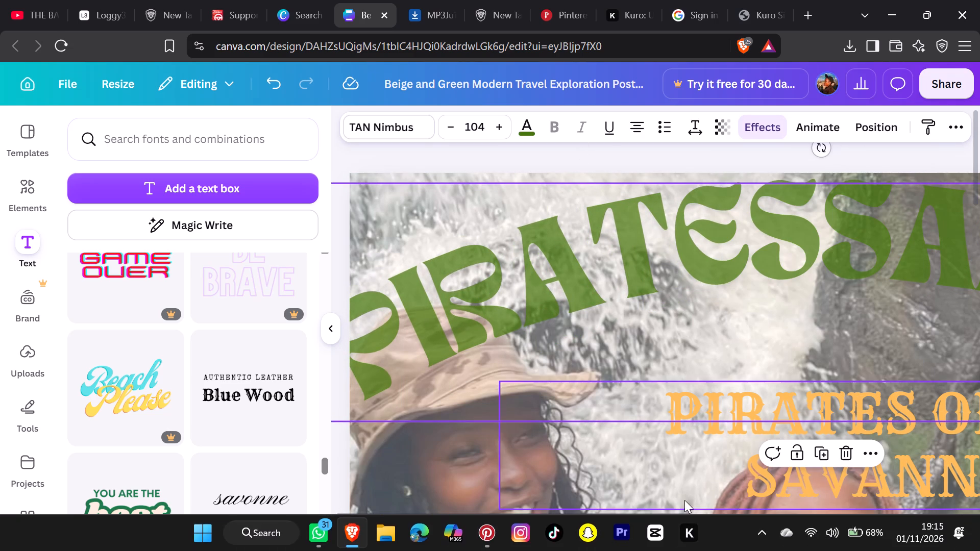
# Reposition the curved PIRATESSAFARIS title to the right and slightly down, roughly centred across the top of the waterfall photo.
pyautogui.click(680, 528)
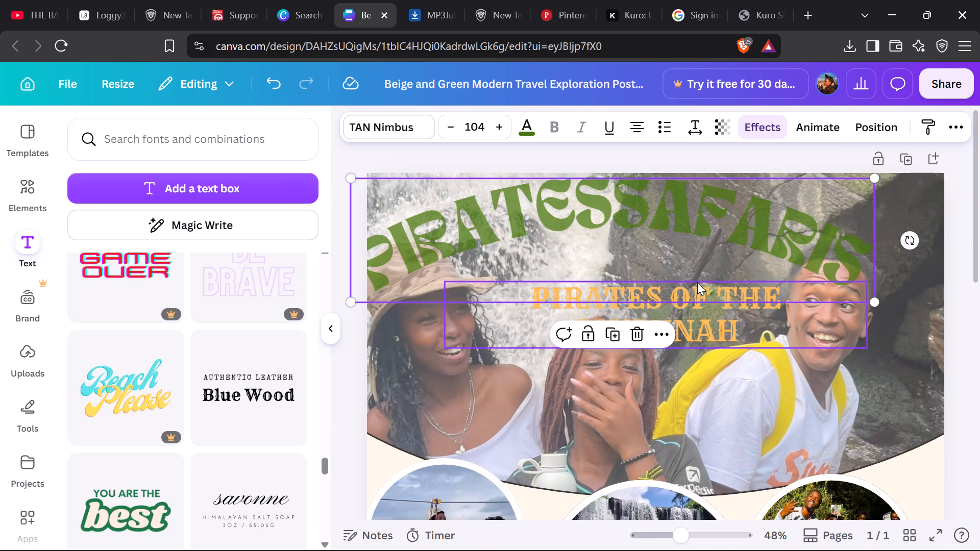
pyautogui.moveTo(685, 235); pyautogui.dragTo(707, 235)
pyautogui.moveTo(685, 235); pyautogui.dragTo(707, 235, button='right')
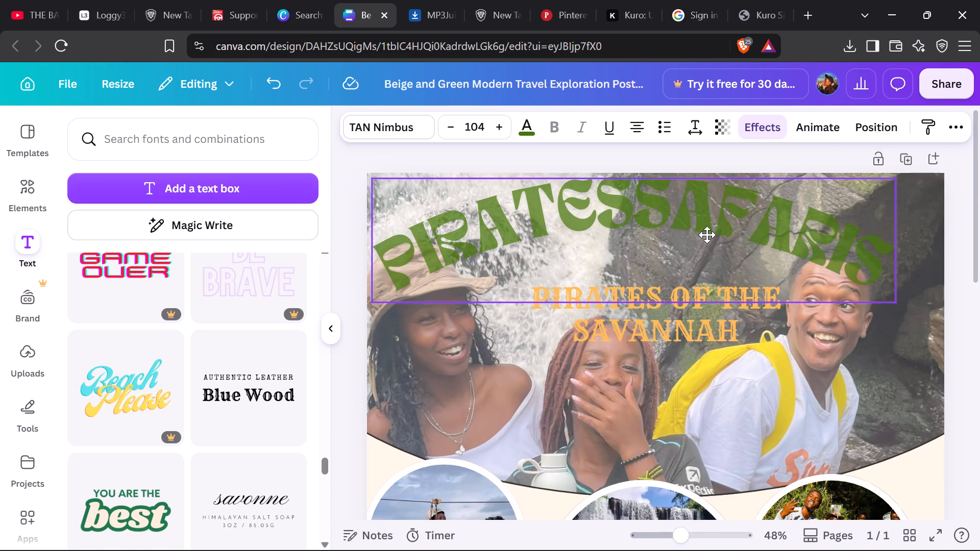
pyautogui.moveTo(707, 235); pyautogui.dragTo(728, 242)
pyautogui.moveTo(707, 235); pyautogui.dragTo(728, 242, button='right')
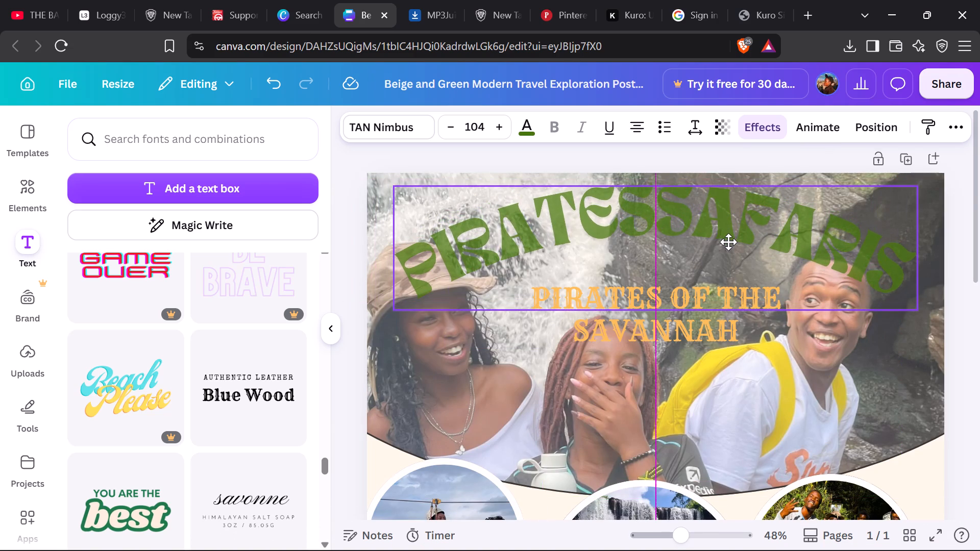
pyautogui.moveTo(728, 242); pyautogui.dragTo(733, 239)
pyautogui.moveTo(728, 242); pyautogui.dragTo(733, 239, button='right')
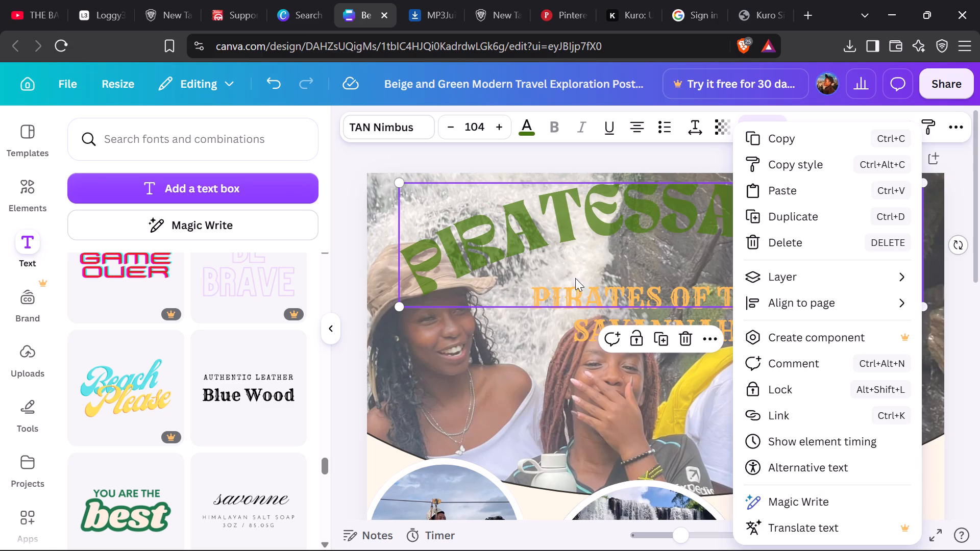
pyautogui.click(447, 382)
# Move the orange PIRATES OF THE SAVANNAH tagline up under the curved title's arch, keeping it horizontally centred.
pyautogui.click(684, 302)
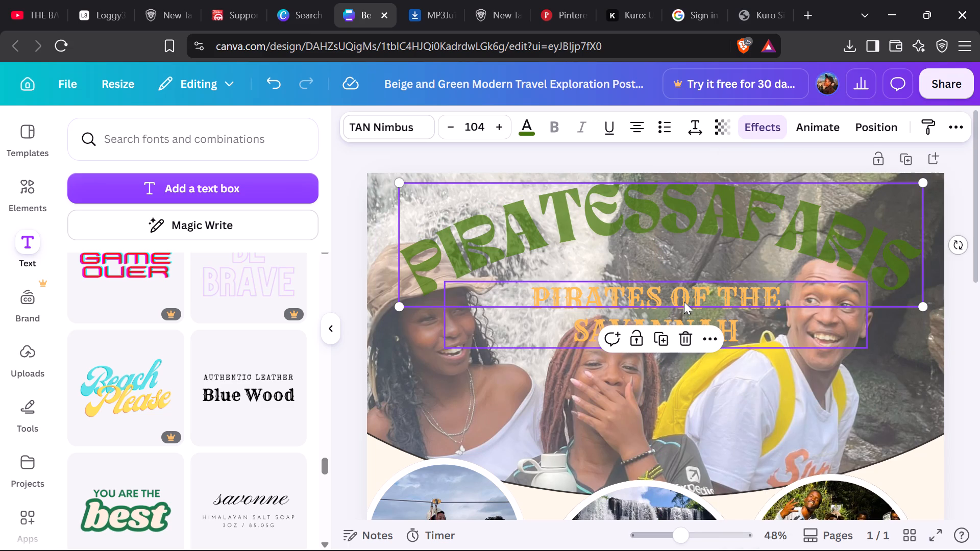
pyautogui.moveTo(692, 317); pyautogui.dragTo(692, 310)
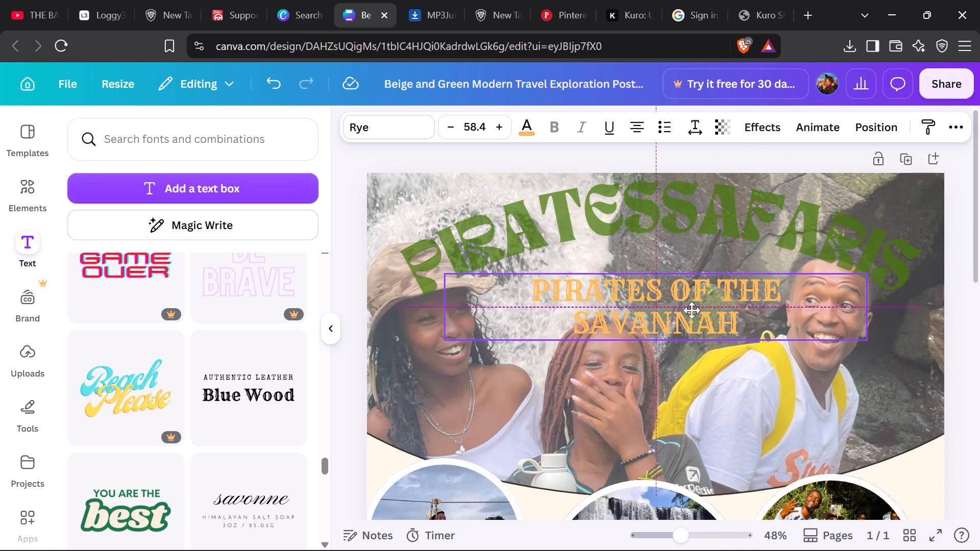
pyautogui.moveTo(692, 310); pyautogui.dragTo(693, 304)
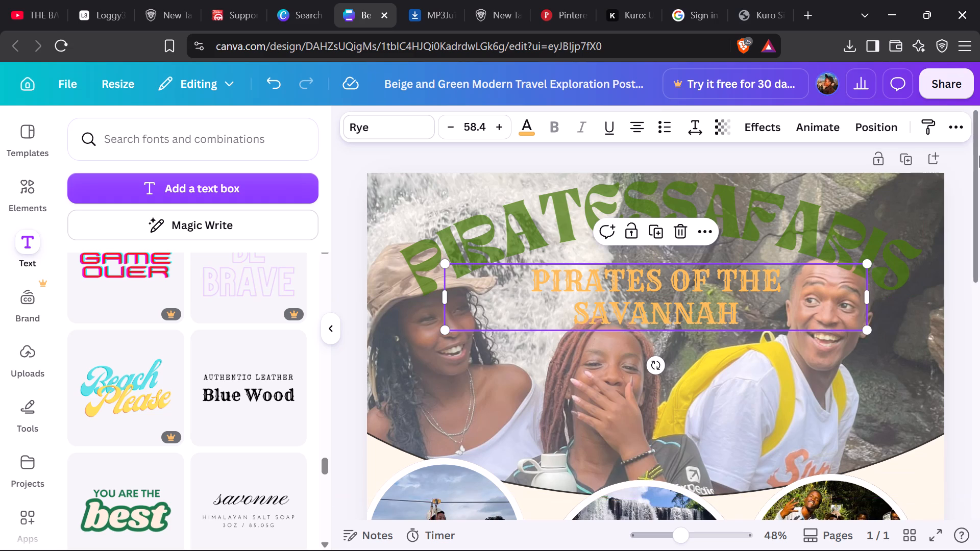
# Increase the curved PIRATESSAFARIS title's font size by a single small increment, to 104.
pyautogui.click(906, 261)
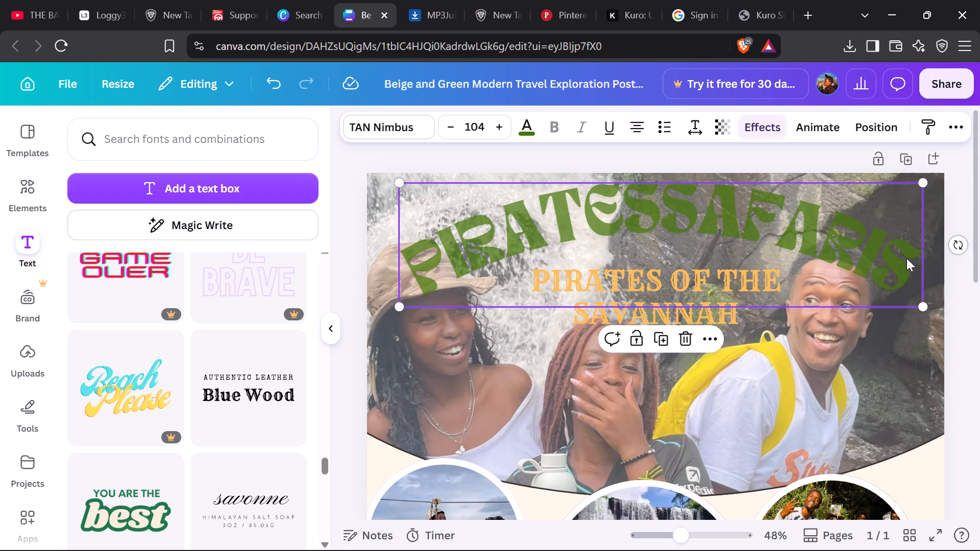
pyautogui.click(499, 128)
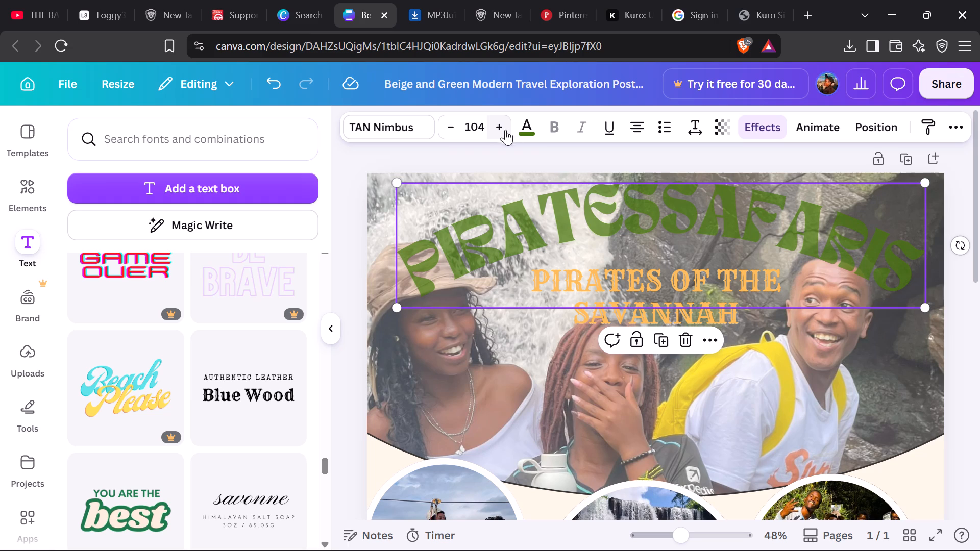
# Select the orange PIRATES OF THE SAVANNAH tagline beneath the curved title.
pyautogui.click(693, 293)
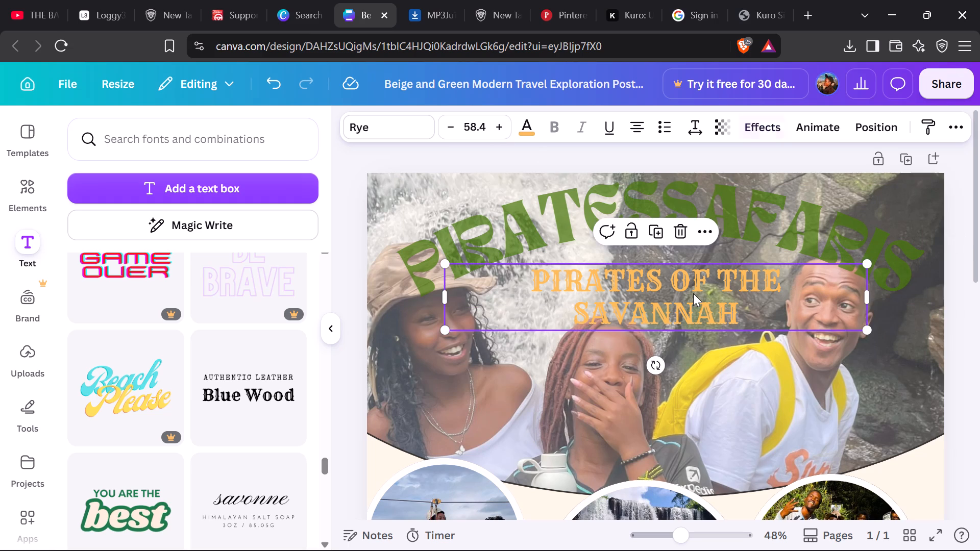
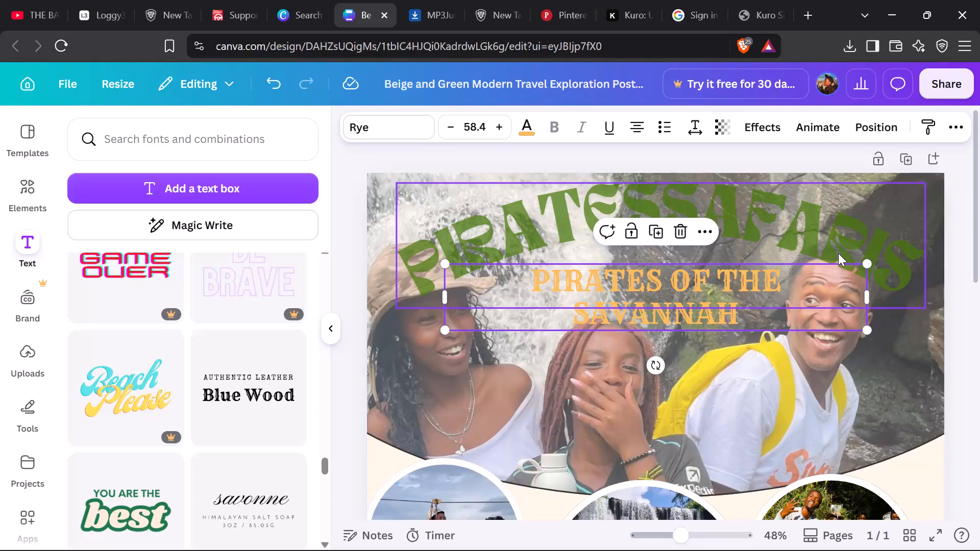
# Recolour the curved PIRATESSAFARIS title to the off-white #fffefc already used in the design.
pyautogui.click(816, 208)
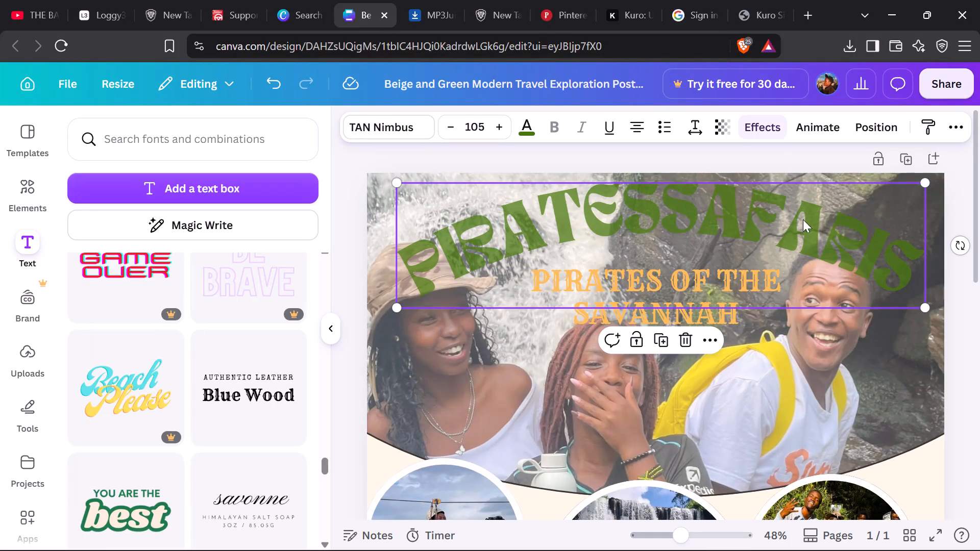
pyautogui.click(534, 123)
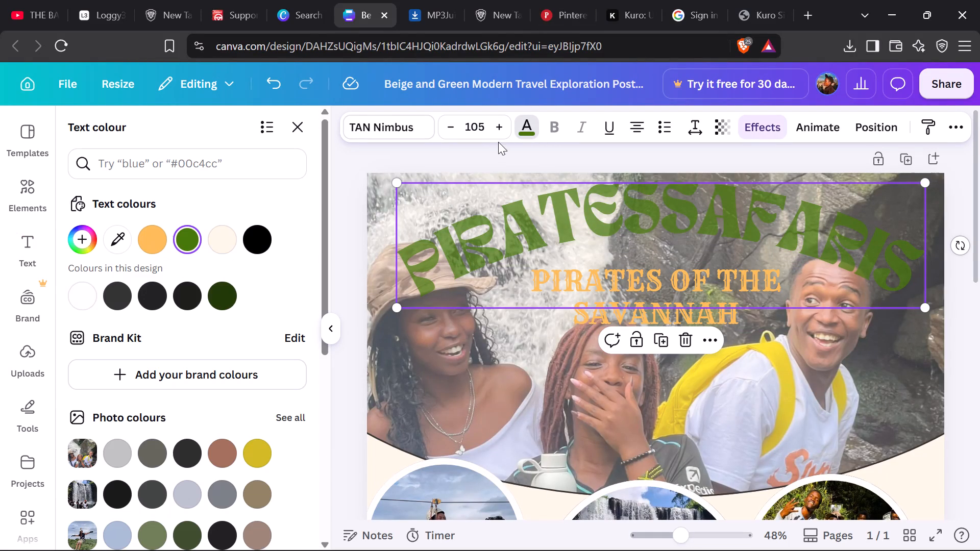
pyautogui.click(75, 286)
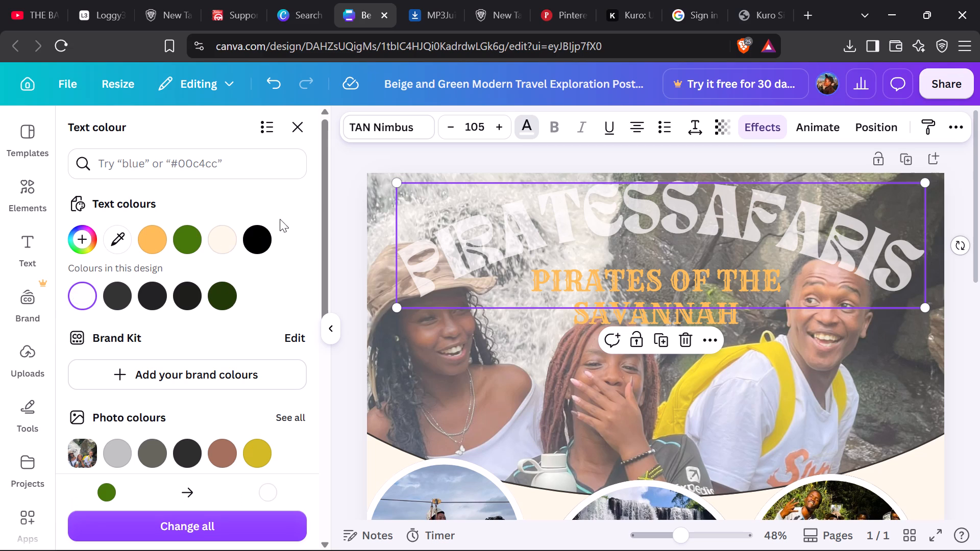
# Review the spacing settings and text animation styles available for the orange PIRATES OF THE SAVANNAH tagline.
pyautogui.click(563, 288)
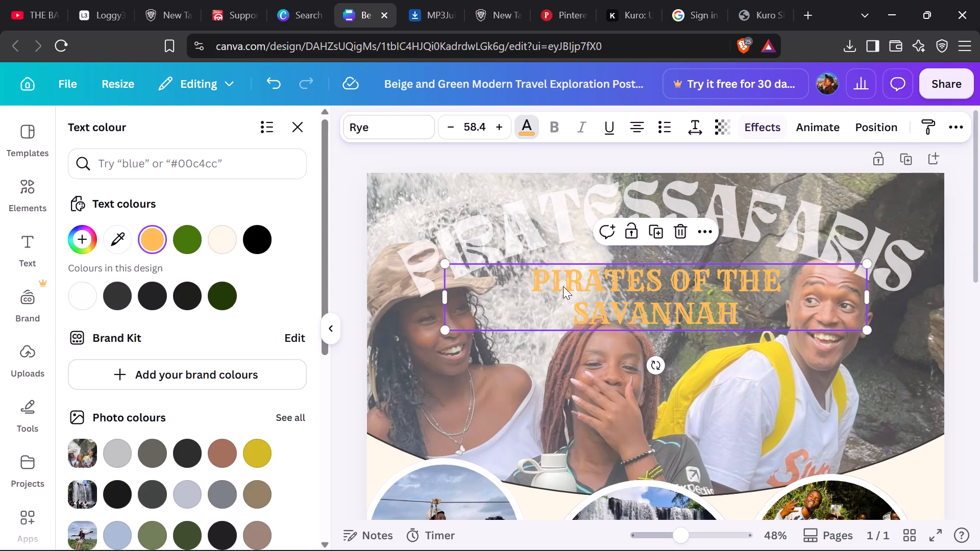
pyautogui.click(529, 124)
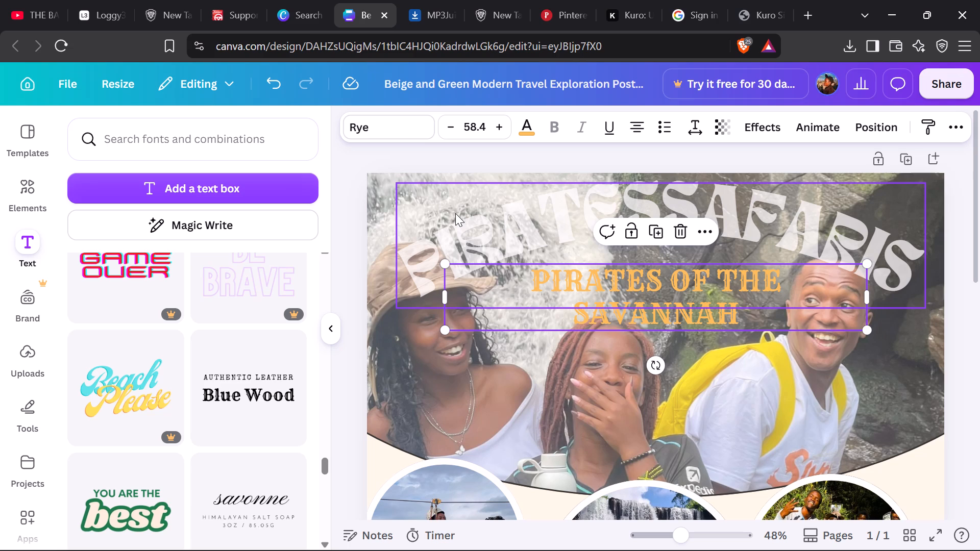
pyautogui.click(697, 134)
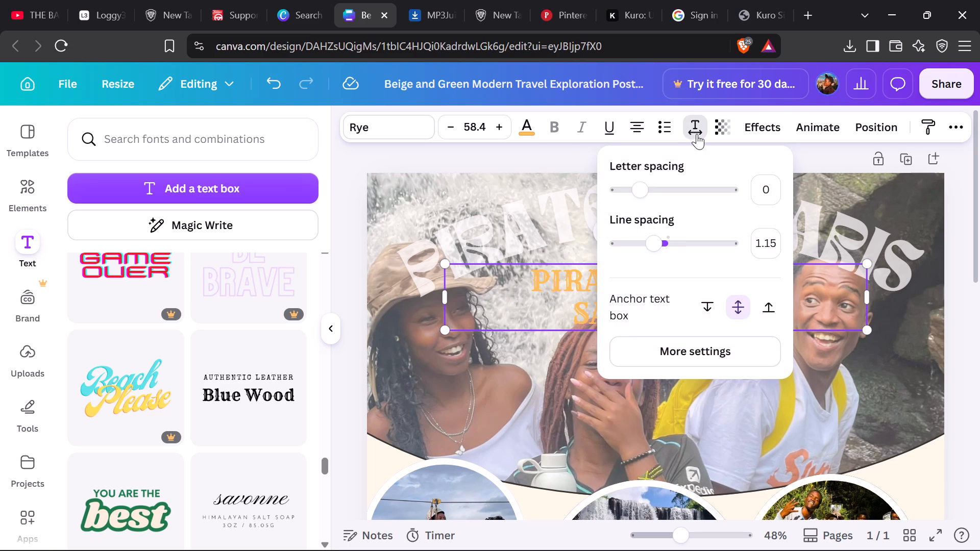
pyautogui.click(697, 134)
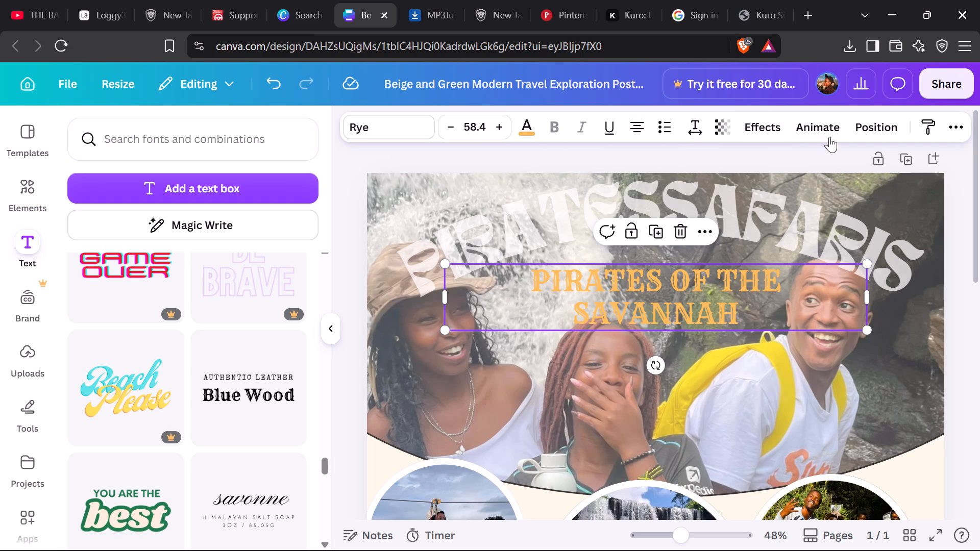
pyautogui.click(820, 123)
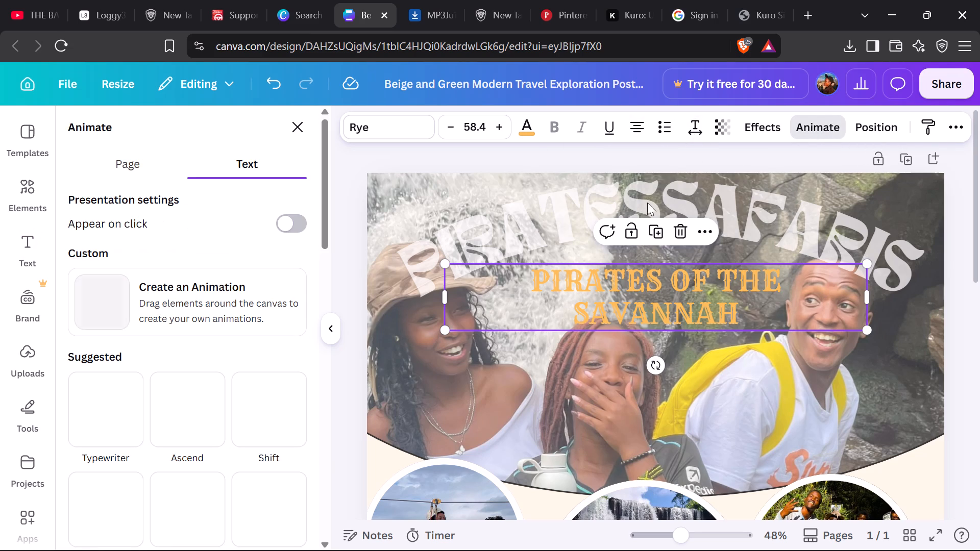
pyautogui.scroll(-6, 196, 351)
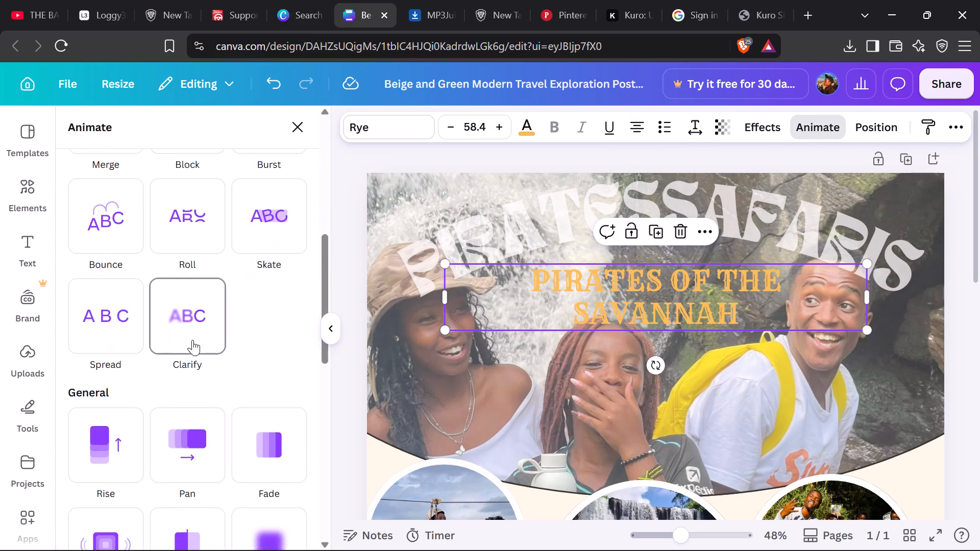
pyautogui.scroll(-9, 192, 336)
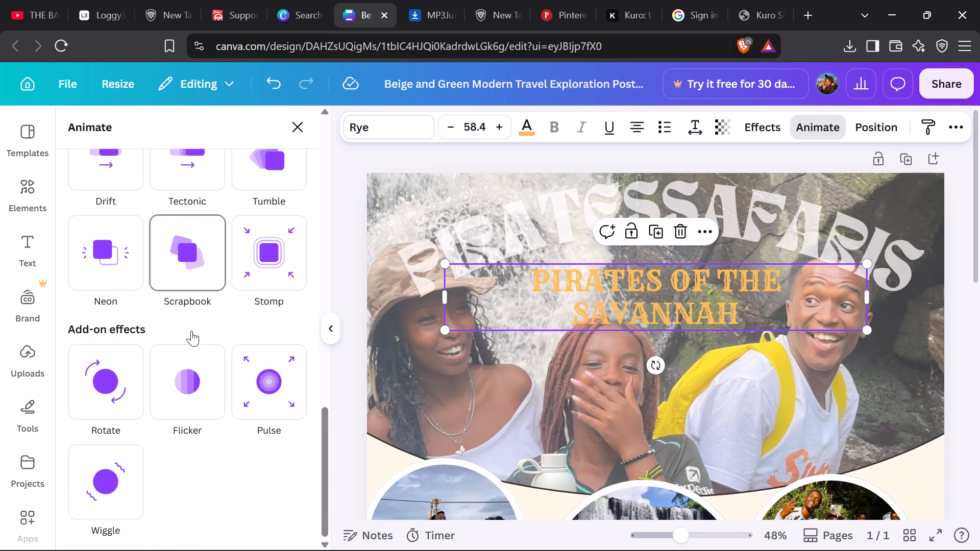
pyautogui.scroll(-7, 191, 331)
pyautogui.scroll(9, 194, 325)
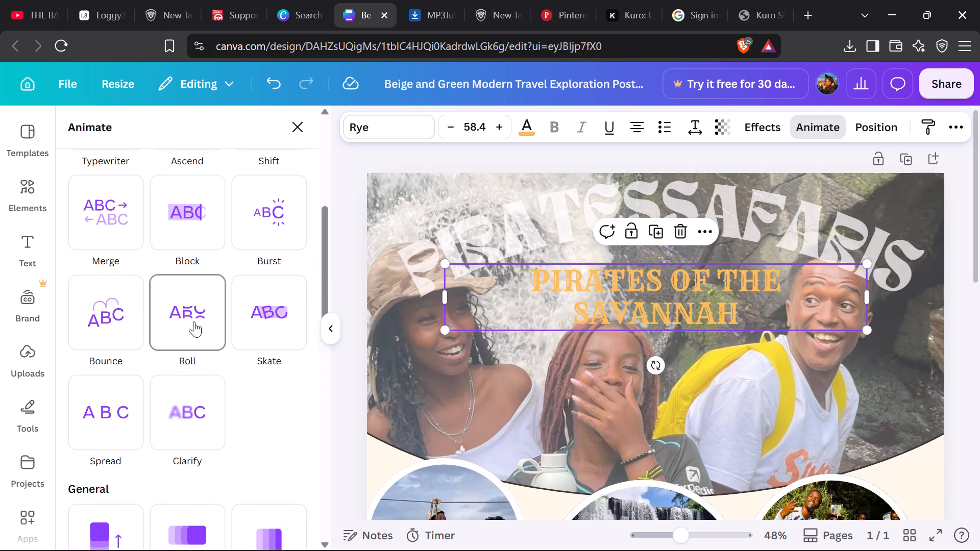
pyautogui.scroll(-2, 194, 321)
pyautogui.scroll(3, 194, 320)
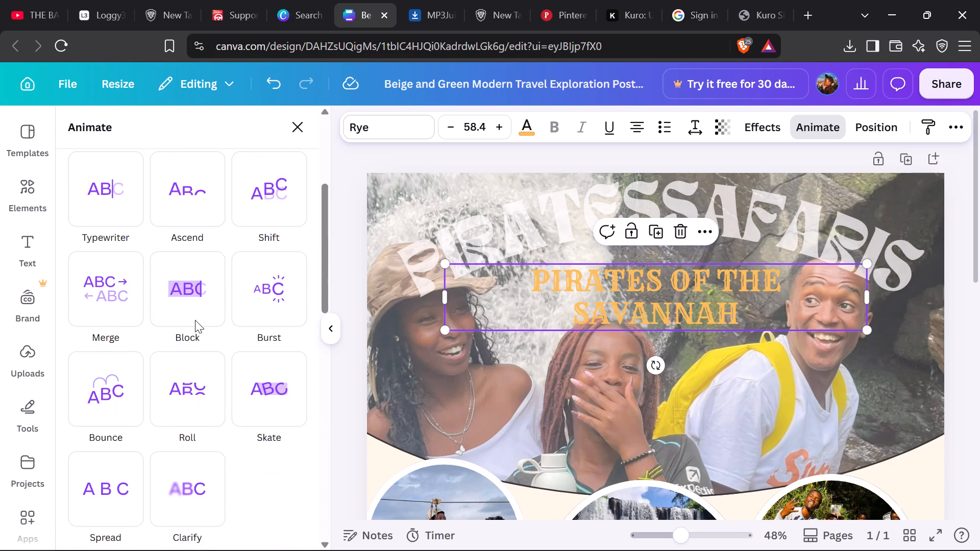
pyautogui.scroll(8, 195, 320)
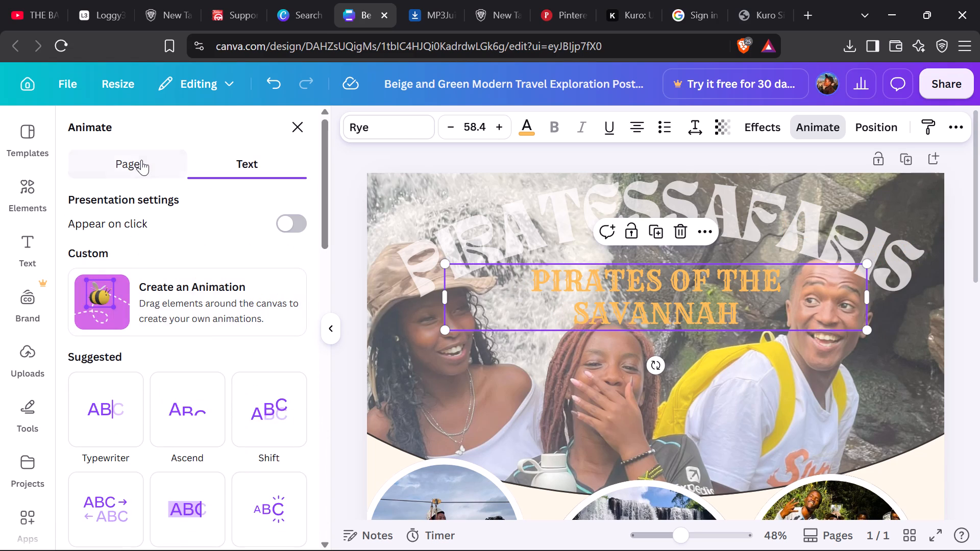
# Look through the page animation styles and preview them on the poster without applying any.
pyautogui.click(141, 160)
pyautogui.scroll(-7, 165, 254)
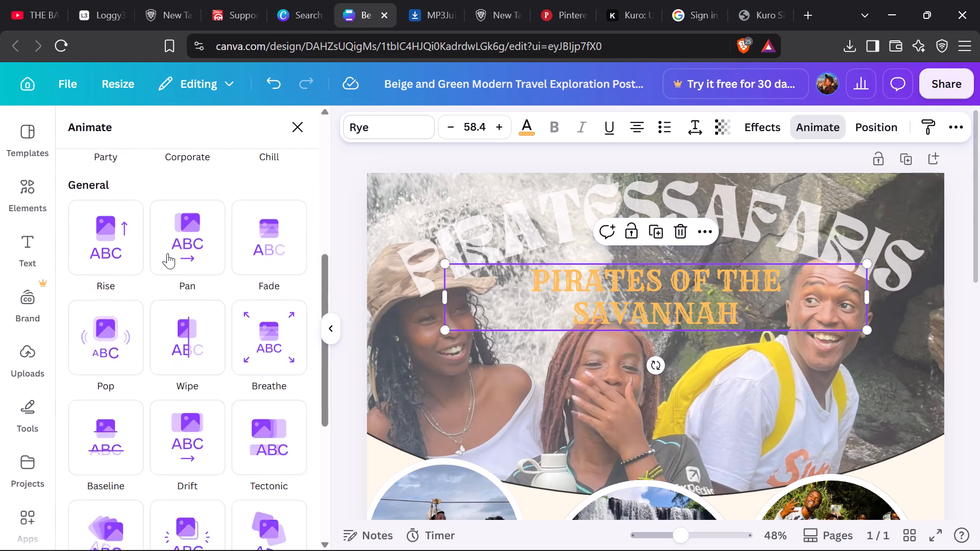
pyautogui.scroll(-11, 167, 251)
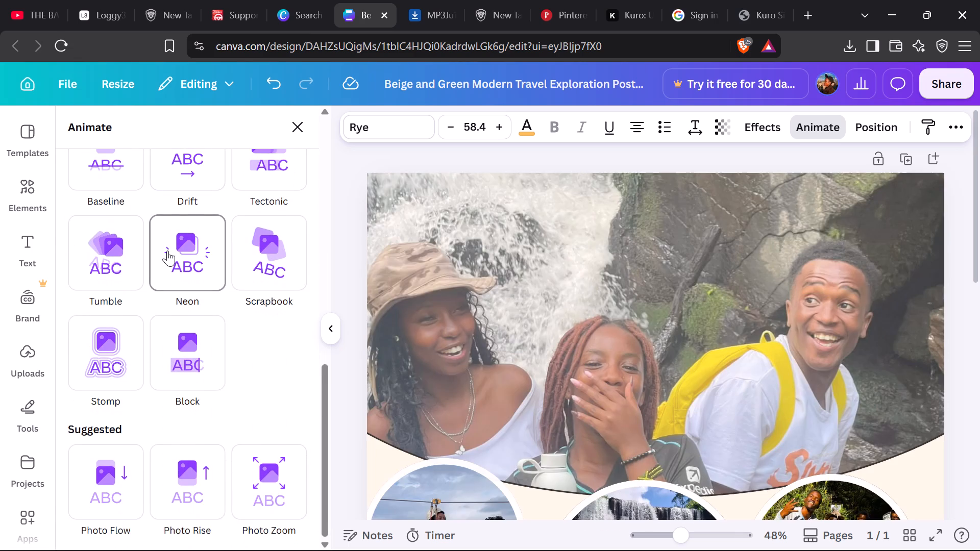
pyautogui.scroll(3, 167, 250)
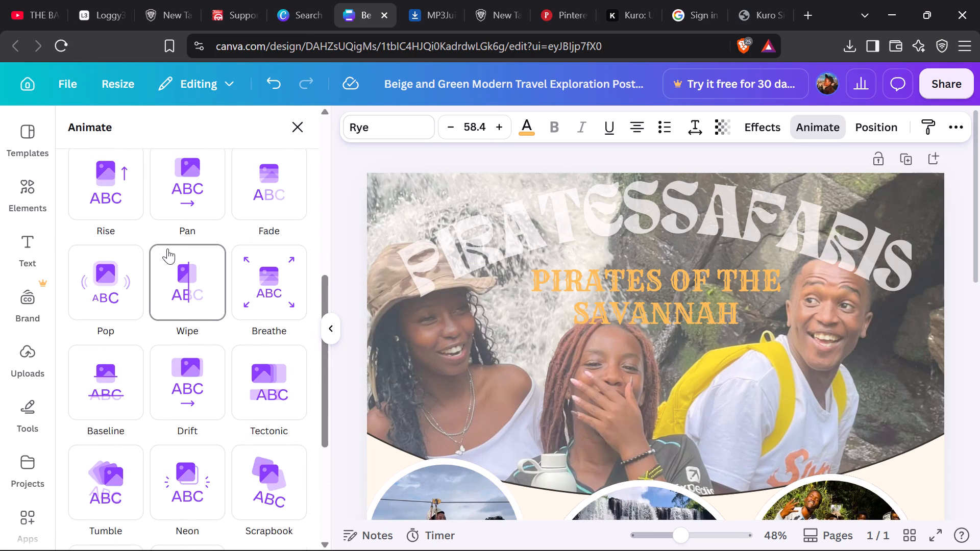
pyautogui.scroll(-6, 168, 248)
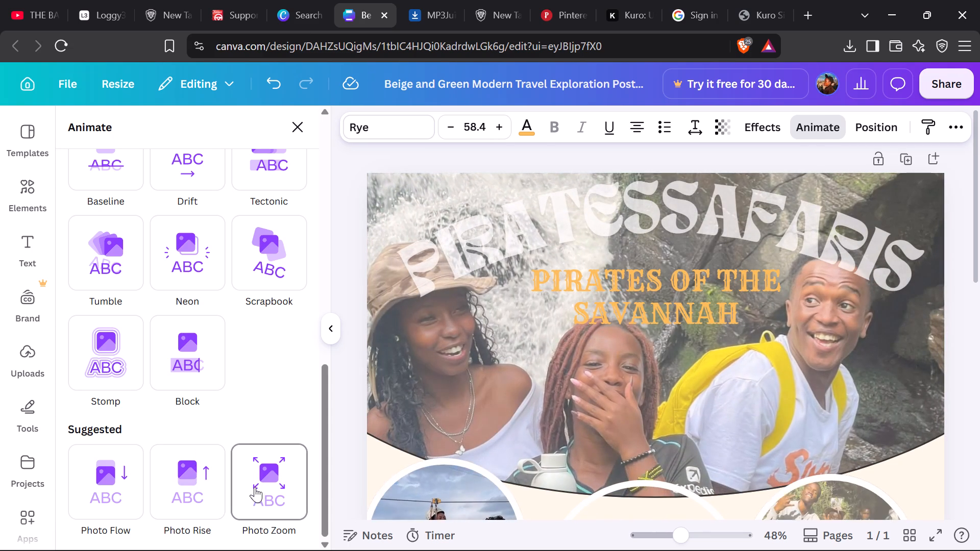
pyautogui.scroll(-3, 235, 405)
pyautogui.scroll(8, 234, 402)
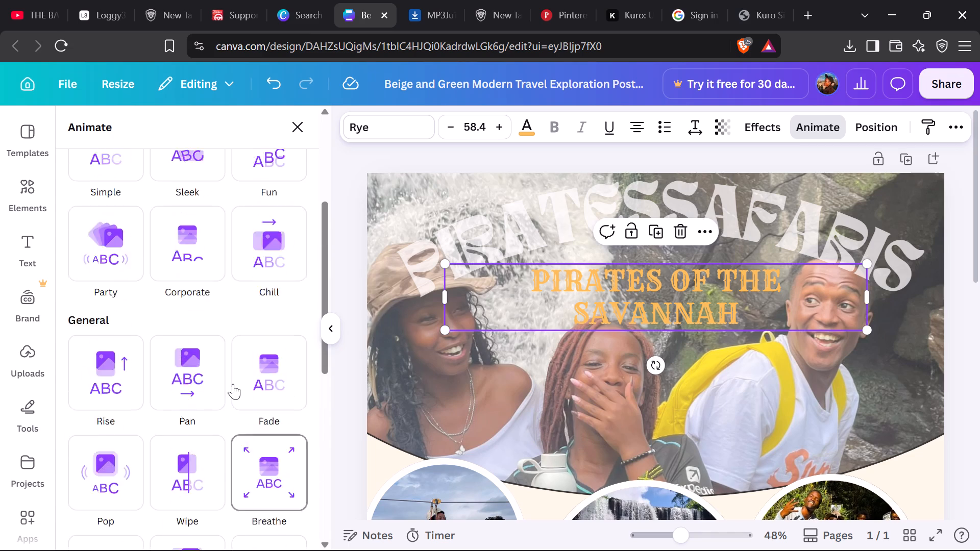
pyautogui.scroll(3, 233, 382)
pyautogui.scroll(-3, 167, 375)
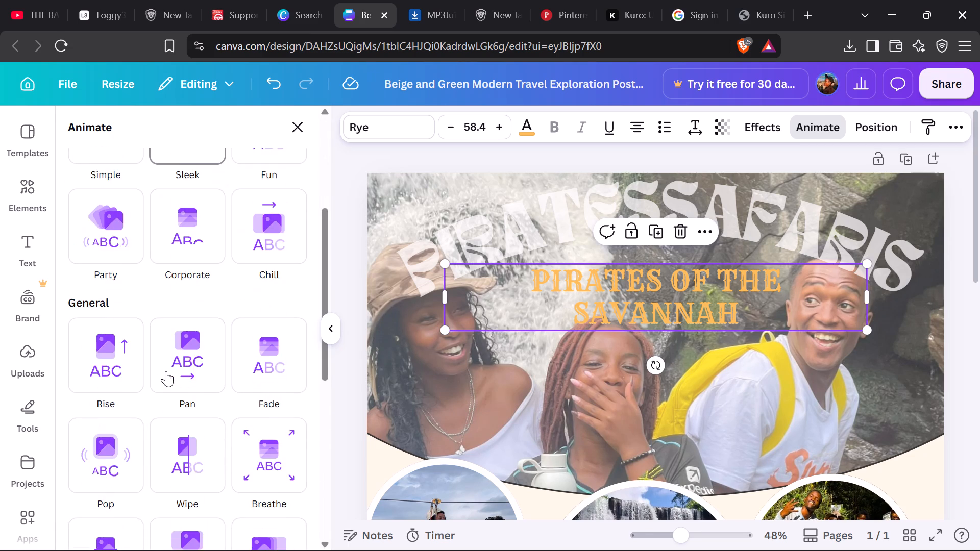
pyautogui.scroll(7, 166, 370)
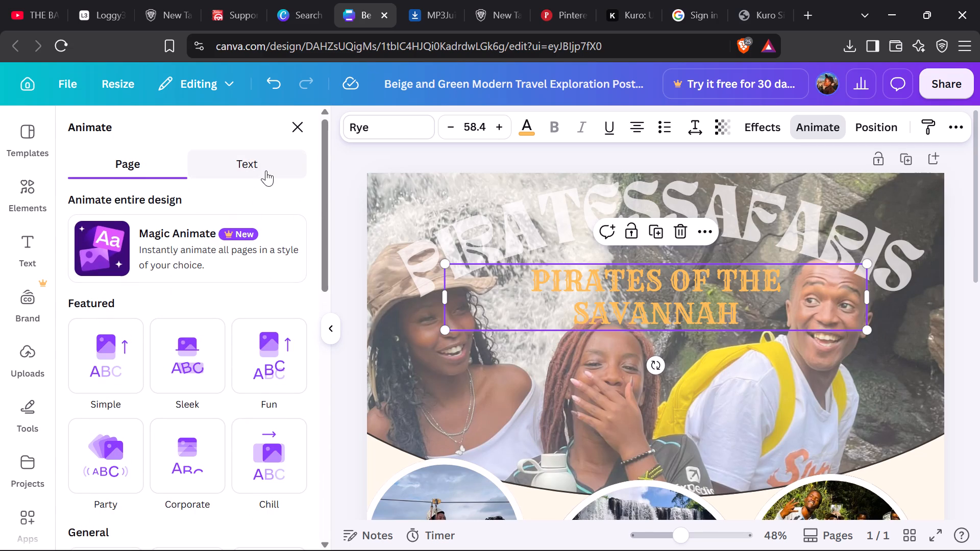
# Look through the text animation styles for the orange tagline once more.
pyautogui.click(266, 170)
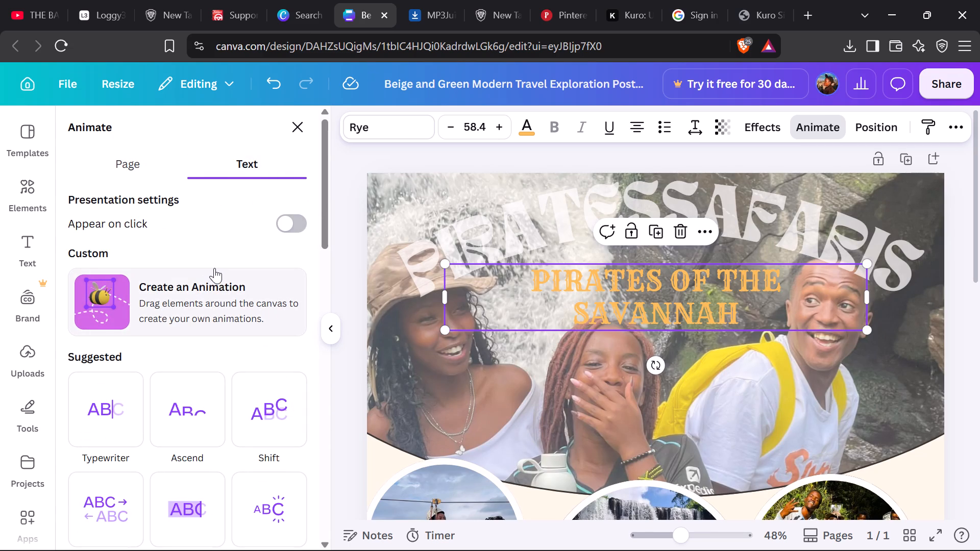
pyautogui.scroll(-8, 214, 268)
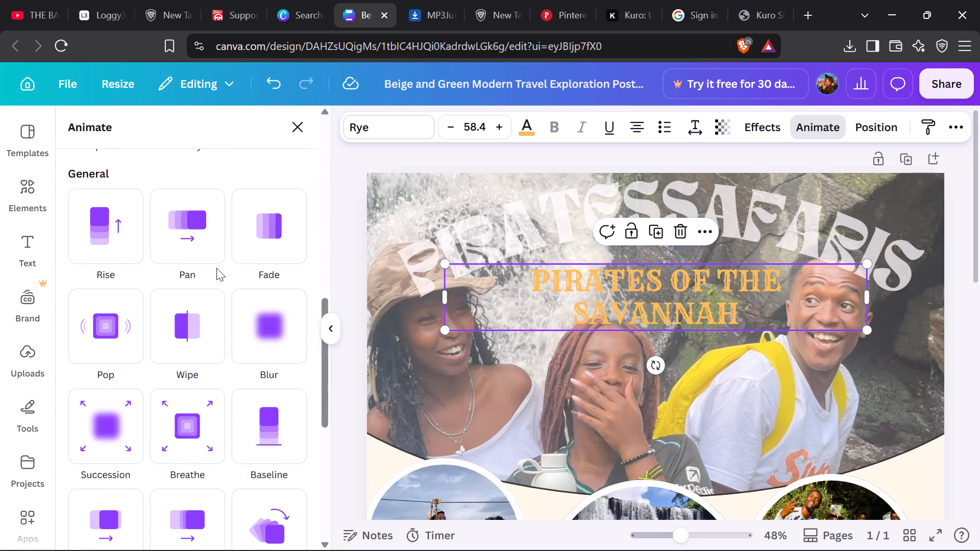
pyautogui.scroll(-12, 216, 268)
pyautogui.scroll(15, 218, 267)
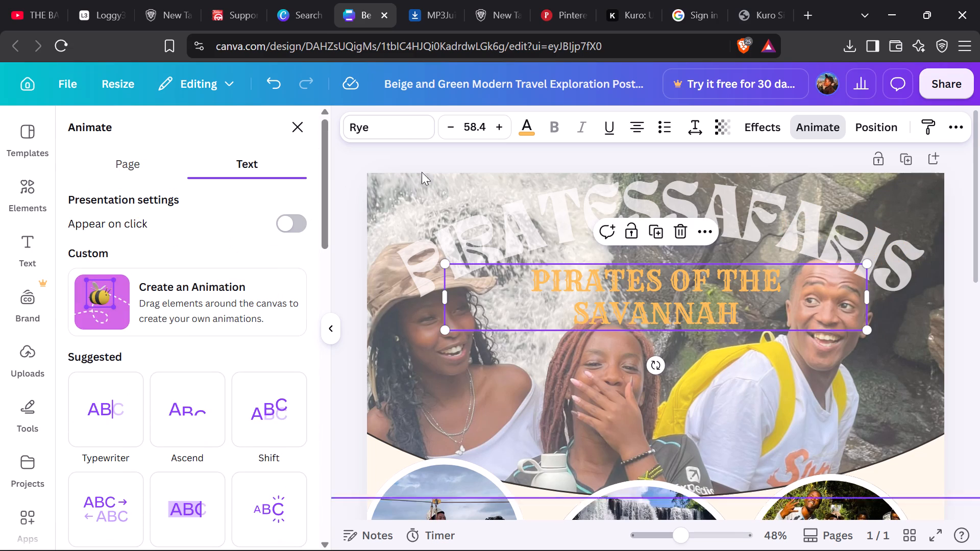
# Set the Curve effect of the PIRATESSAFARIS title to 30.
pyautogui.click(707, 202)
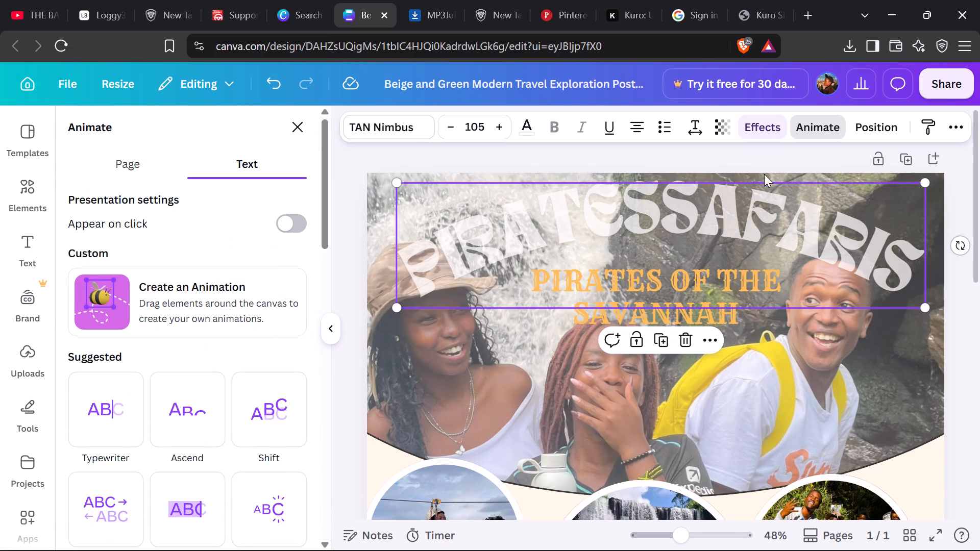
pyautogui.click(827, 126)
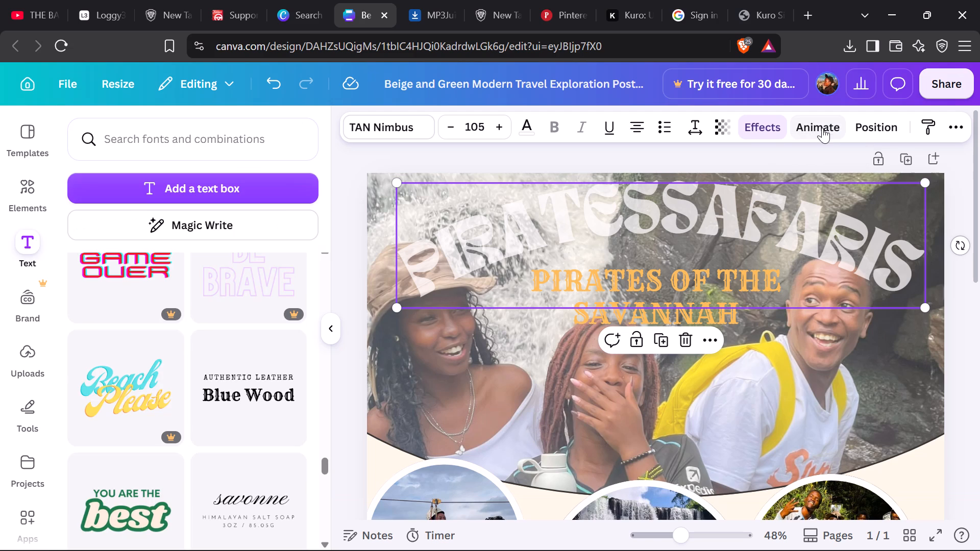
pyautogui.click(768, 128)
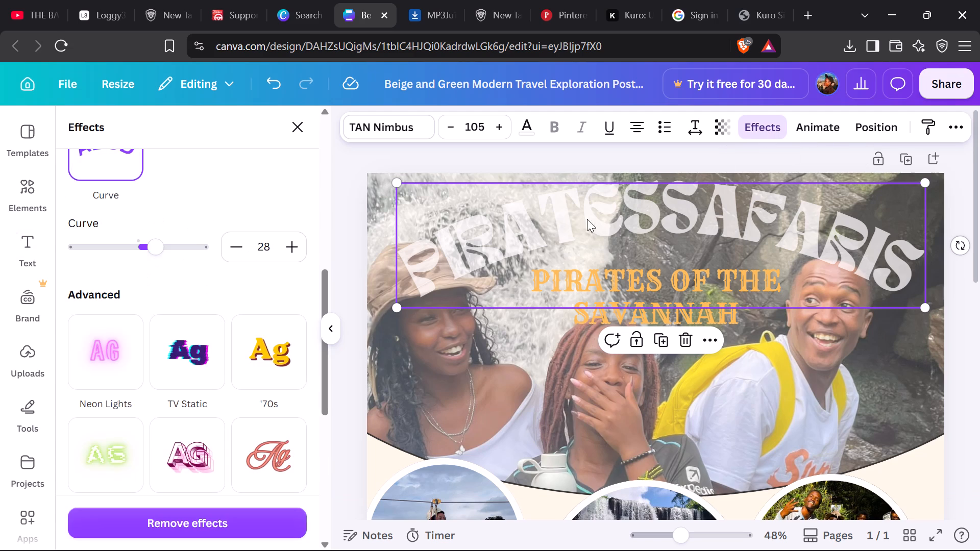
pyautogui.click(240, 244)
pyautogui.click(240, 244)
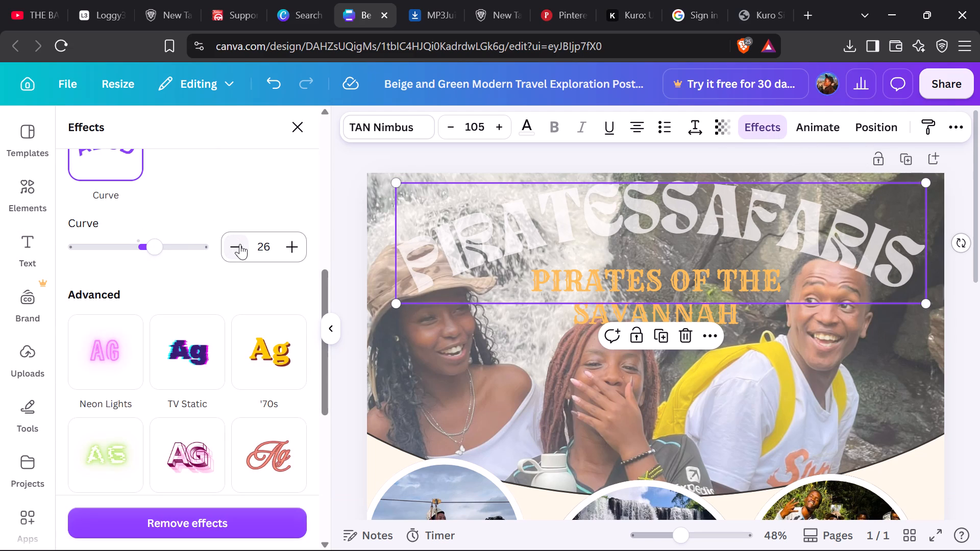
pyautogui.doubleClick(295, 244)
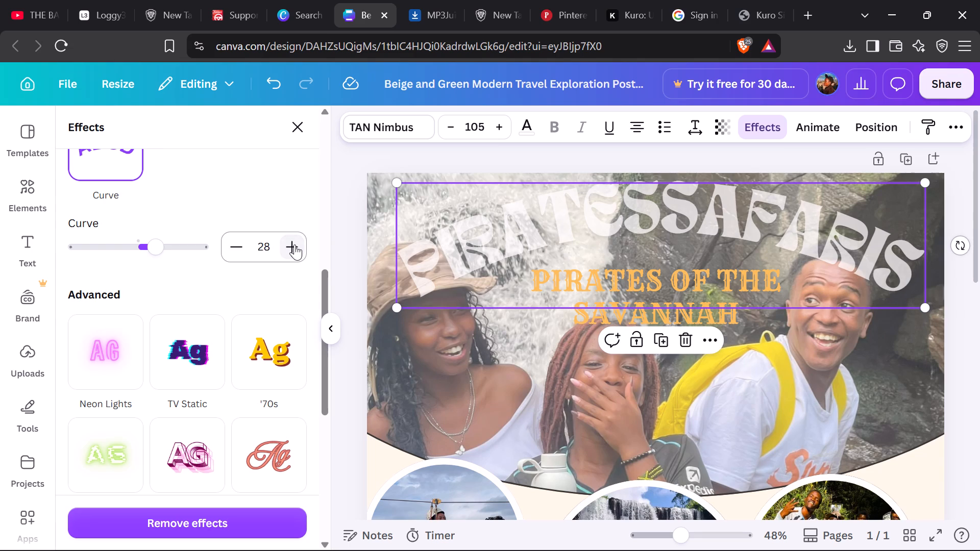
pyautogui.click(295, 244)
pyautogui.click(295, 244)
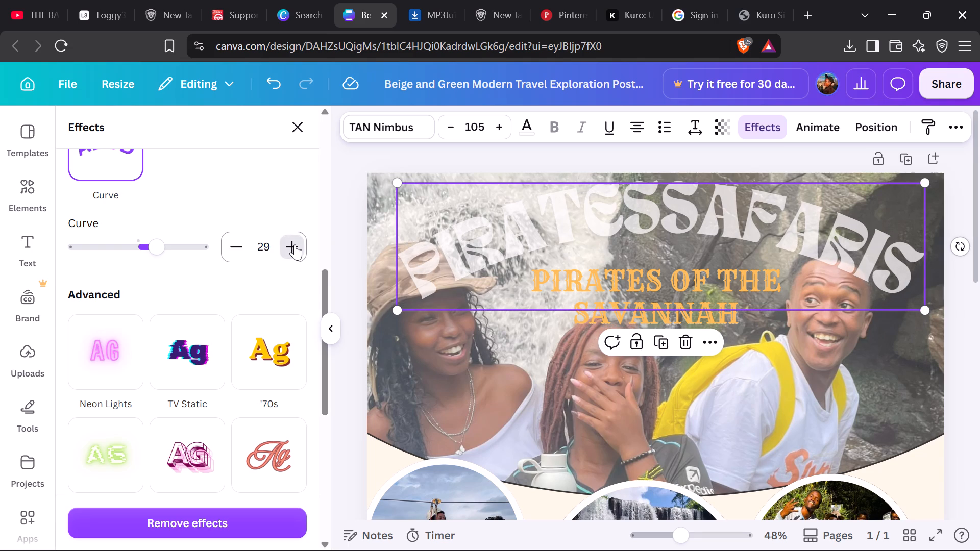
# Enlarge the PIRATESSAFARIS title toward both side edges of the poster, to a font size of about 114.
pyautogui.moveTo(399, 307); pyautogui.dragTo(399, 308)
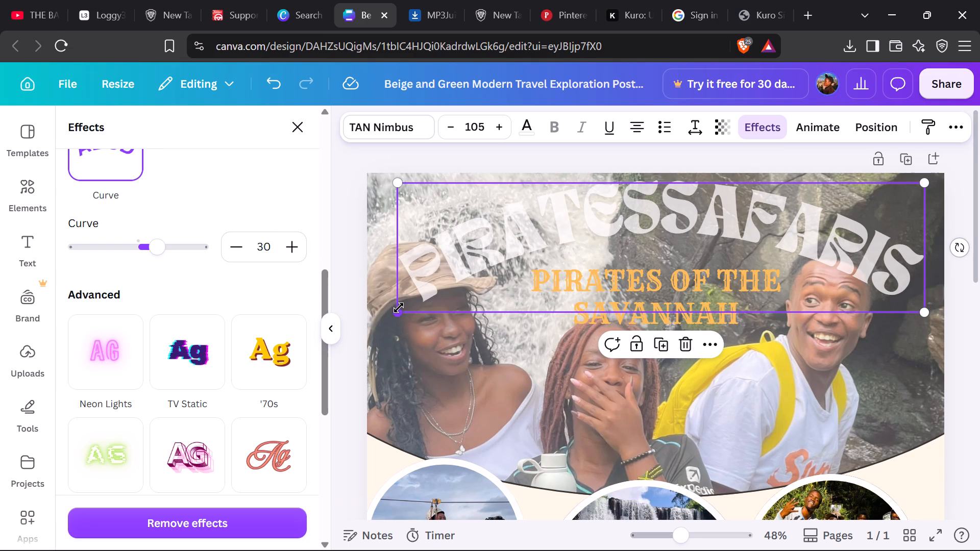
pyautogui.moveTo(399, 308); pyautogui.dragTo(377, 329)
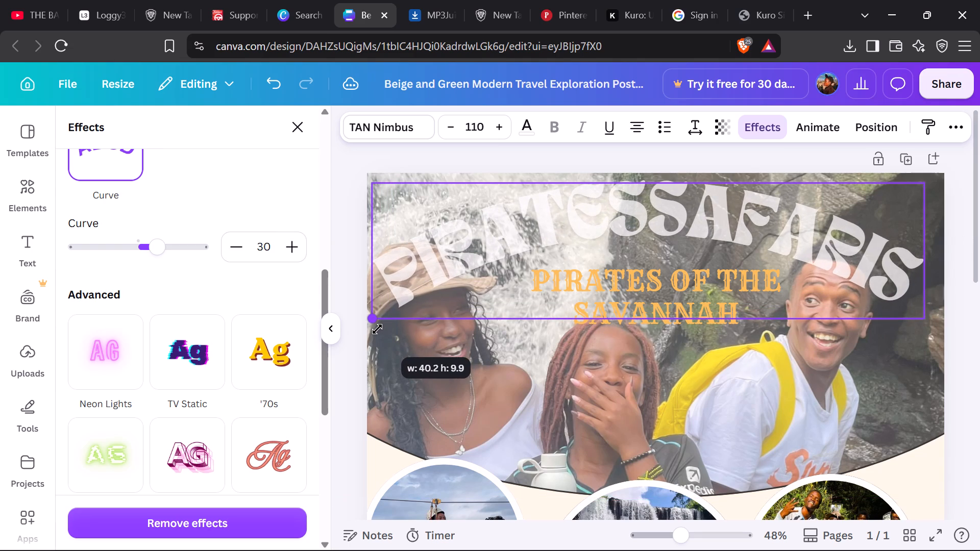
pyautogui.moveTo(377, 329); pyautogui.dragTo(376, 329)
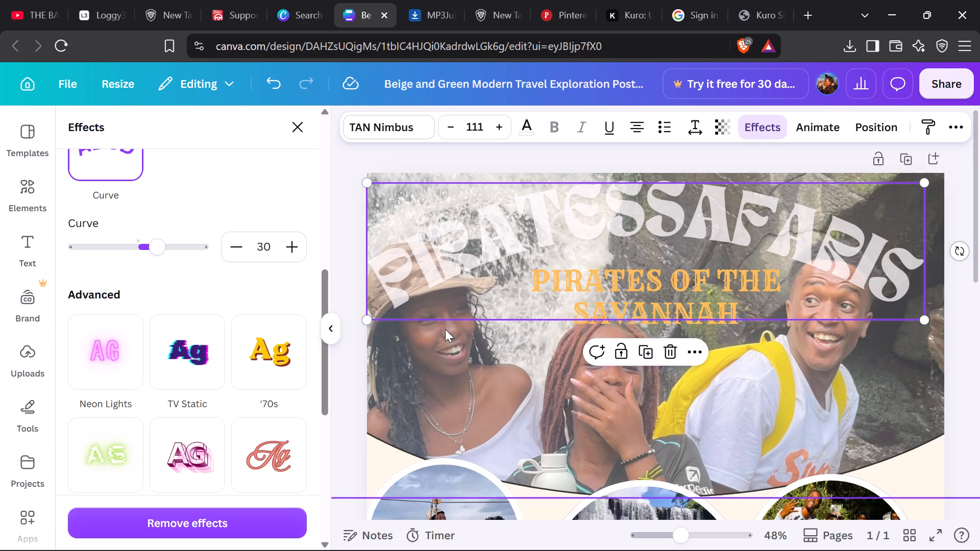
pyautogui.click(922, 313)
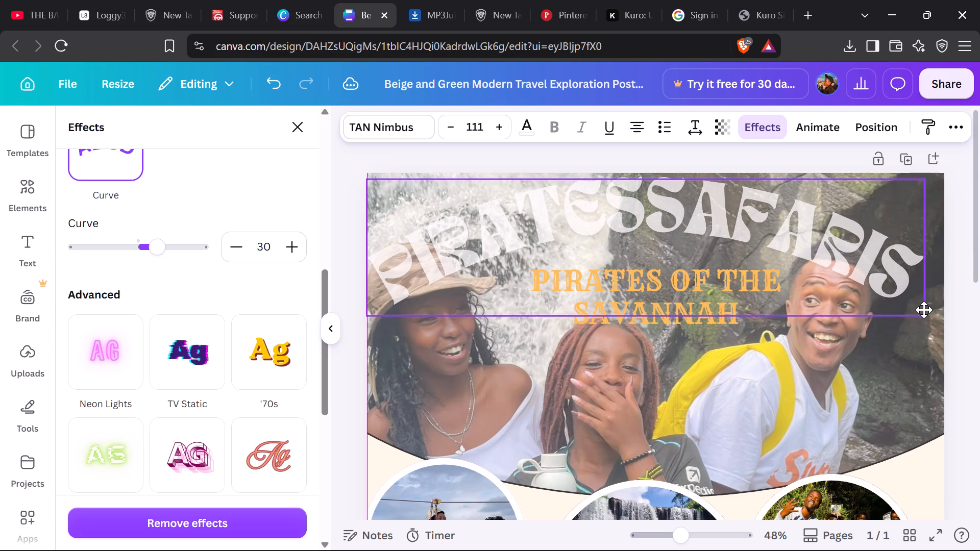
pyautogui.moveTo(929, 320); pyautogui.dragTo(944, 329)
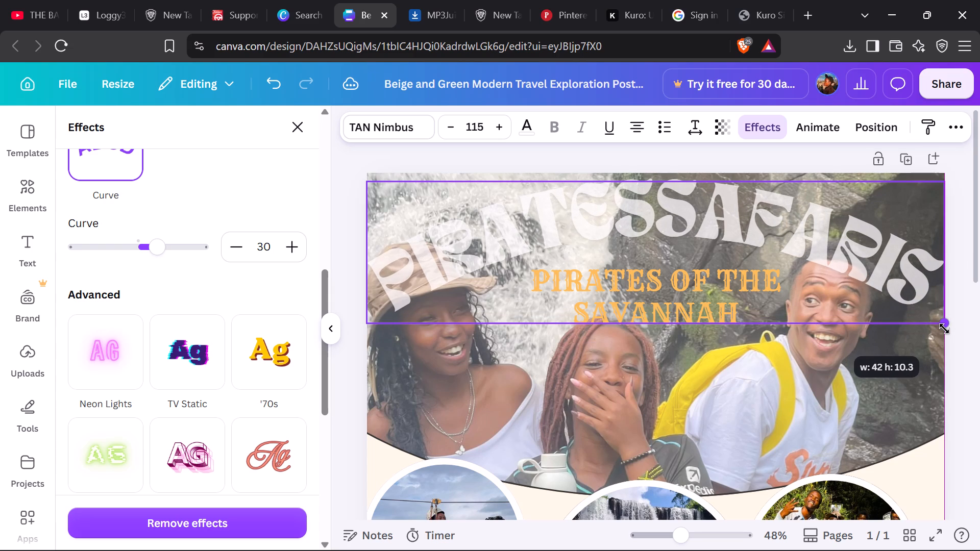
pyautogui.moveTo(944, 329); pyautogui.dragTo(944, 328)
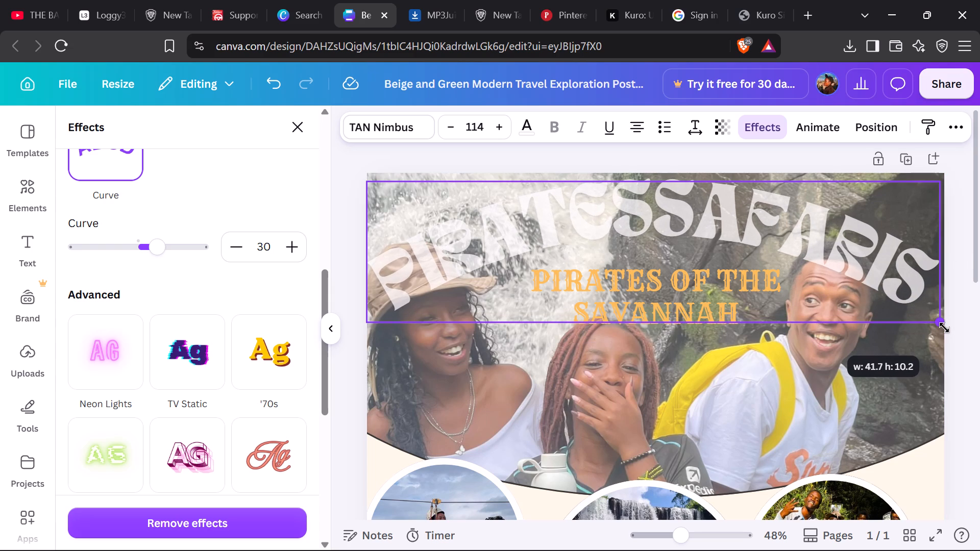
pyautogui.moveTo(944, 328); pyautogui.dragTo(943, 327)
# Set the Curve effect of the PIRATESSAFARIS title to 37.
pyautogui.scroll(-1, 782, 248)
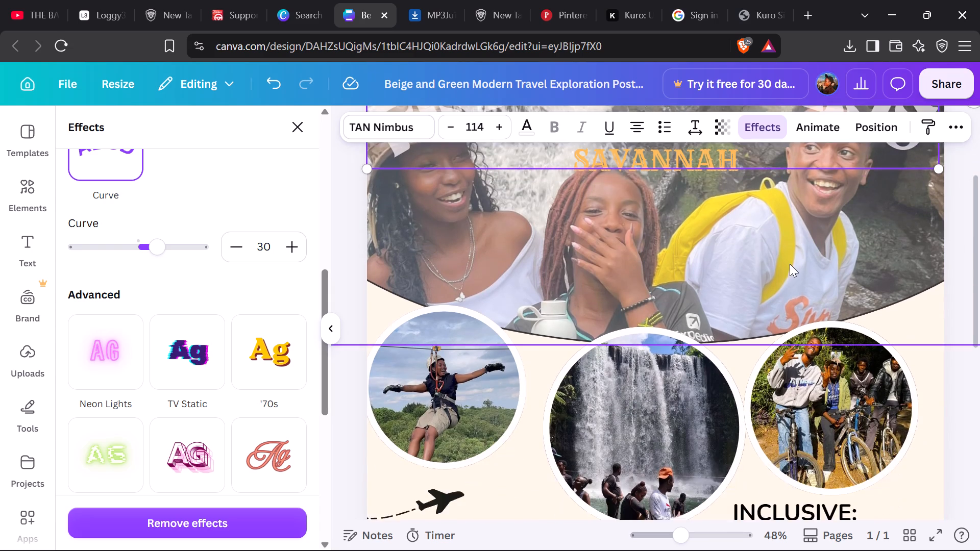
pyautogui.scroll(-1, 790, 265)
pyautogui.scroll(2, 790, 265)
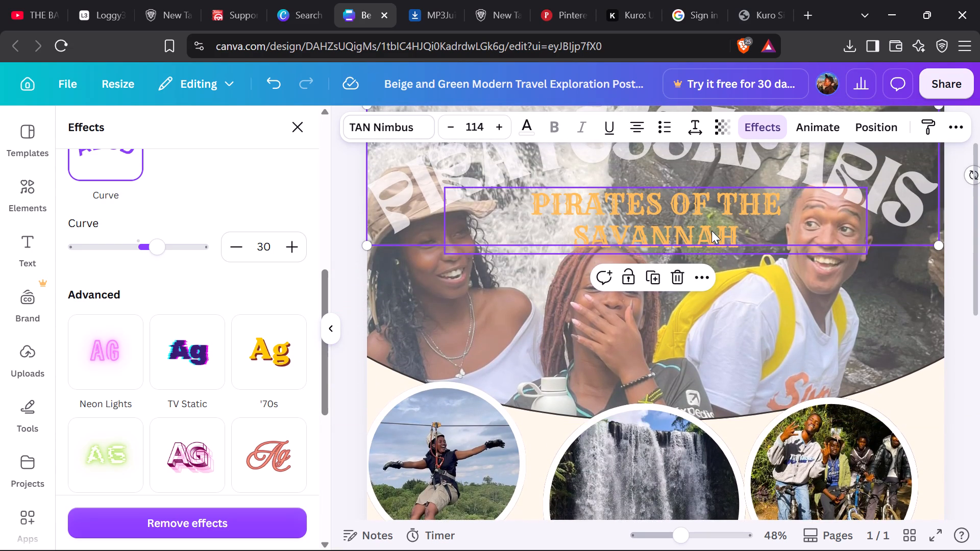
pyautogui.click(660, 533)
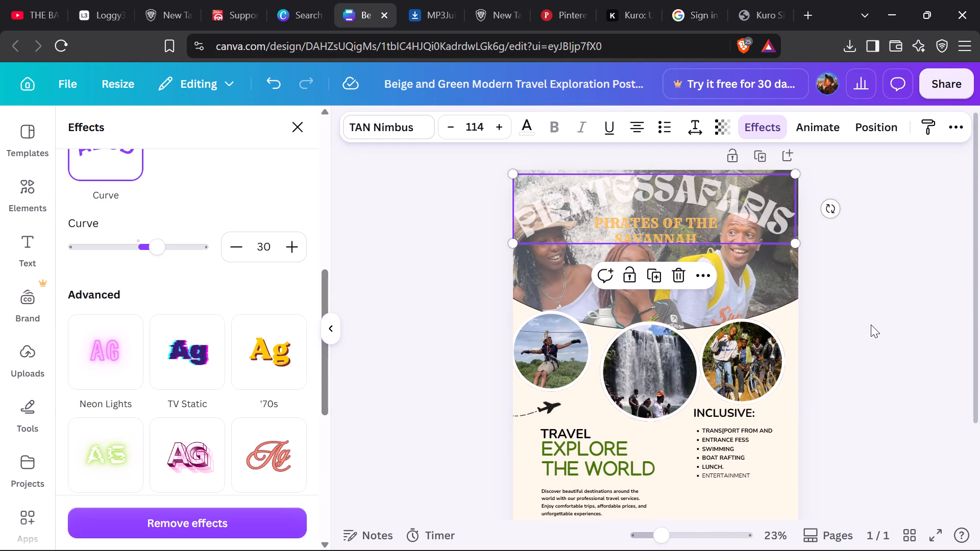
pyautogui.tripleClick(287, 251)
pyautogui.tripleClick(287, 251)
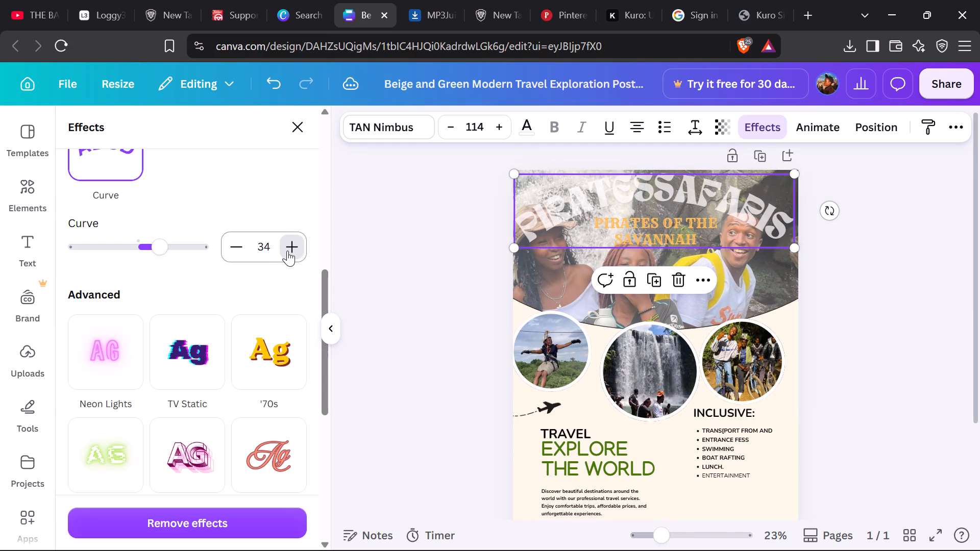
pyautogui.tripleClick(287, 251)
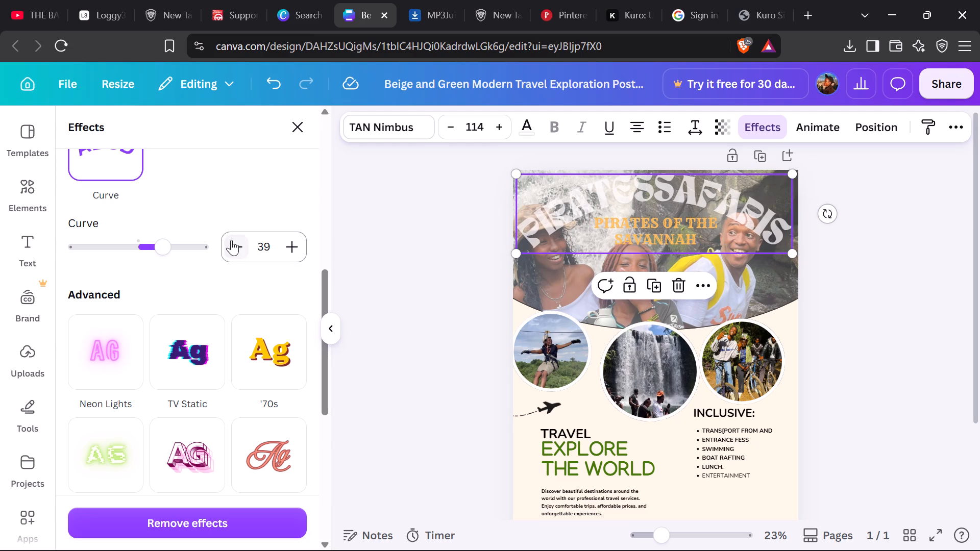
pyautogui.click(231, 240)
pyautogui.click(236, 241)
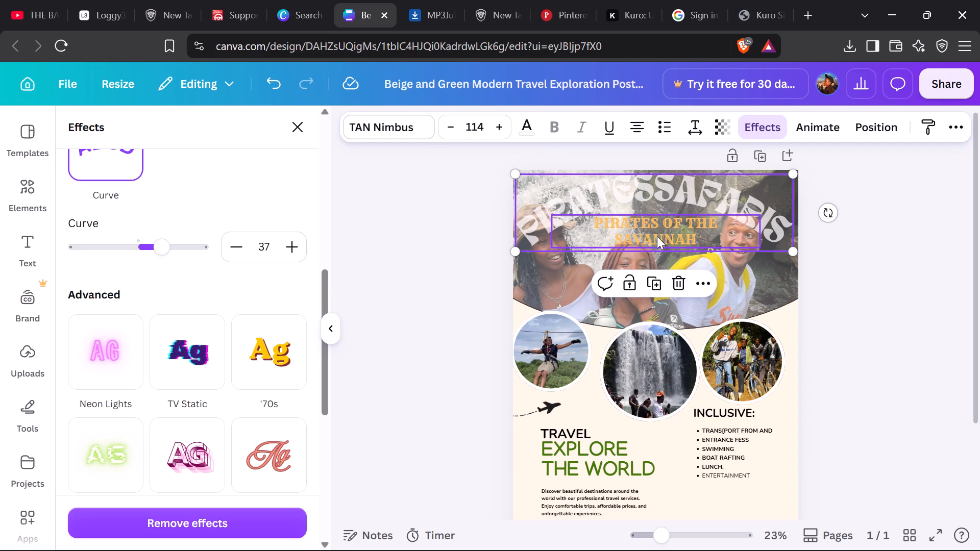
# Apply the Glow text effect with intensity 40 to the orange PIRATES OF THE SAVANNAH tagline.
pyautogui.click(709, 224)
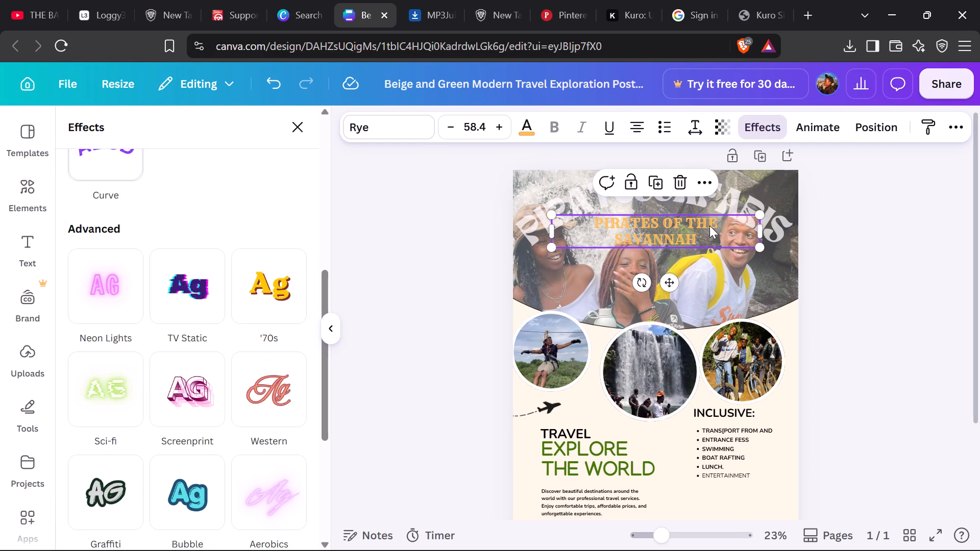
pyautogui.click(710, 231)
pyautogui.click(734, 247)
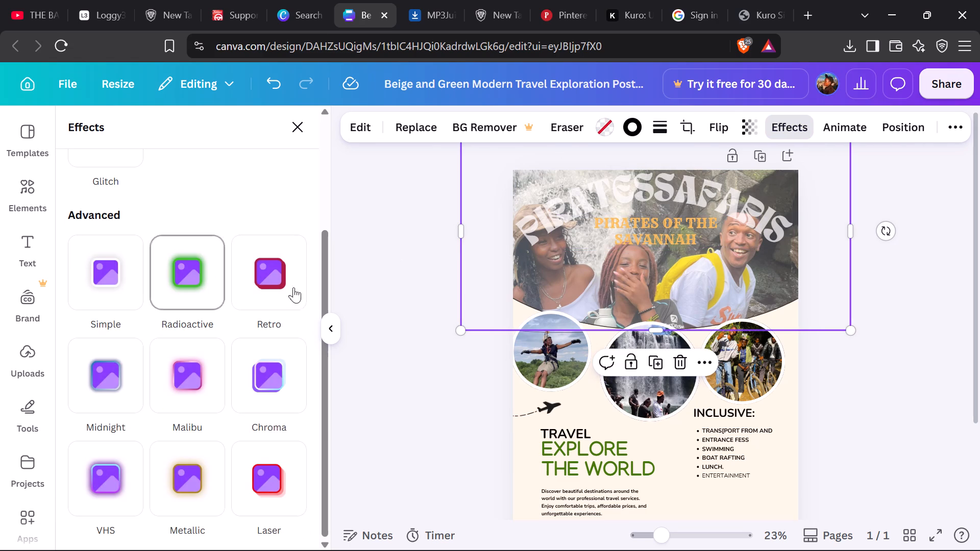
pyautogui.click(720, 229)
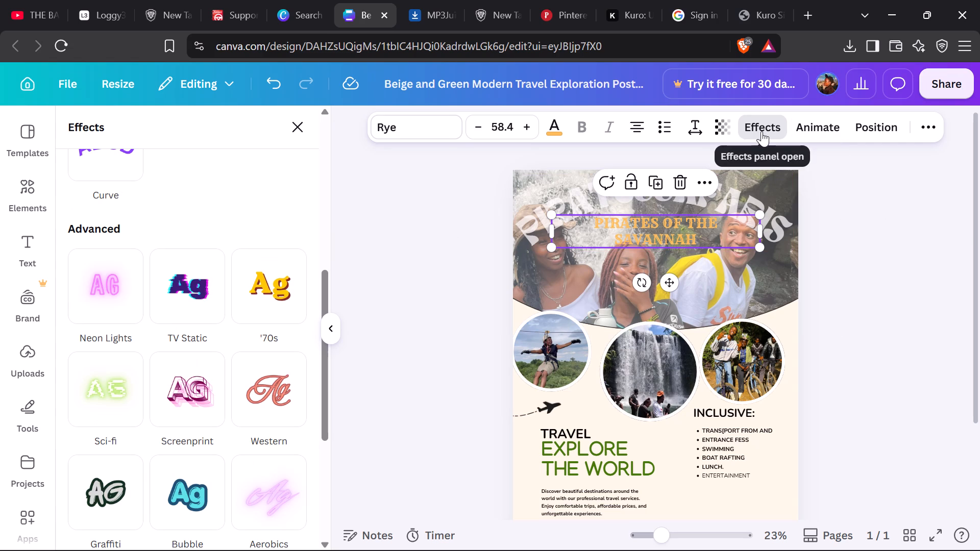
pyautogui.scroll(-7, 192, 313)
pyautogui.scroll(7, 193, 314)
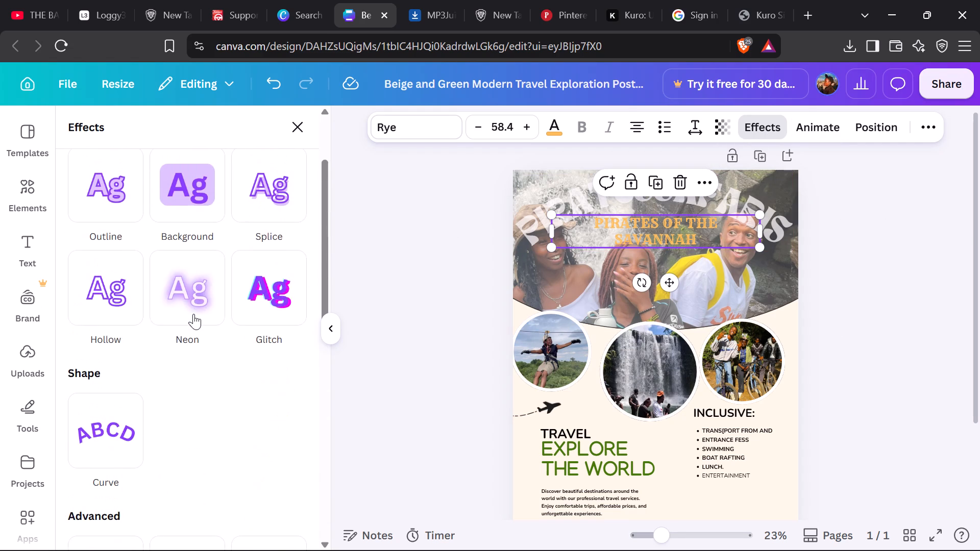
pyautogui.scroll(4, 193, 314)
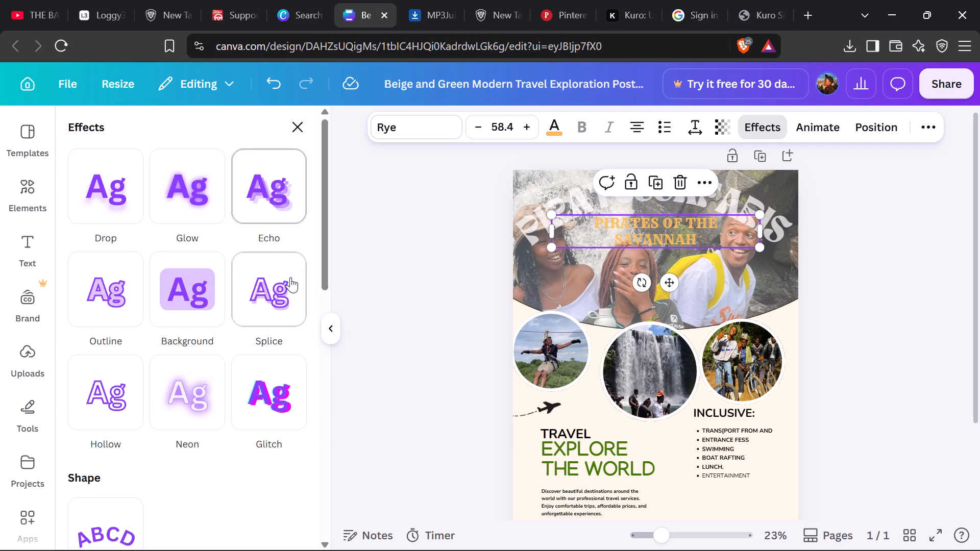
pyautogui.click(182, 204)
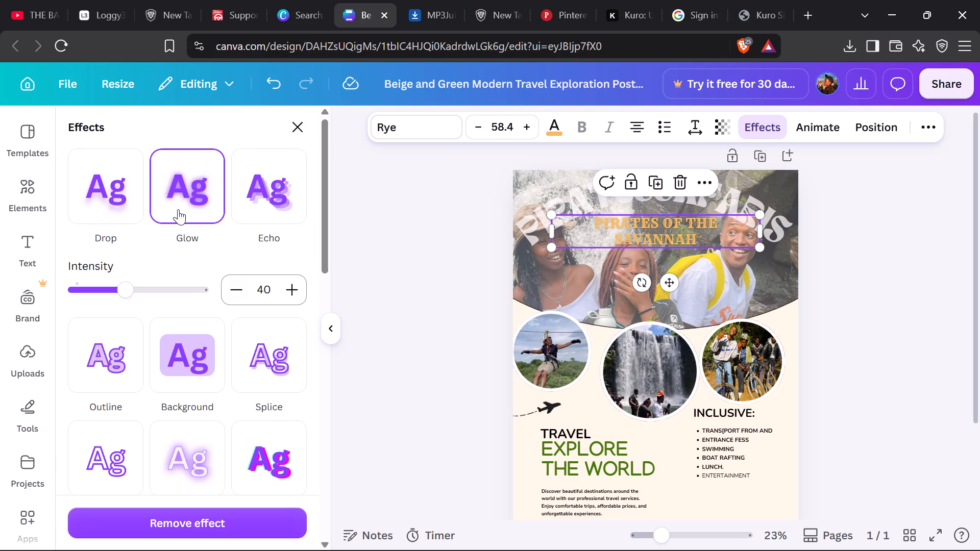
pyautogui.scroll(3, 95, 237)
pyautogui.scroll(-1, 99, 237)
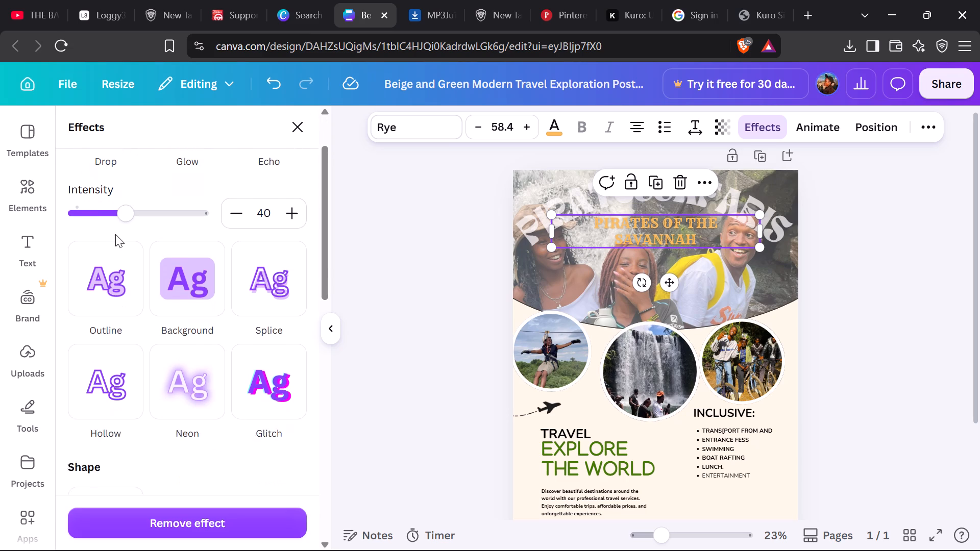
pyautogui.scroll(2, 115, 234)
pyautogui.click(303, 129)
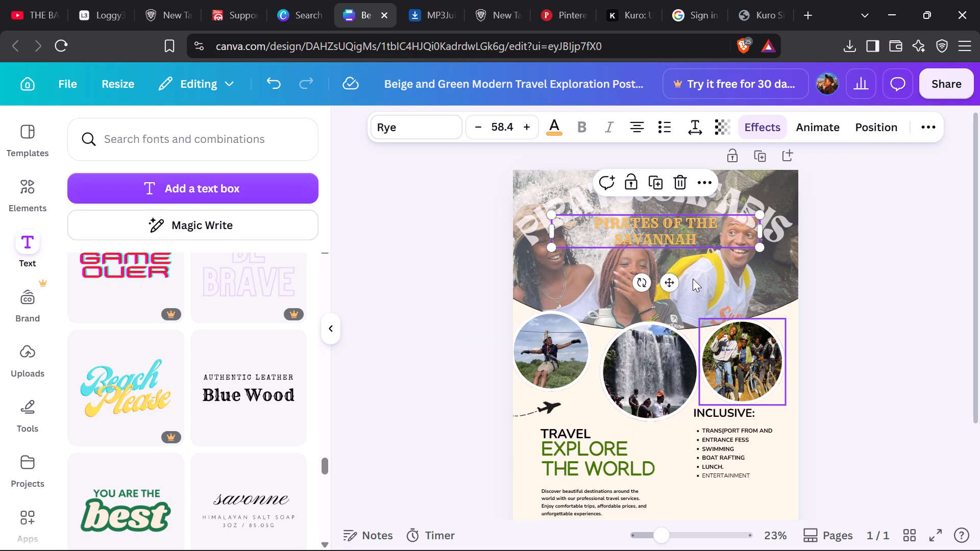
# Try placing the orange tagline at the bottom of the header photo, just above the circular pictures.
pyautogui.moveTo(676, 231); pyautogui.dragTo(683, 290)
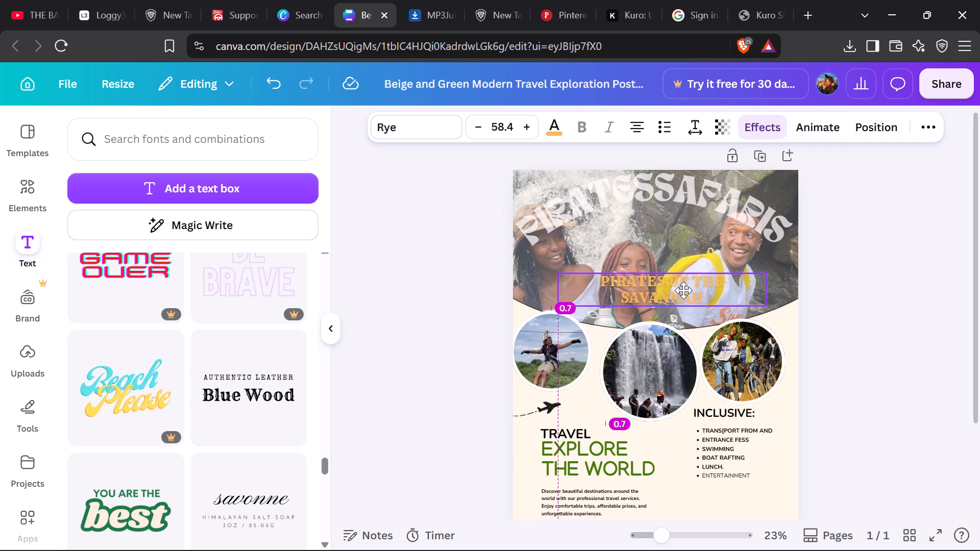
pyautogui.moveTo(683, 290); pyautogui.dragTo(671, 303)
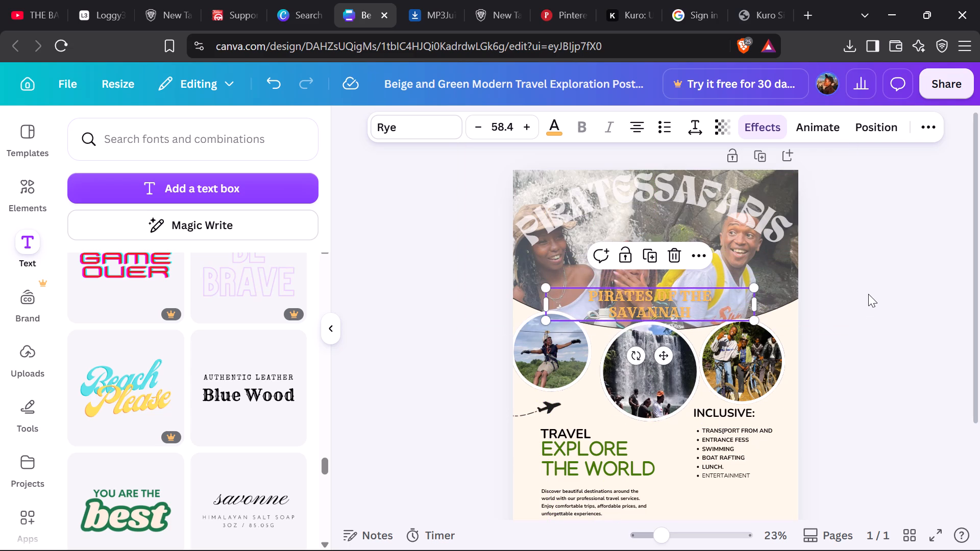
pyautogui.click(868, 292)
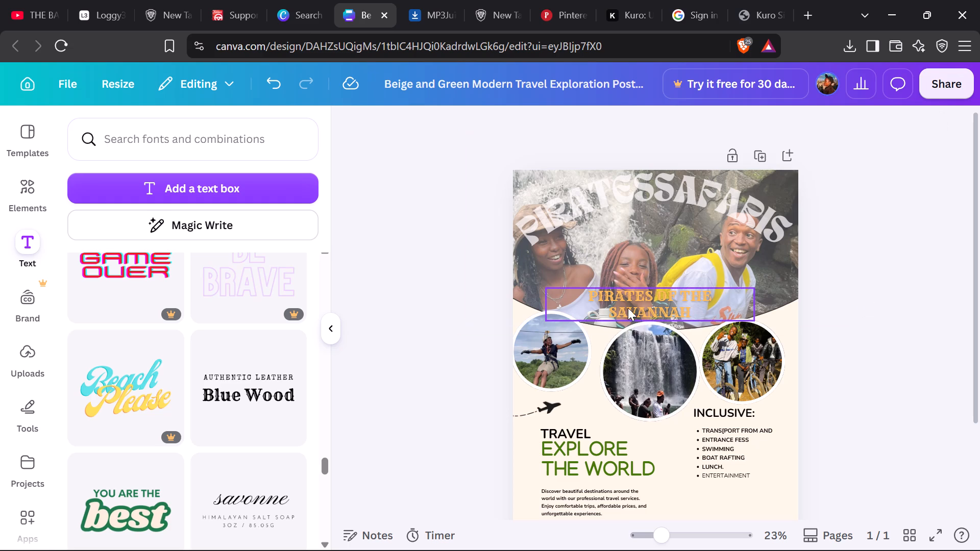
# Move the orange tagline back up beneath the arch of the curved PIRATESSAFARIS title.
pyautogui.moveTo(630, 306); pyautogui.dragTo(629, 240)
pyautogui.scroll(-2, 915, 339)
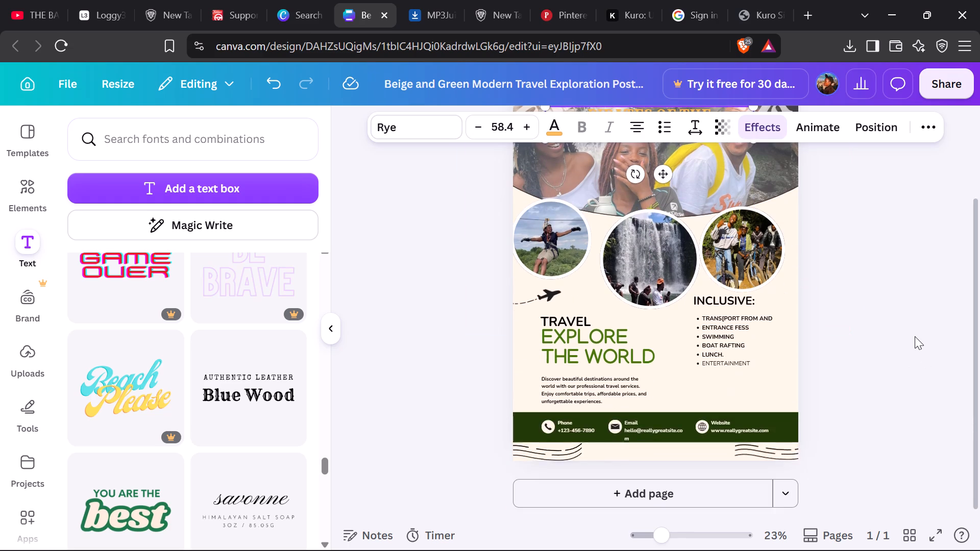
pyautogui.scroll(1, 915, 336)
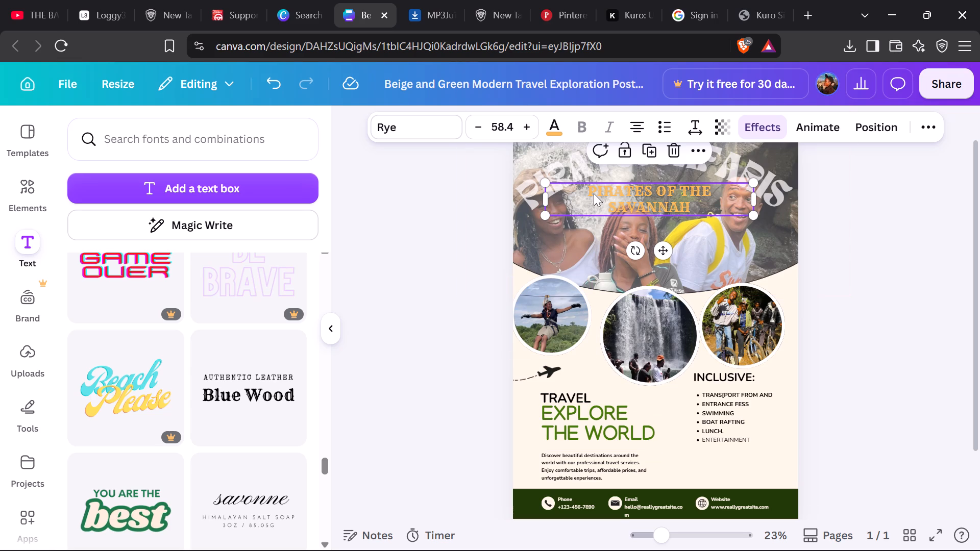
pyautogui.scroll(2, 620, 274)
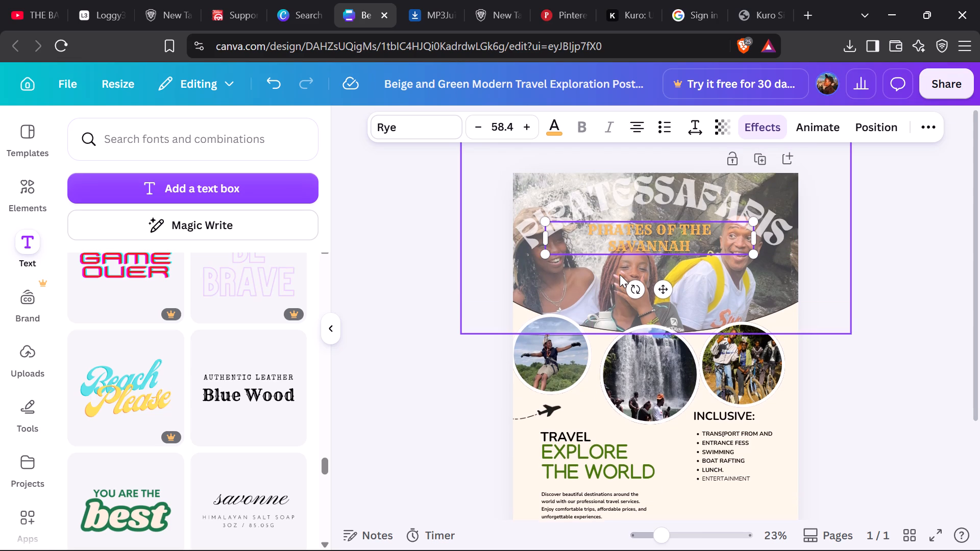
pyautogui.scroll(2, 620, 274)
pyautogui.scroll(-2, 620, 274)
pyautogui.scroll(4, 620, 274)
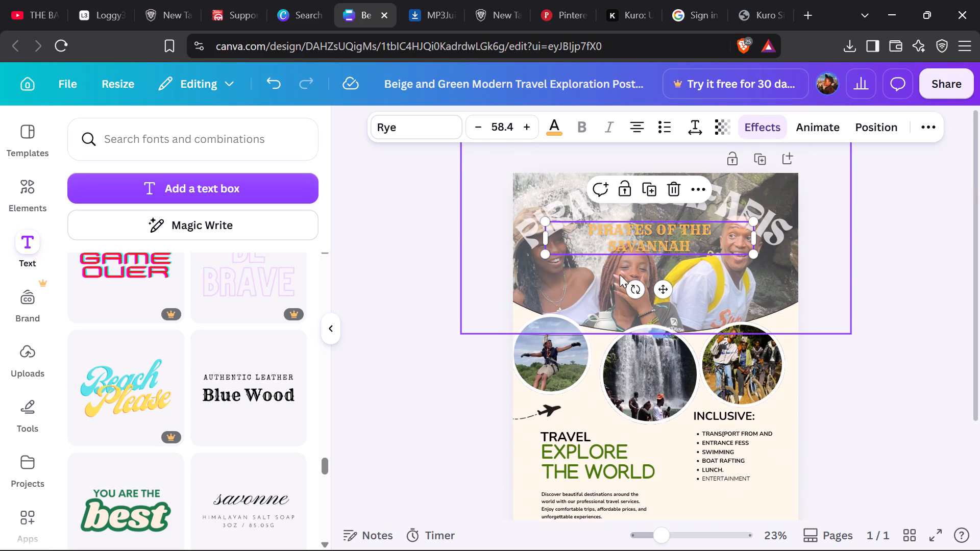
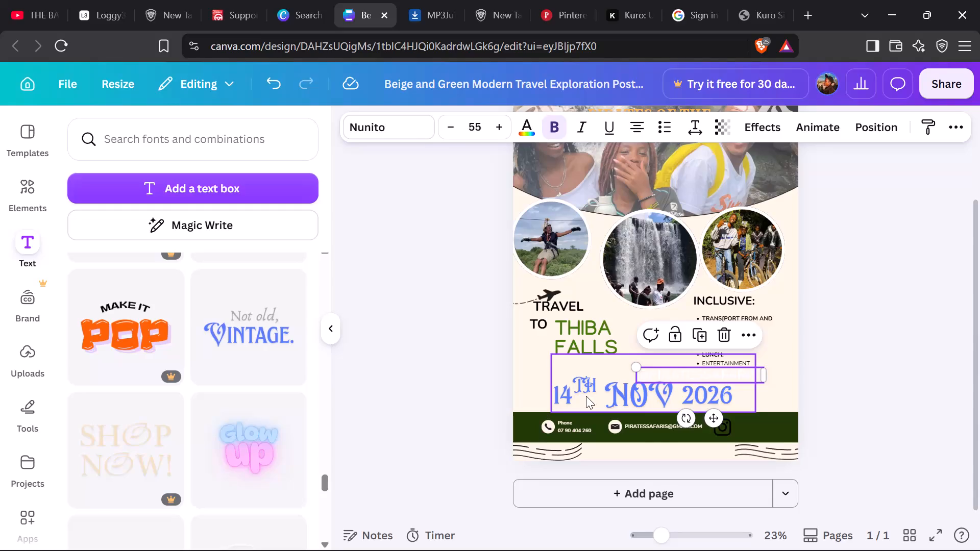
pyautogui.click(586, 396)
pyautogui.click(605, 395)
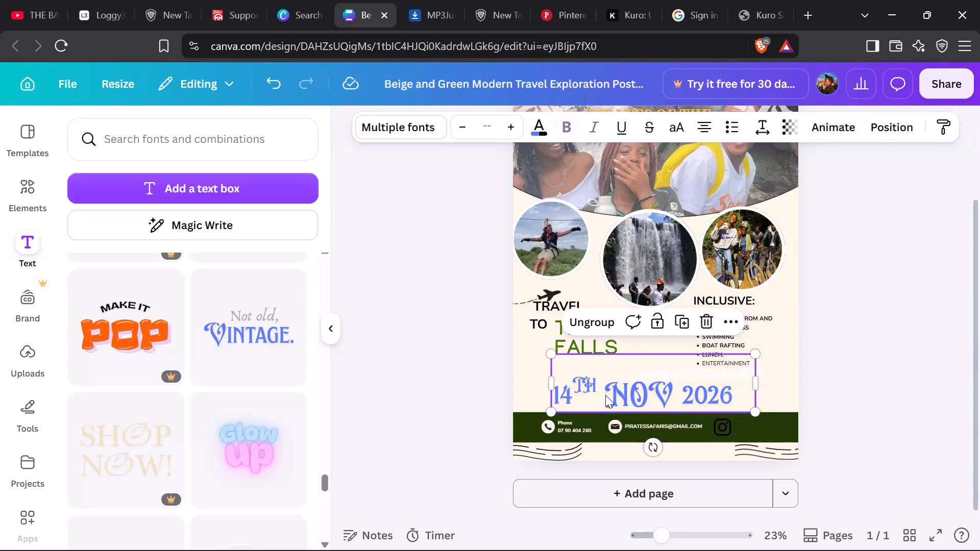
pyautogui.click(766, 391)
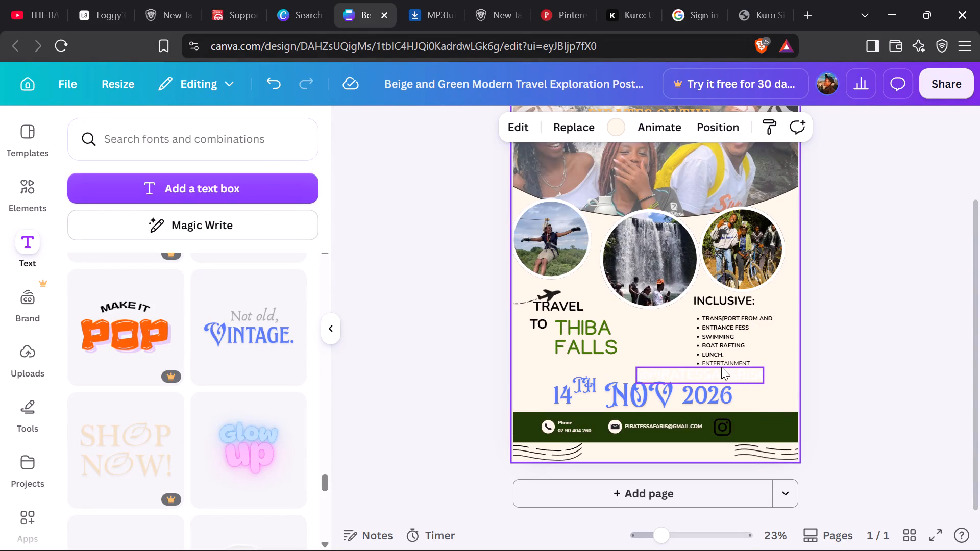
pyautogui.click(686, 380)
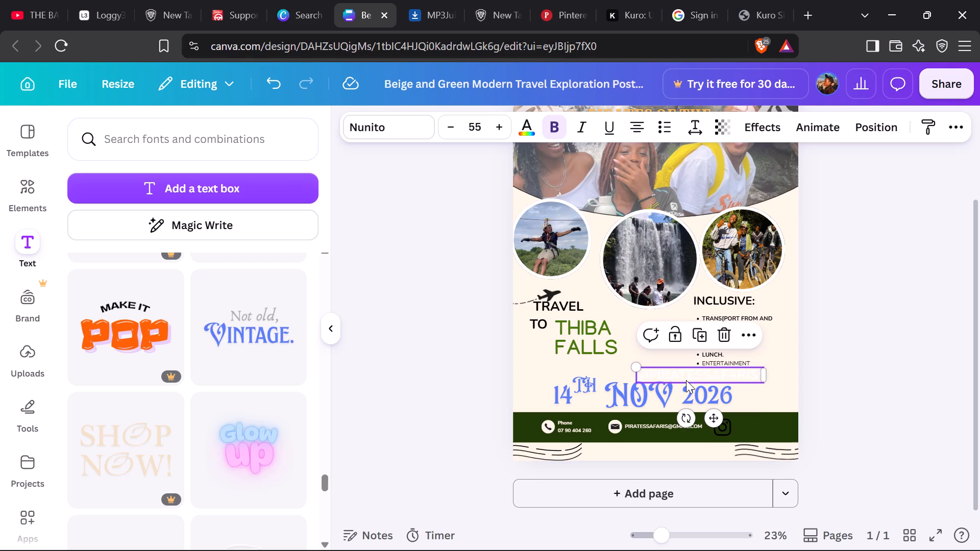
pyautogui.doubleClick(757, 373)
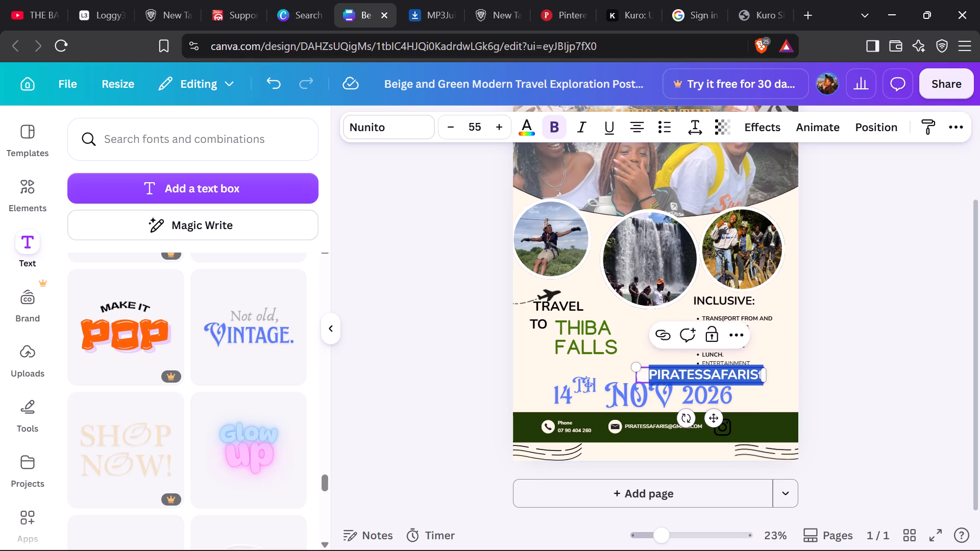
pyautogui.click(530, 124)
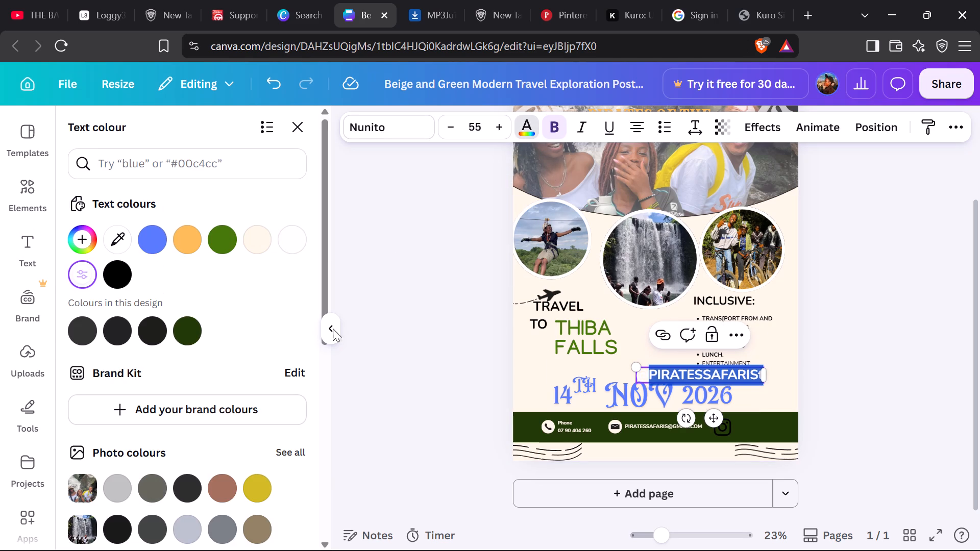
pyautogui.click(722, 379)
pyautogui.click(753, 378)
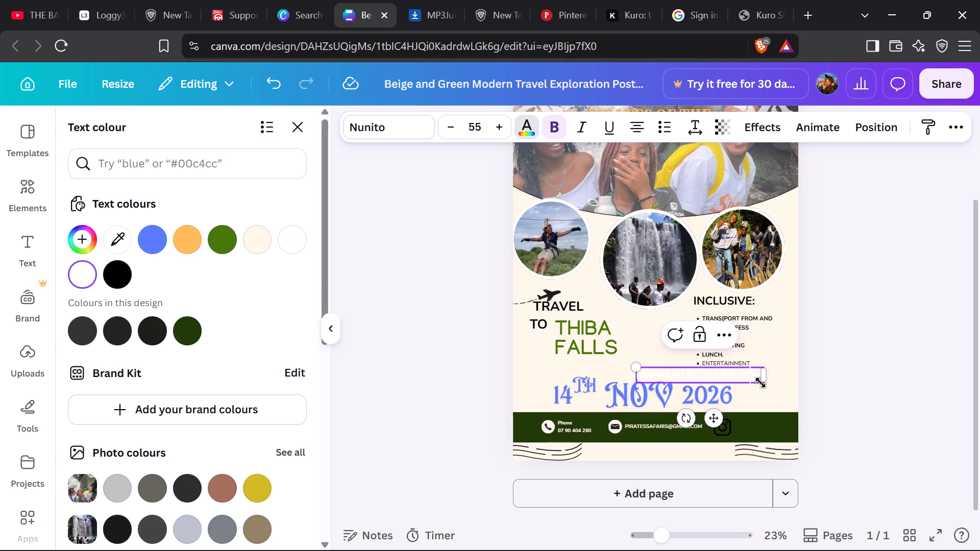
pyautogui.moveTo(761, 383); pyautogui.dragTo(742, 367)
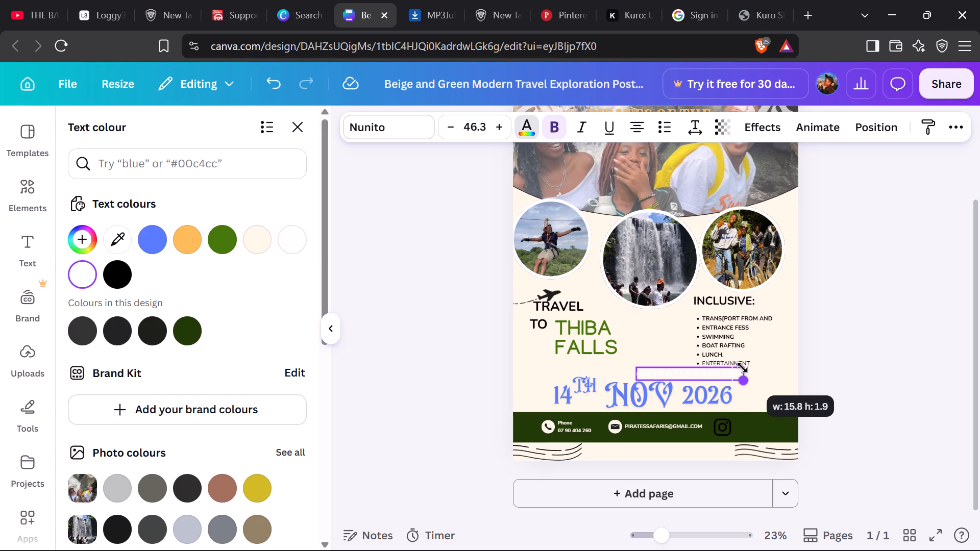
pyautogui.moveTo(742, 367); pyautogui.dragTo(722, 356)
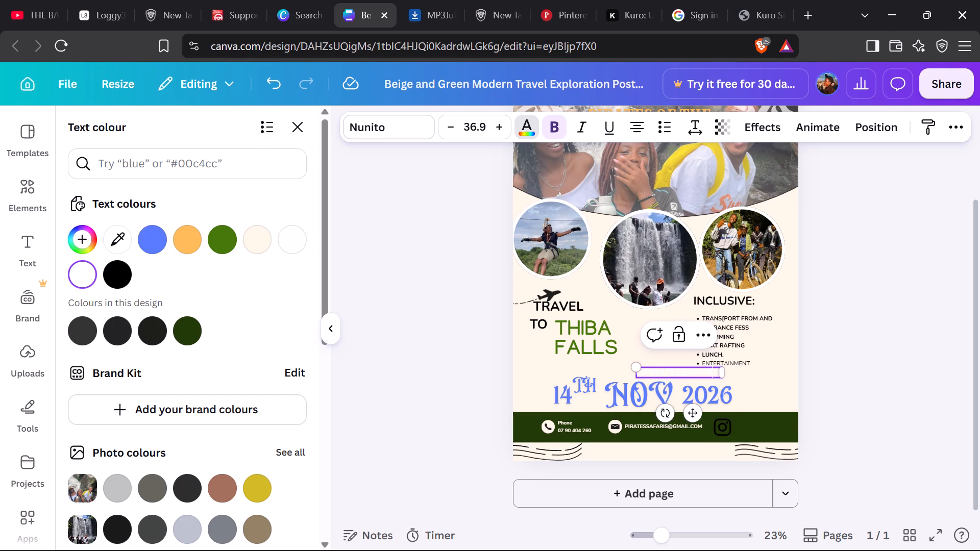
pyautogui.click(690, 371)
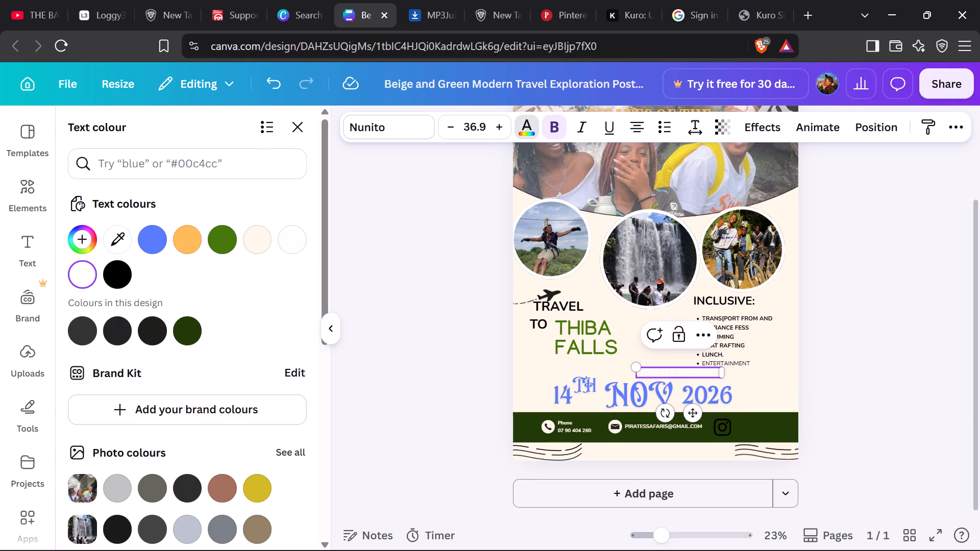
pyautogui.click(709, 375)
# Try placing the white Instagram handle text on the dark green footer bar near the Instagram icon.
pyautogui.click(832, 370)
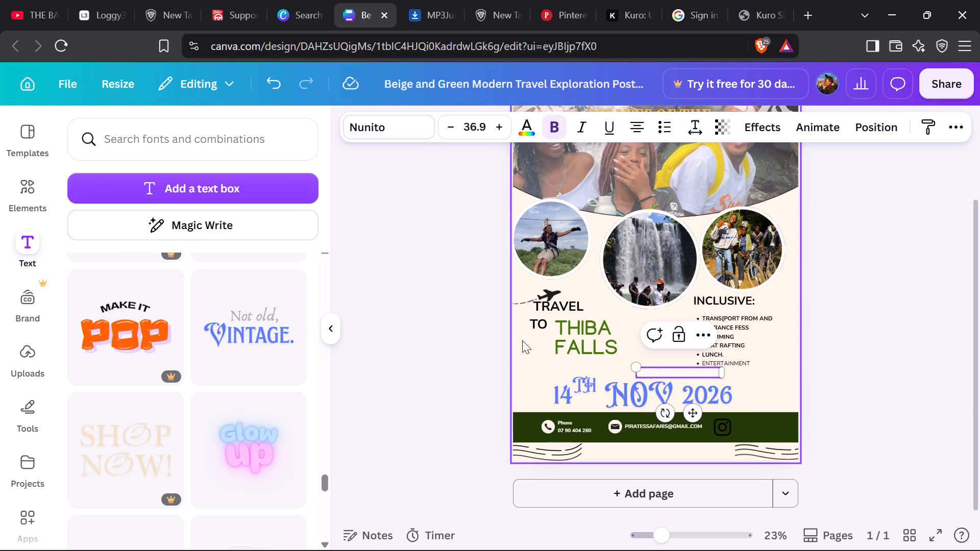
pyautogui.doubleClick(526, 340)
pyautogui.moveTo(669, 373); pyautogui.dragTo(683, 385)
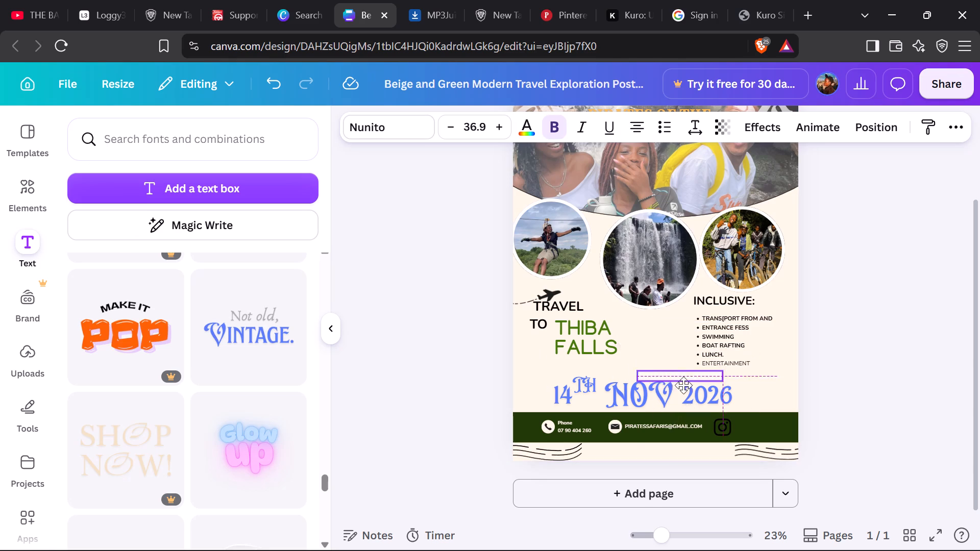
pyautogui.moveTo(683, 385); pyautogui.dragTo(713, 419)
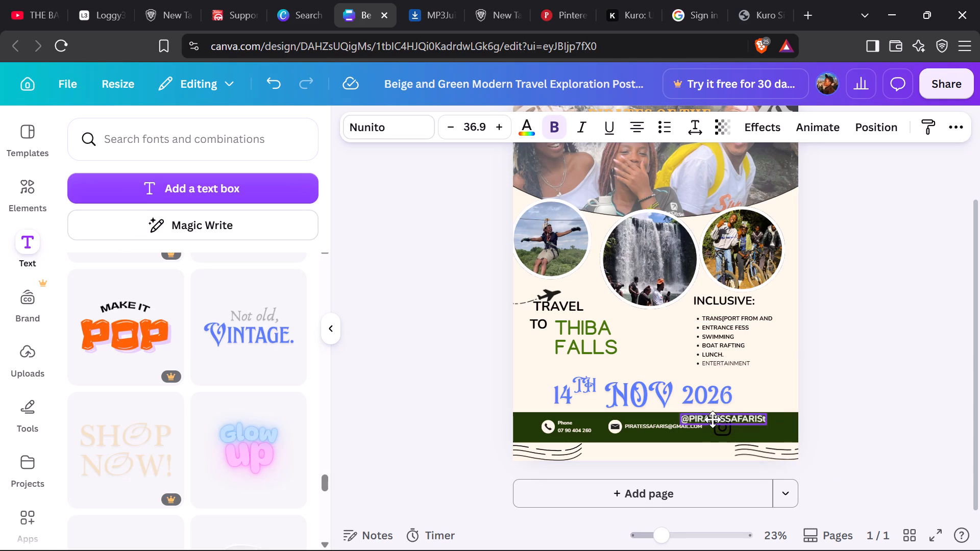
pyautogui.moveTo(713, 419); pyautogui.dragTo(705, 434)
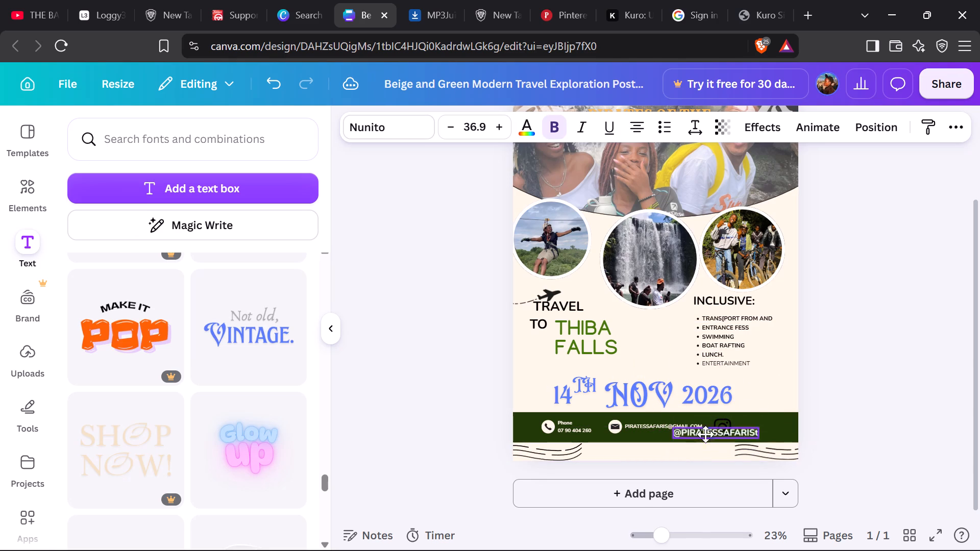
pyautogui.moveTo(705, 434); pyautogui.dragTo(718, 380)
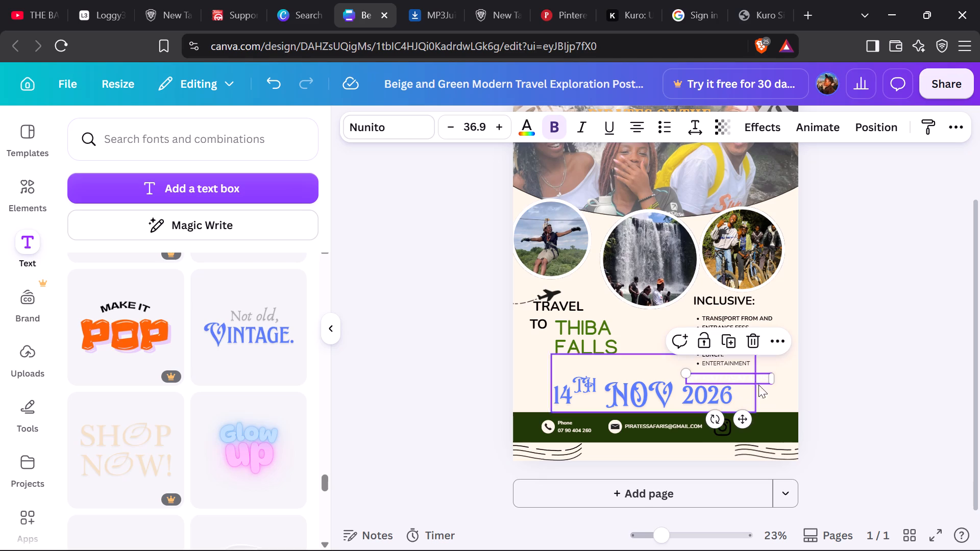
# Scale the white Instagram handle text down to size 34 and move it onto the green footer bar over the Instagram icon.
pyautogui.moveTo(774, 385); pyautogui.dragTo(765, 372)
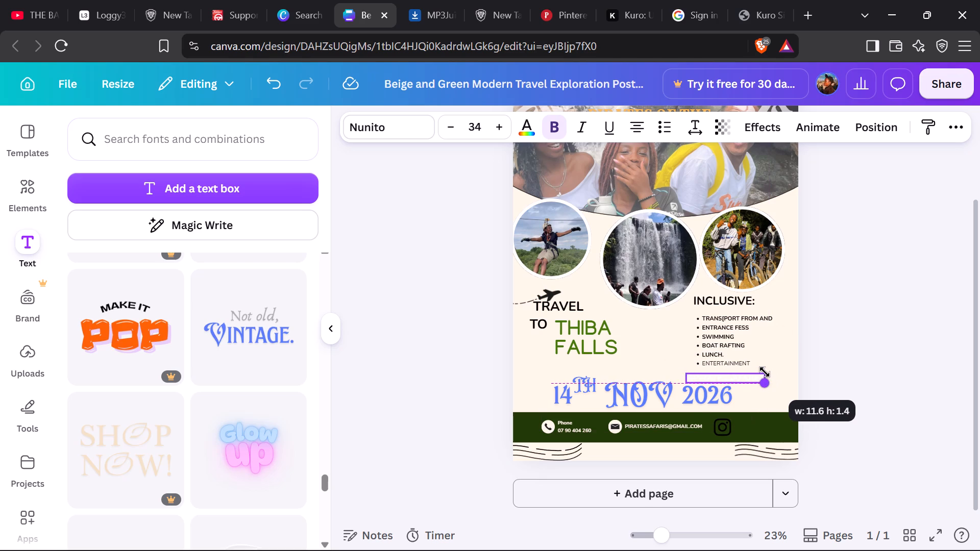
pyautogui.moveTo(765, 372); pyautogui.dragTo(764, 372)
pyautogui.moveTo(739, 377); pyautogui.dragTo(748, 390)
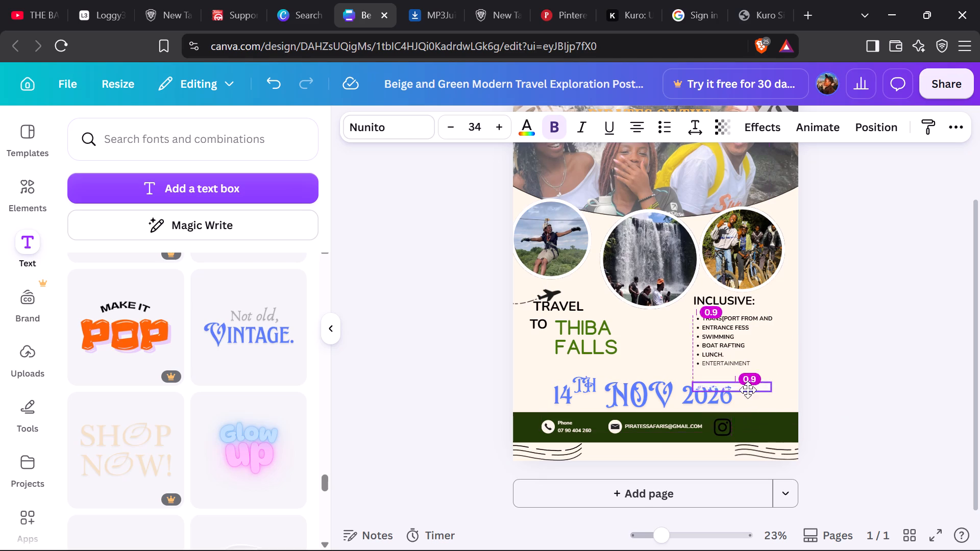
pyautogui.moveTo(748, 390); pyautogui.dragTo(770, 425)
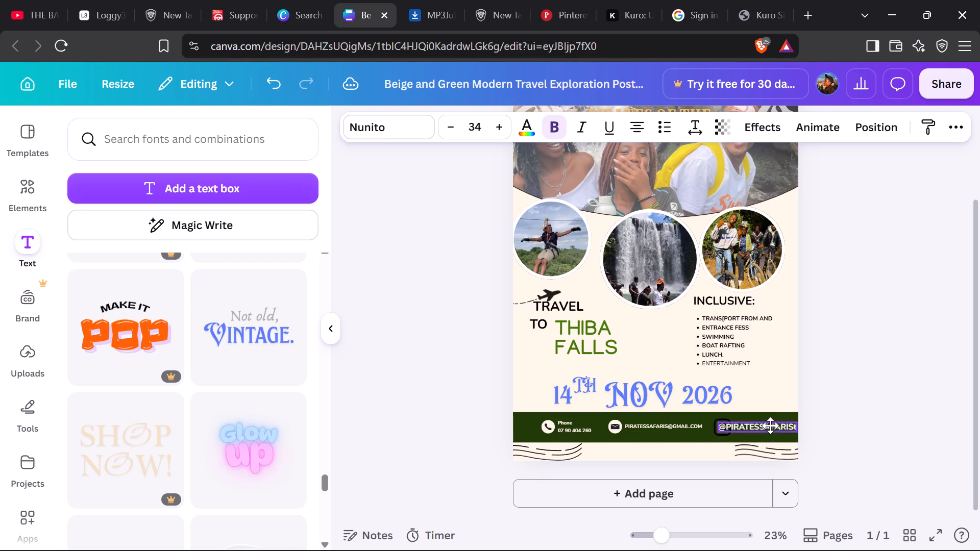
pyautogui.moveTo(770, 425); pyautogui.dragTo(761, 421)
pyautogui.moveTo(785, 422); pyautogui.dragTo(785, 422)
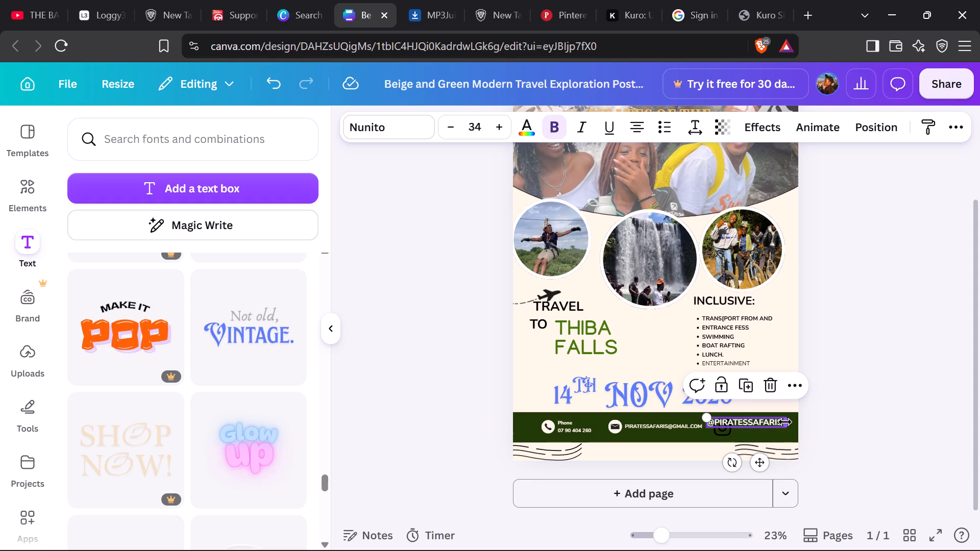
pyautogui.moveTo(785, 422); pyautogui.dragTo(776, 424)
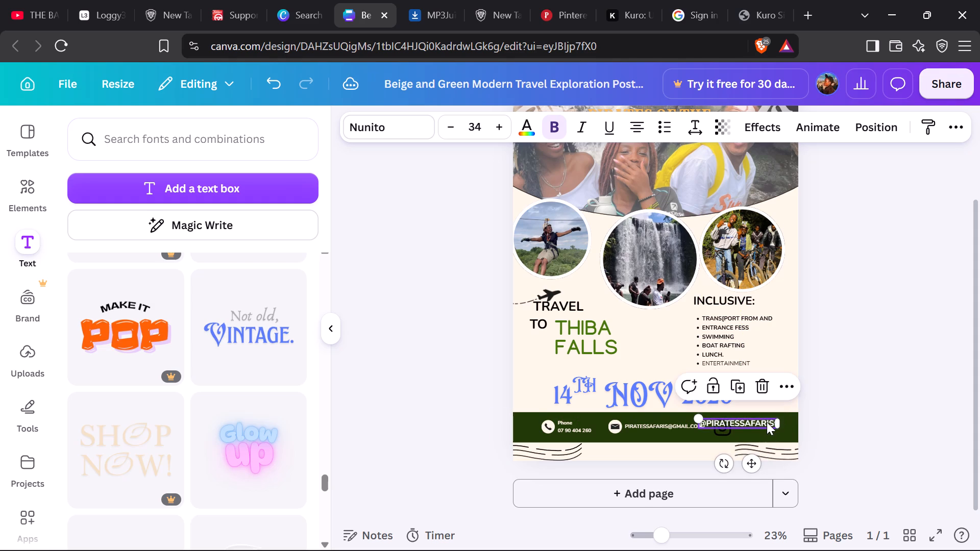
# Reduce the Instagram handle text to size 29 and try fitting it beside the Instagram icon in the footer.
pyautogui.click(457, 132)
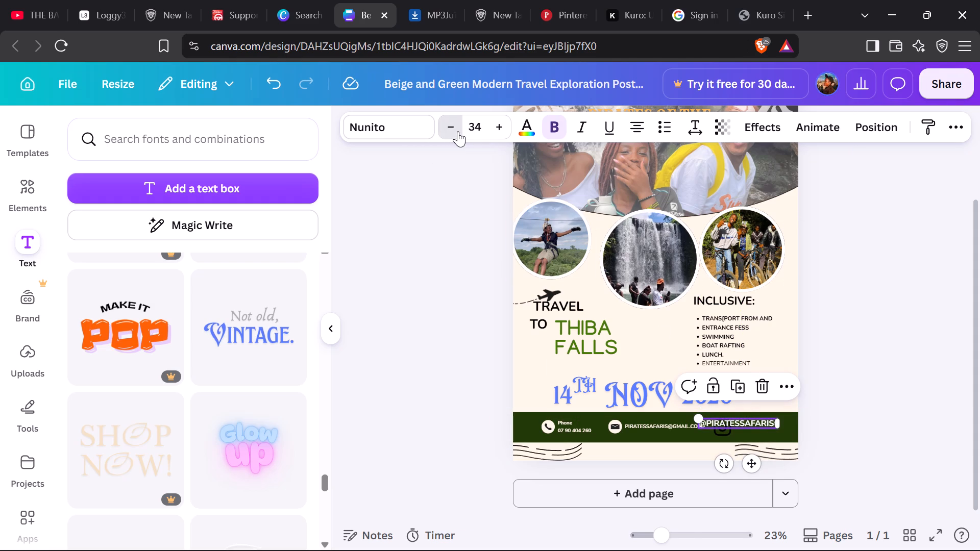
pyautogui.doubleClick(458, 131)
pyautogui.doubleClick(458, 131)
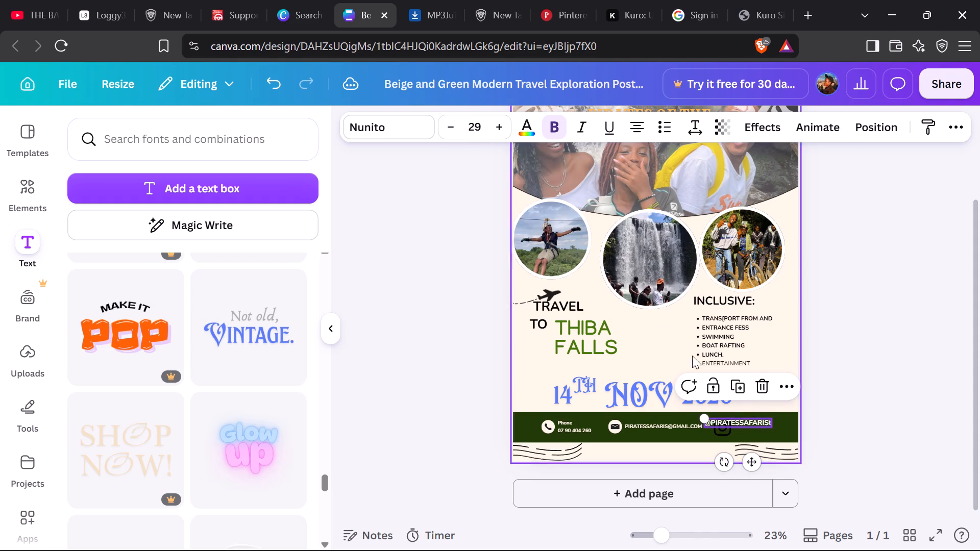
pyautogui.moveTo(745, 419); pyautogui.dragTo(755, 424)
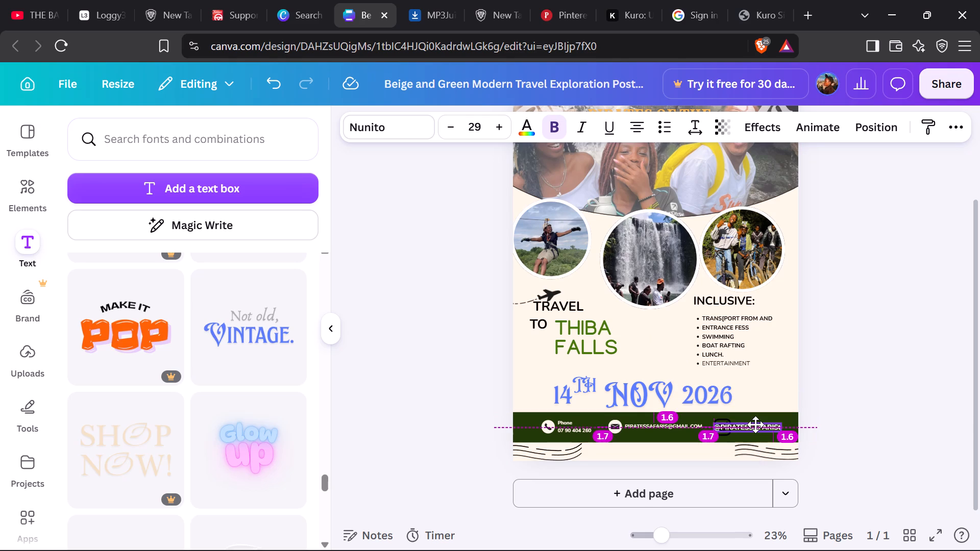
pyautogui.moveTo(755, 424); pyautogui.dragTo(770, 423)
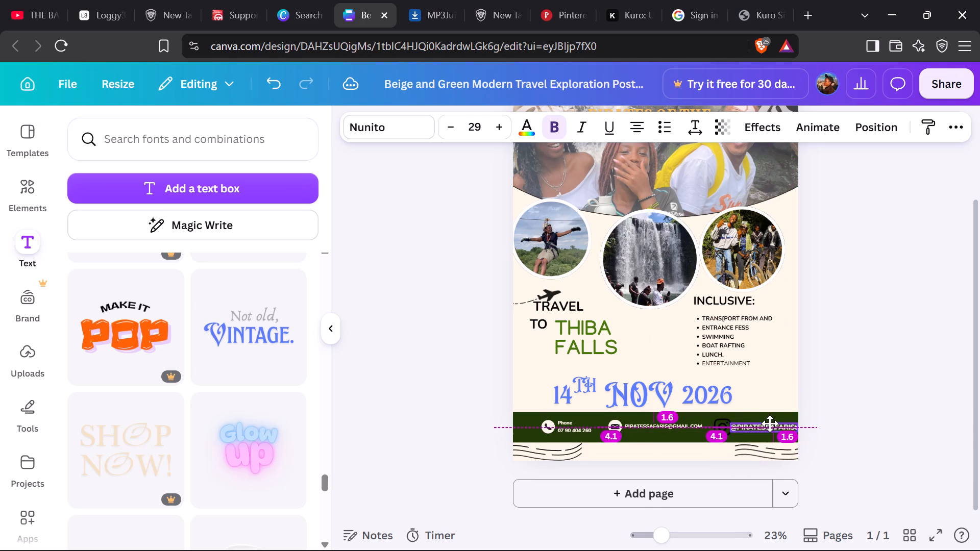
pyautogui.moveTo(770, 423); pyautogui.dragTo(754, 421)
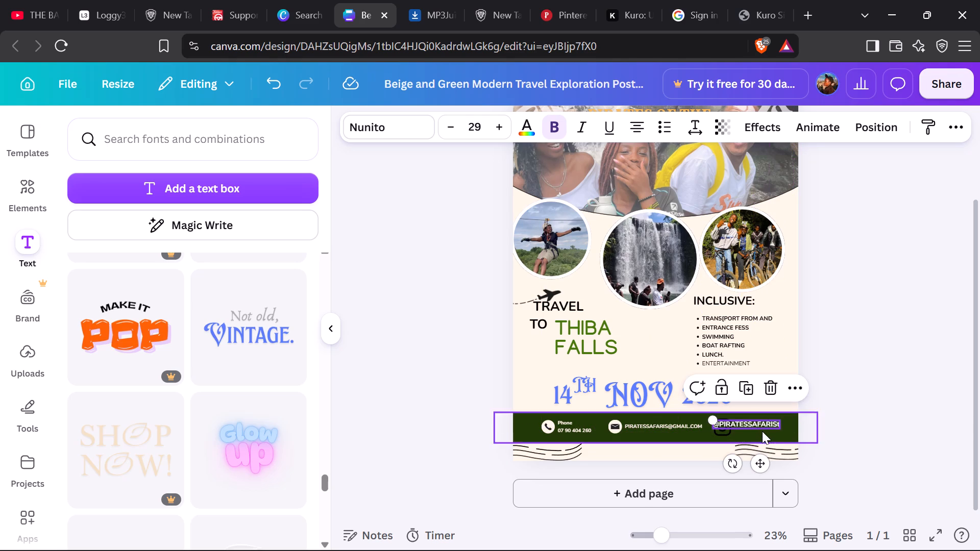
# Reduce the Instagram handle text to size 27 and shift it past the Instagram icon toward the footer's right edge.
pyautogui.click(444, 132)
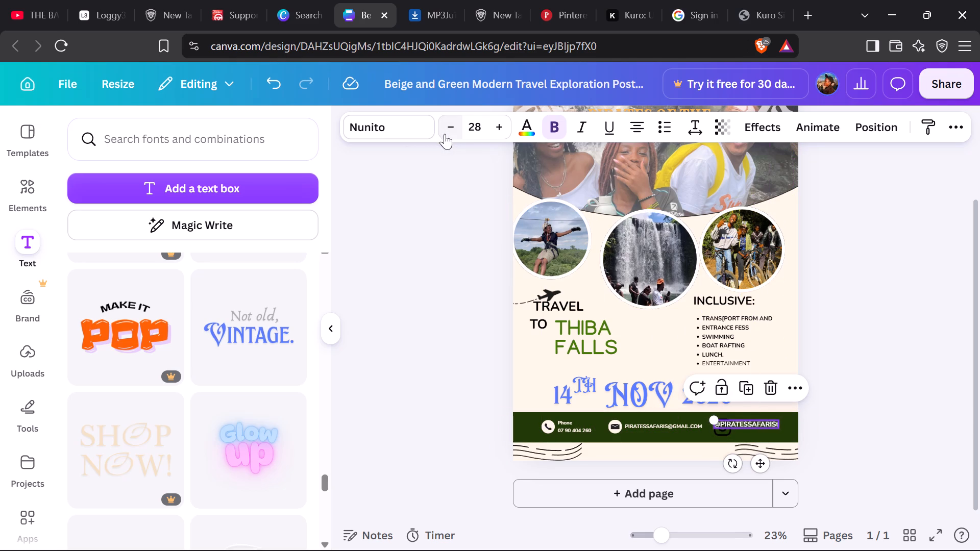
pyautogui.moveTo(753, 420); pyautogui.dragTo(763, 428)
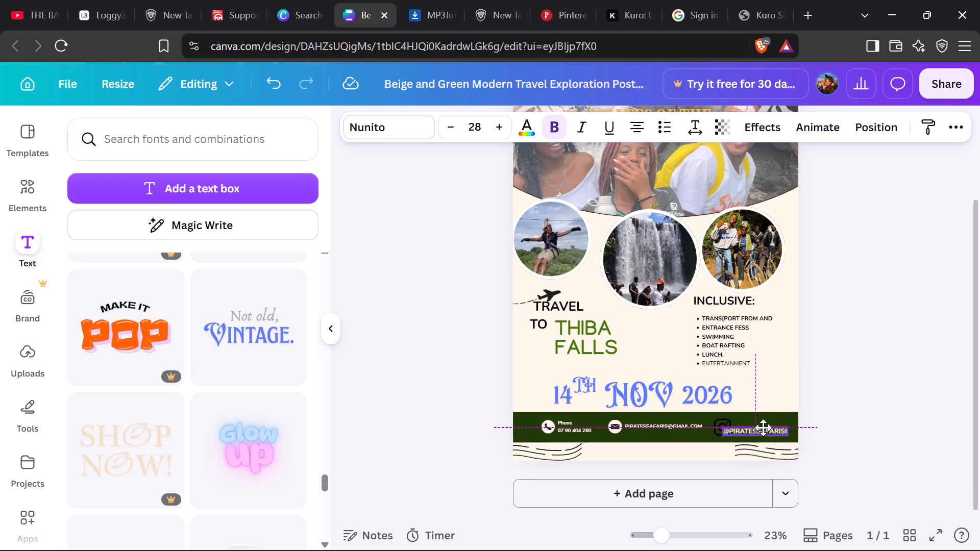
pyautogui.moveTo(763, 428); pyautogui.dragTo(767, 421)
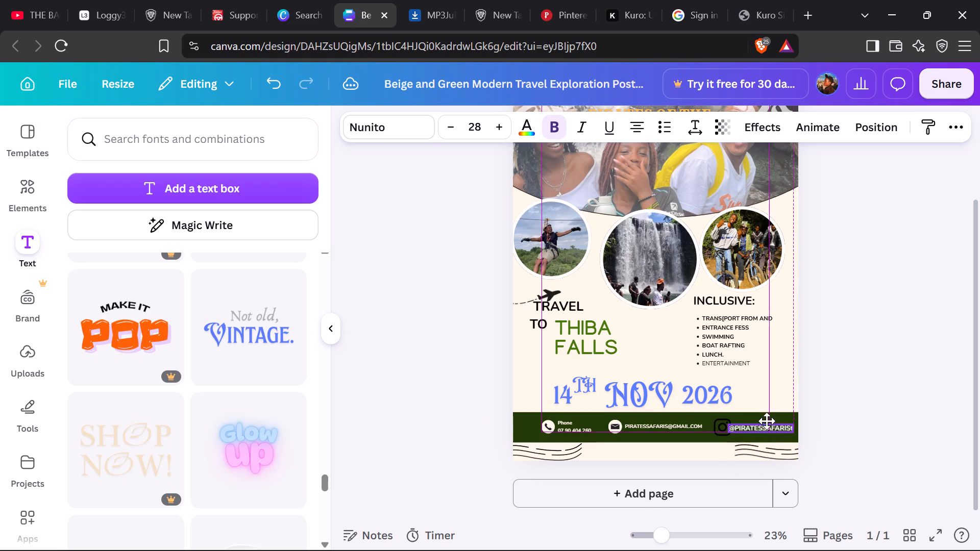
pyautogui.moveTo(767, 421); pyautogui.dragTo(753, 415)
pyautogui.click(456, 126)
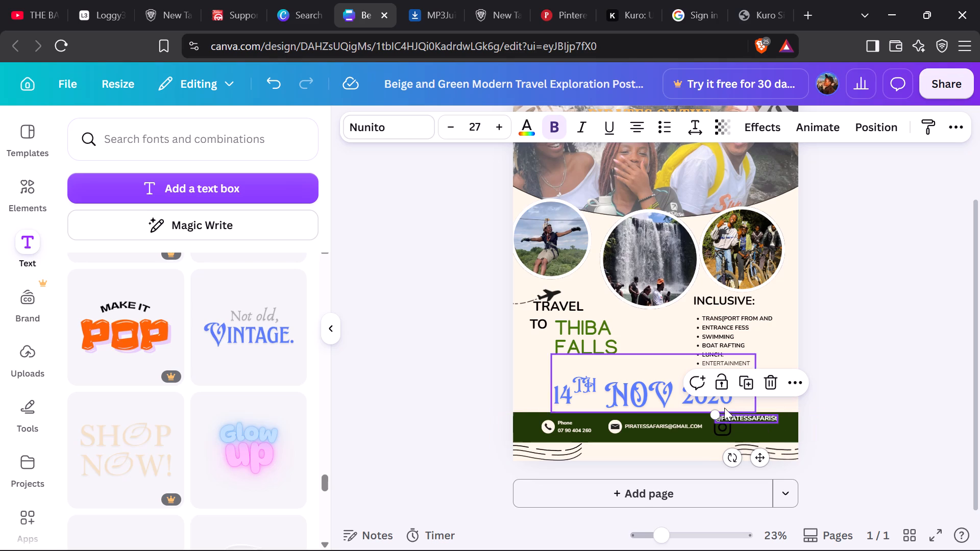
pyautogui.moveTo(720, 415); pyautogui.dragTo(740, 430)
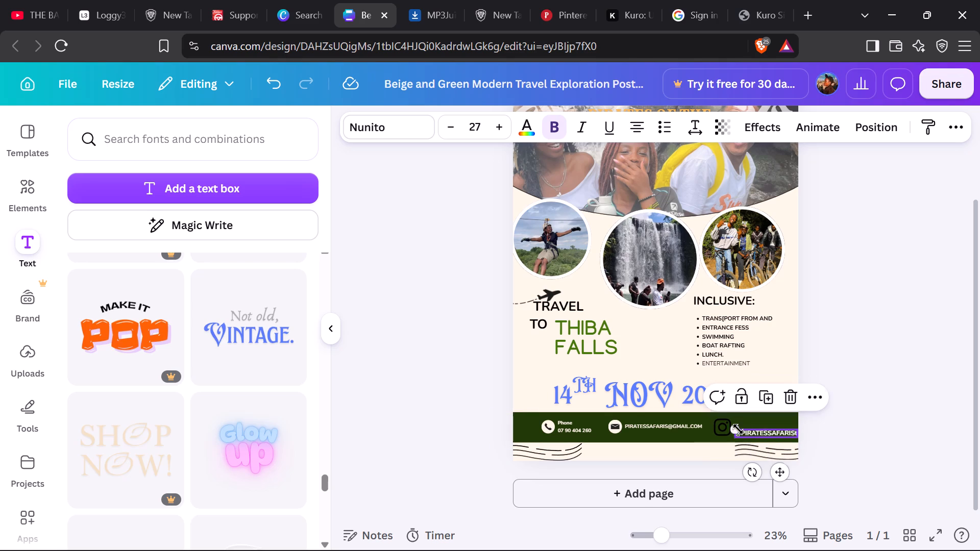
pyautogui.moveTo(736, 423); pyautogui.dragTo(710, 406)
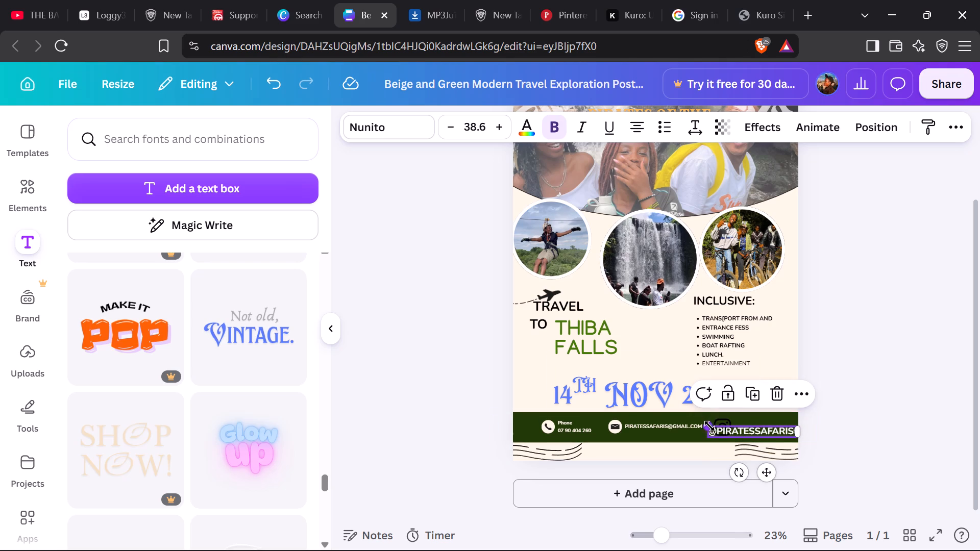
pyautogui.moveTo(711, 426); pyautogui.dragTo(664, 404)
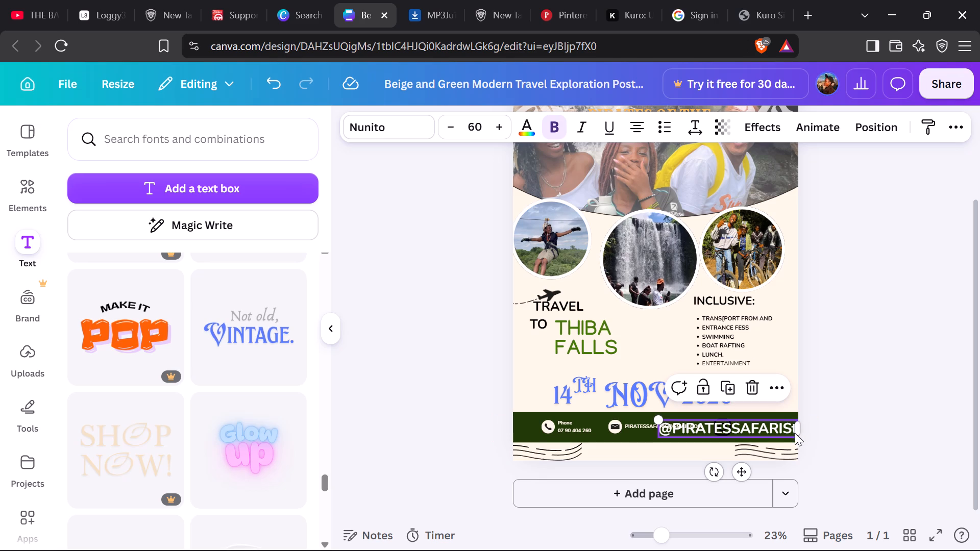
pyautogui.doubleClick(788, 425)
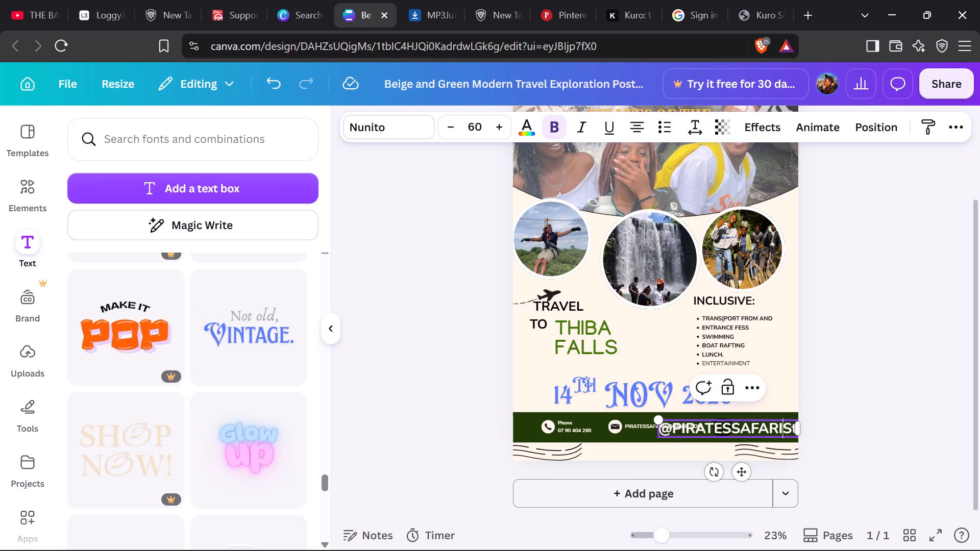
pyautogui.doubleClick(793, 427)
pyautogui.click(796, 432)
pyautogui.press('BackSpace')
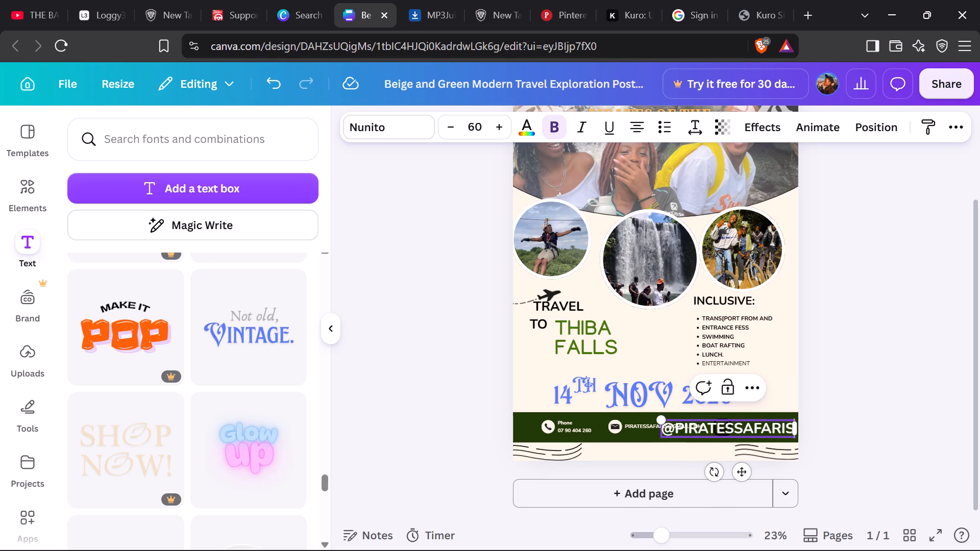
pyautogui.moveTo(660, 415); pyautogui.dragTo(696, 451)
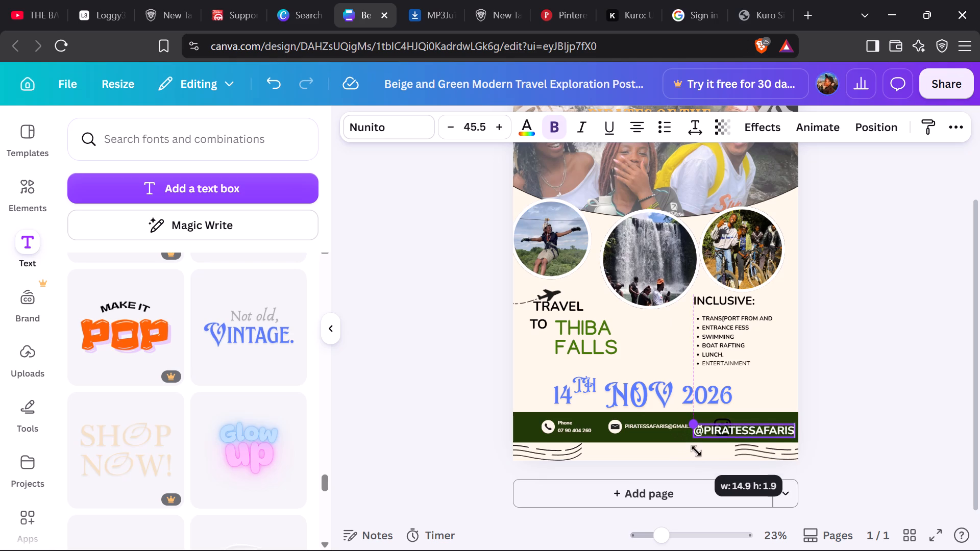
pyautogui.moveTo(696, 451); pyautogui.dragTo(726, 457)
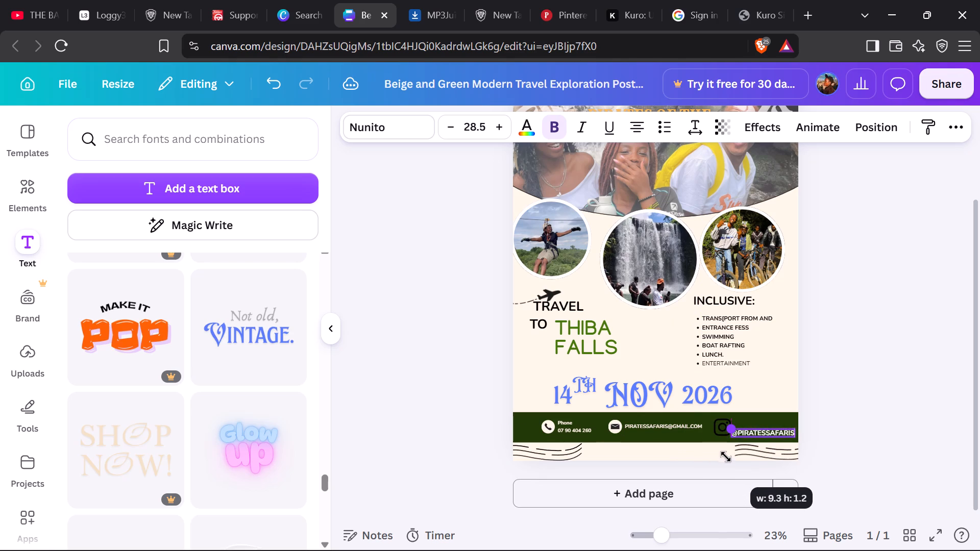
pyautogui.moveTo(726, 457); pyautogui.dragTo(725, 456)
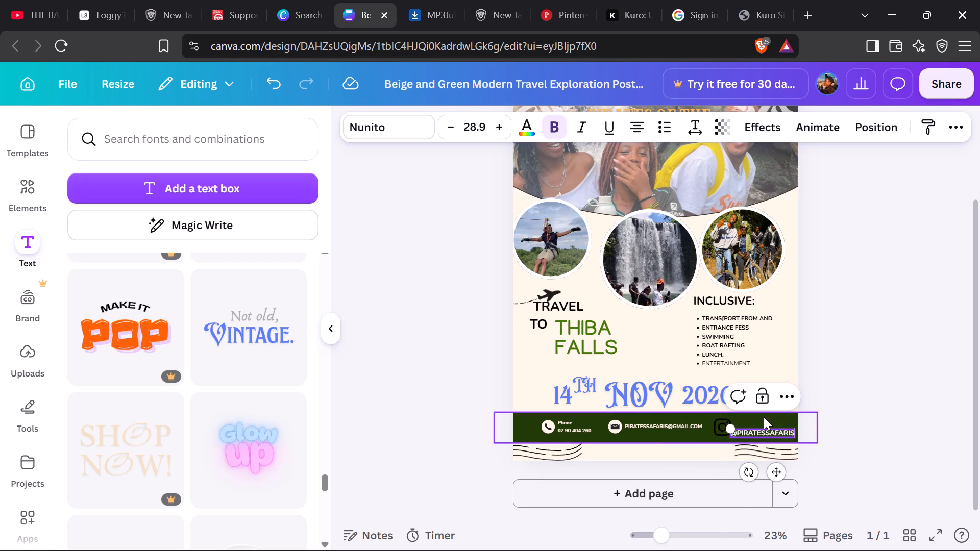
pyautogui.doubleClick(764, 417)
pyautogui.moveTo(765, 431); pyautogui.dragTo(765, 428)
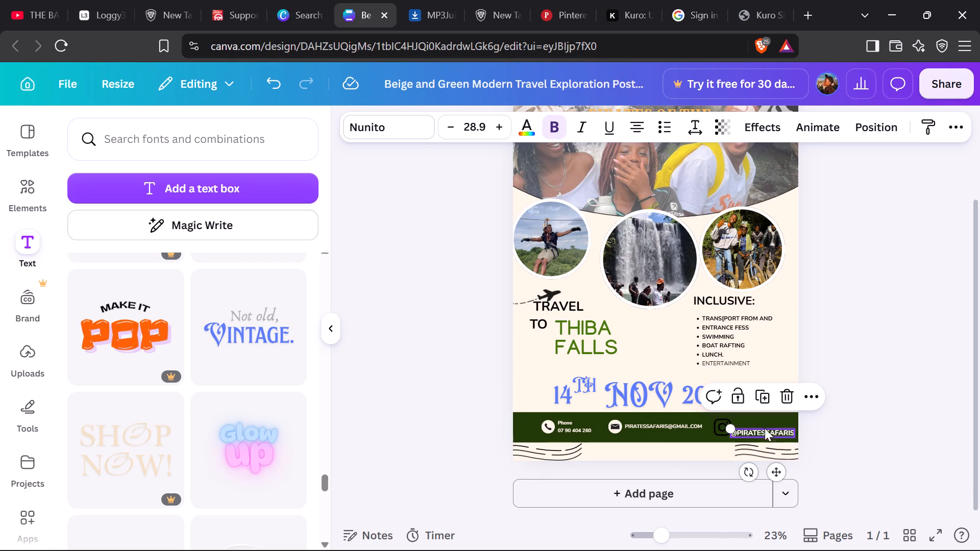
pyautogui.moveTo(765, 428); pyautogui.dragTo(766, 427)
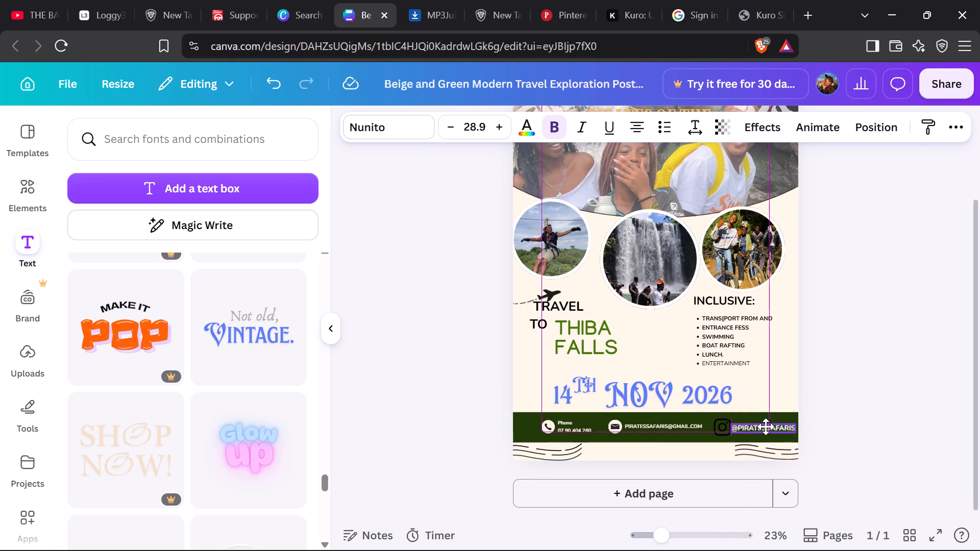
pyautogui.moveTo(766, 427); pyautogui.dragTo(768, 427)
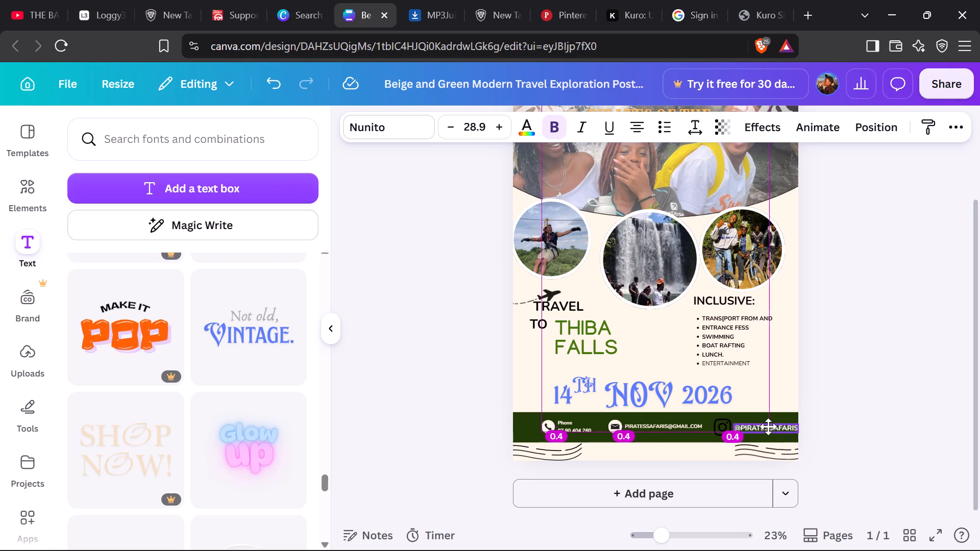
pyautogui.moveTo(768, 427); pyautogui.dragTo(769, 424)
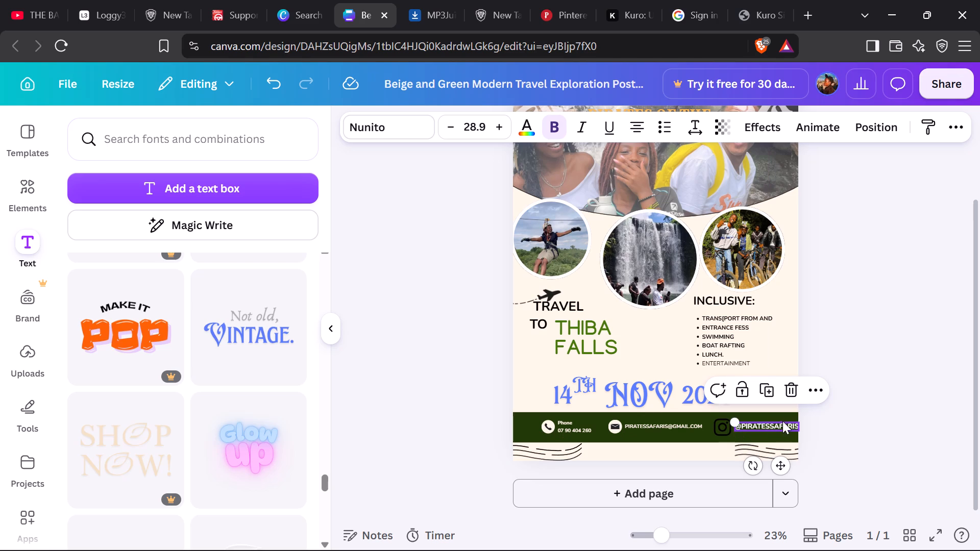
pyautogui.moveTo(733, 419); pyautogui.dragTo(736, 421)
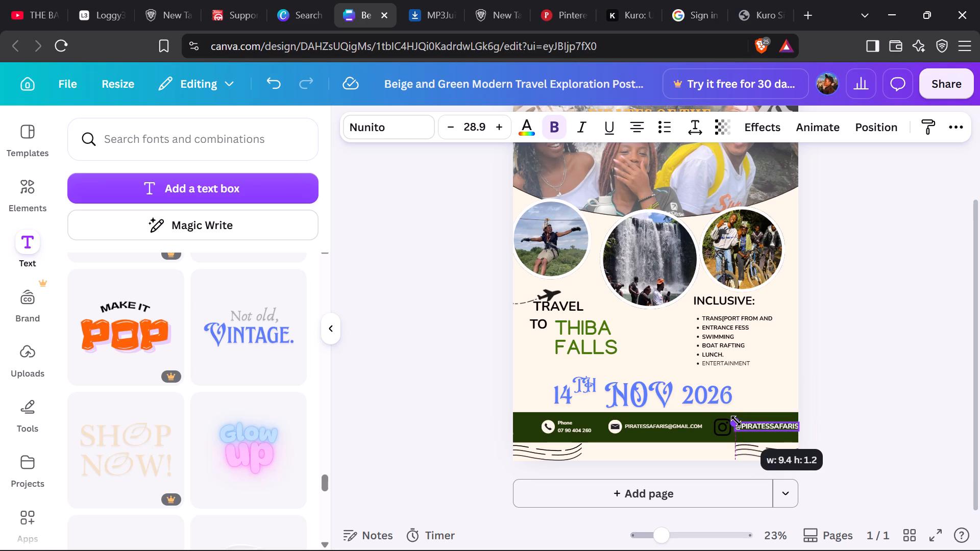
pyautogui.moveTo(736, 421); pyautogui.dragTo(738, 421)
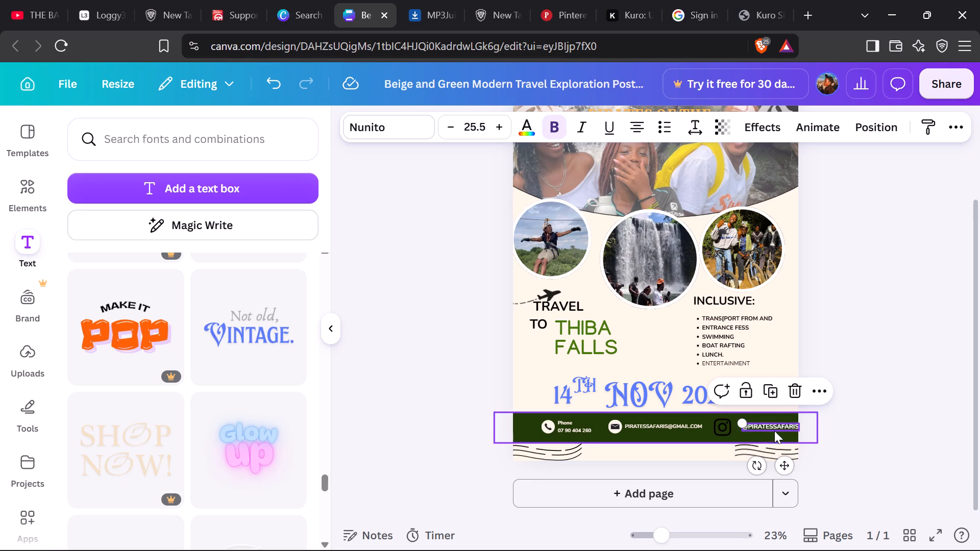
pyautogui.moveTo(776, 425); pyautogui.dragTo(767, 425)
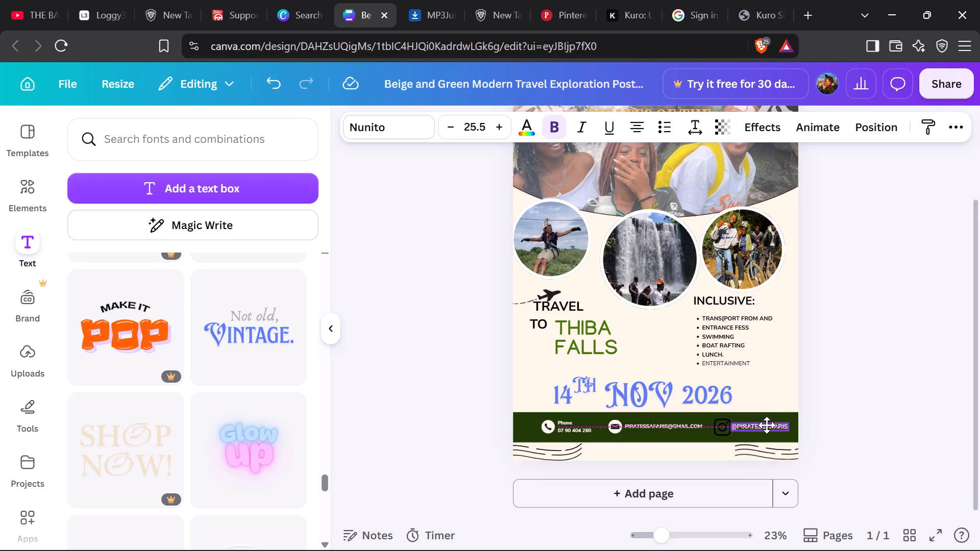
pyautogui.moveTo(767, 425); pyautogui.dragTo(766, 427)
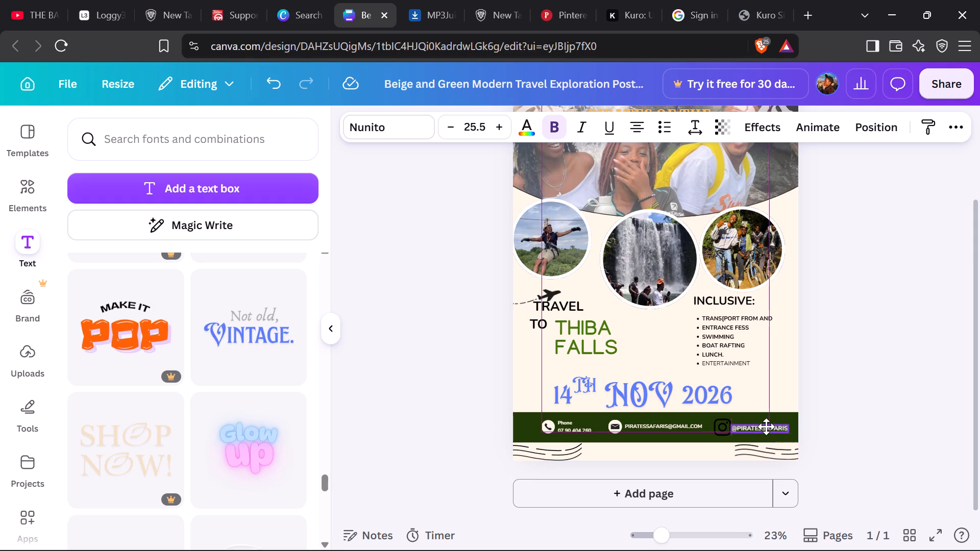
pyautogui.moveTo(766, 427); pyautogui.dragTo(769, 426)
pyautogui.click(877, 422)
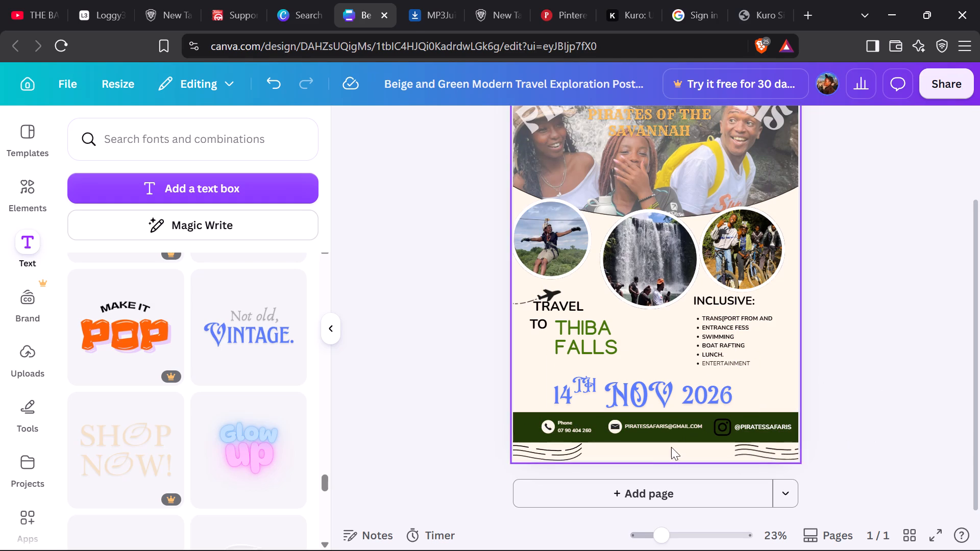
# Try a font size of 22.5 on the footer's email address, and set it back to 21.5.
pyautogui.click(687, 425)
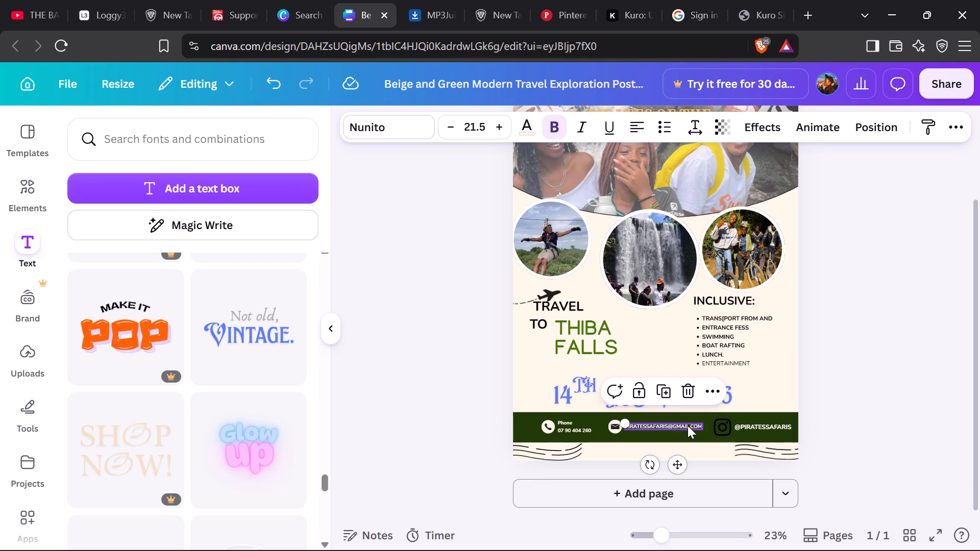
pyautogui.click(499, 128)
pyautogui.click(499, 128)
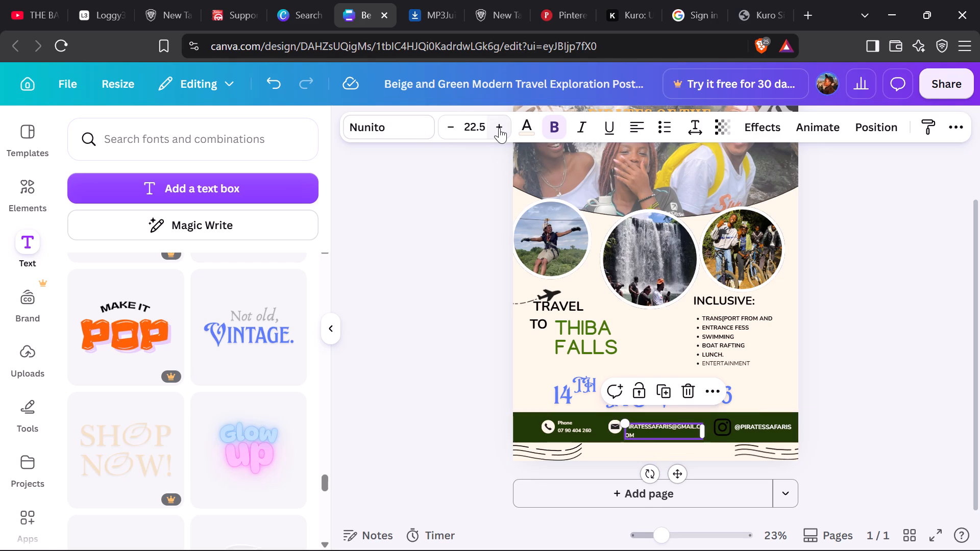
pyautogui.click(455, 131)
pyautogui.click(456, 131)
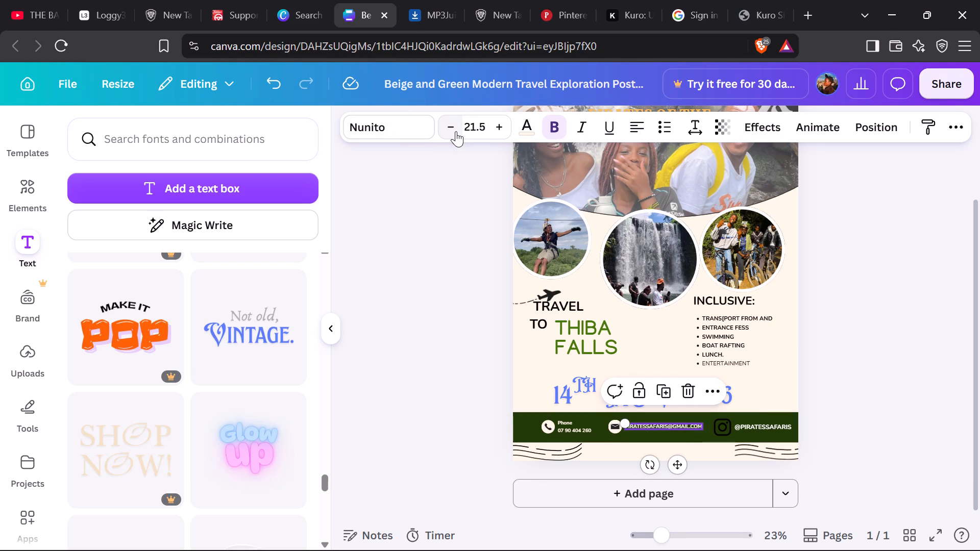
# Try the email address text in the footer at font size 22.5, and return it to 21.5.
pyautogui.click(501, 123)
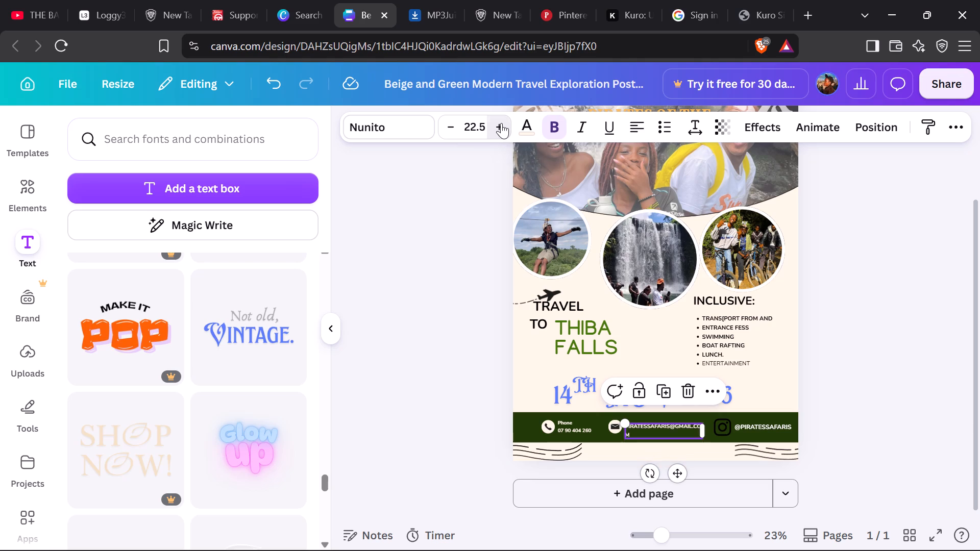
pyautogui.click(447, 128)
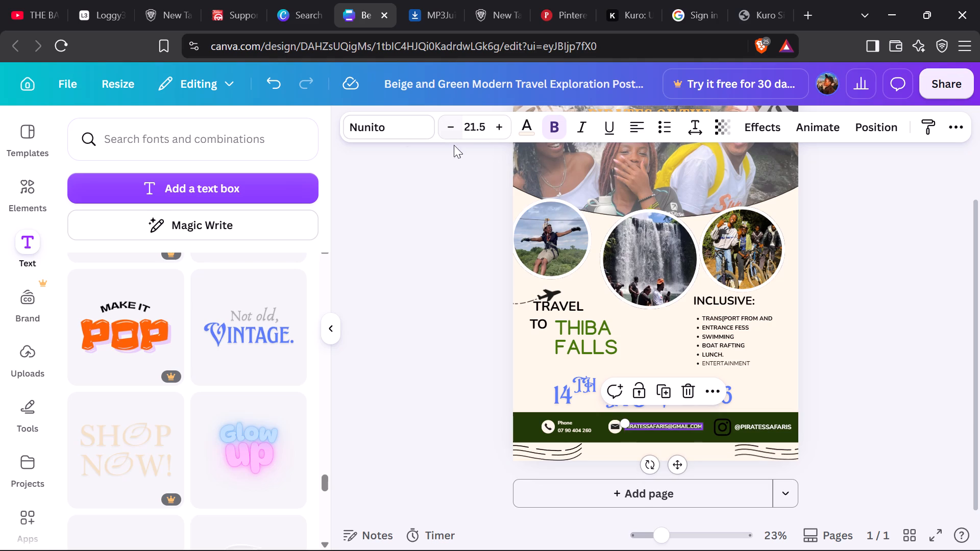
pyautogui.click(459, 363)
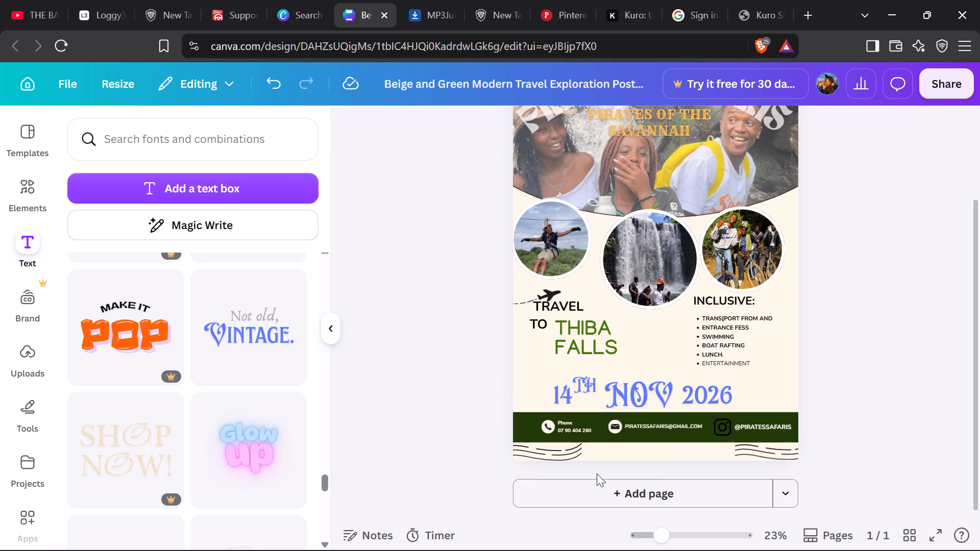
# Add a new text box to the poster and enlarge its placeholder text to about font size 70.5.
pyautogui.click(224, 185)
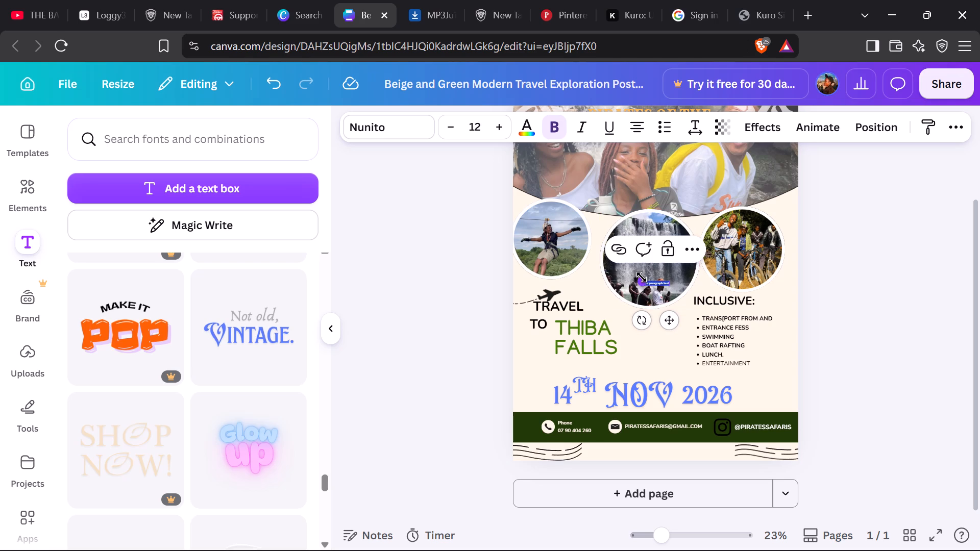
pyautogui.moveTo(642, 282); pyautogui.dragTo(513, 255)
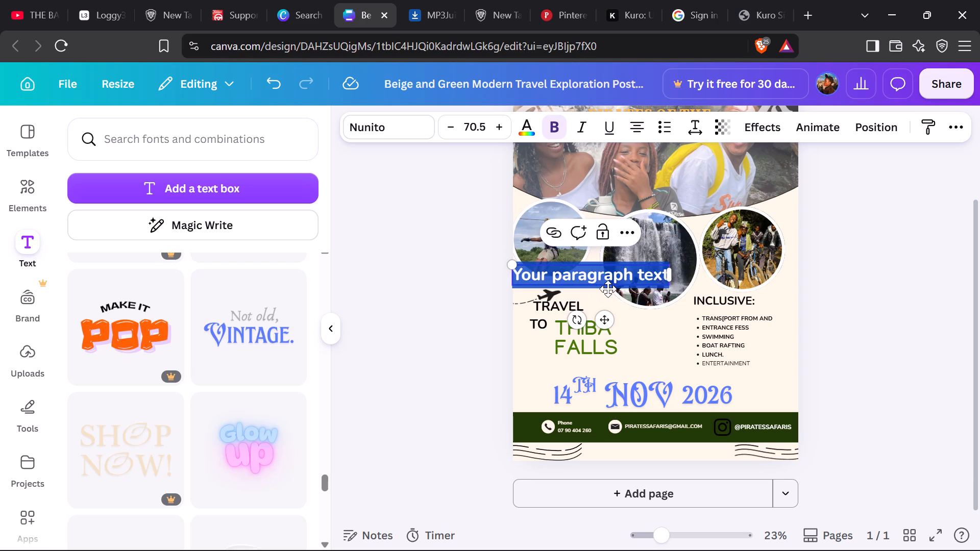
pyautogui.moveTo(612, 283); pyautogui.dragTo(648, 348)
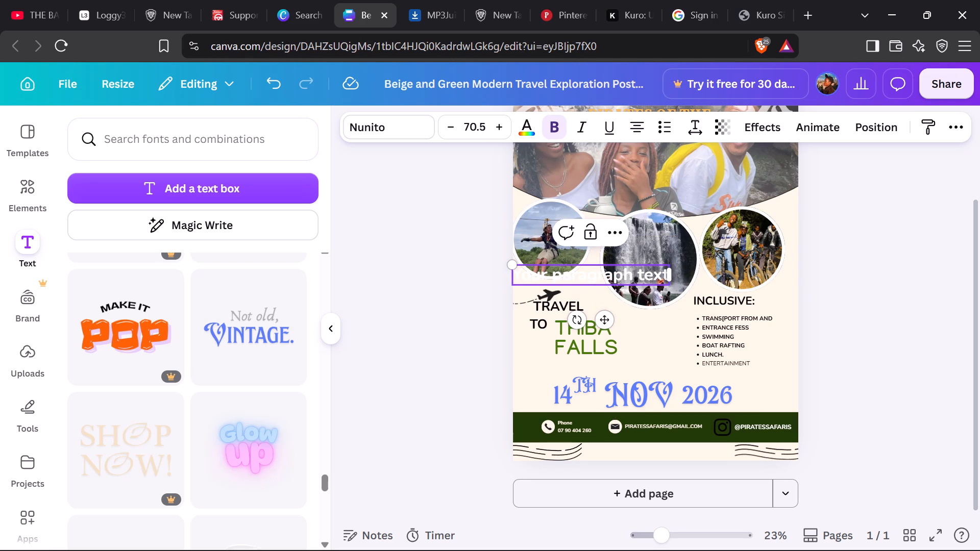
pyautogui.moveTo(636, 278); pyautogui.dragTo(647, 306)
# Replace the placeholder in the new text box with TWENDE THIBA.
pyautogui.click(660, 277)
pyautogui.press('BackSpace')
pyautogui.press('BackSpace')
pyautogui.press('BackSpace')
pyautogui.press('BackSpace')
pyautogui.press('BackSpace')
pyautogui.press('BackSpace')
pyautogui.press('BackSpace')
pyautogui.press('BackSpace')
pyautogui.press('BackSpace')
pyautogui.press('BackSpace')
pyautogui.press('BackSpace')
pyautogui.press('BackSpace')
pyautogui.press('BackSpace')
pyautogui.press('BackSpace')
pyautogui.press('BackSpace')
pyautogui.press('BackSpace')
pyautogui.press('BackSpace')
pyautogui.press('BackSpace')
pyautogui.press('BackSpace')
pyautogui.press('BackSpace')
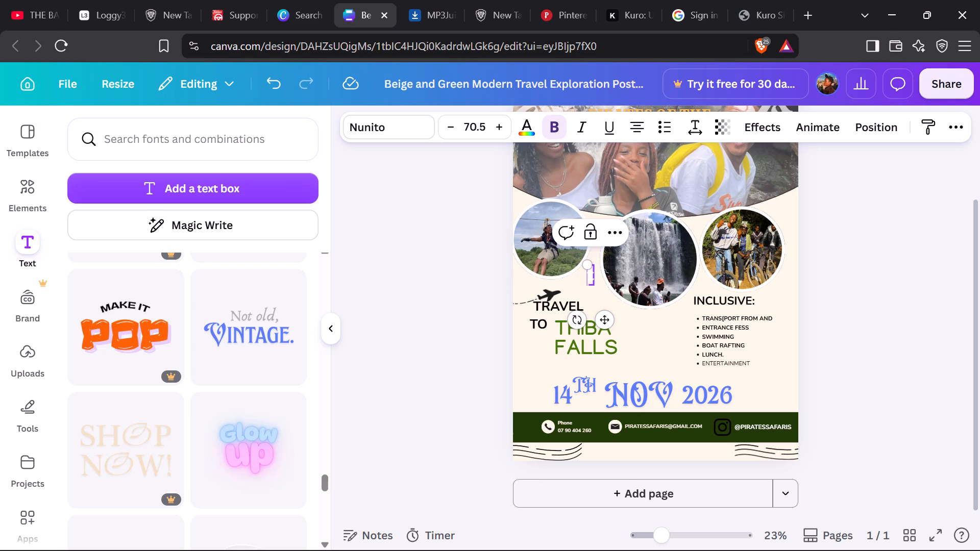
pyautogui.write('TWENDE')
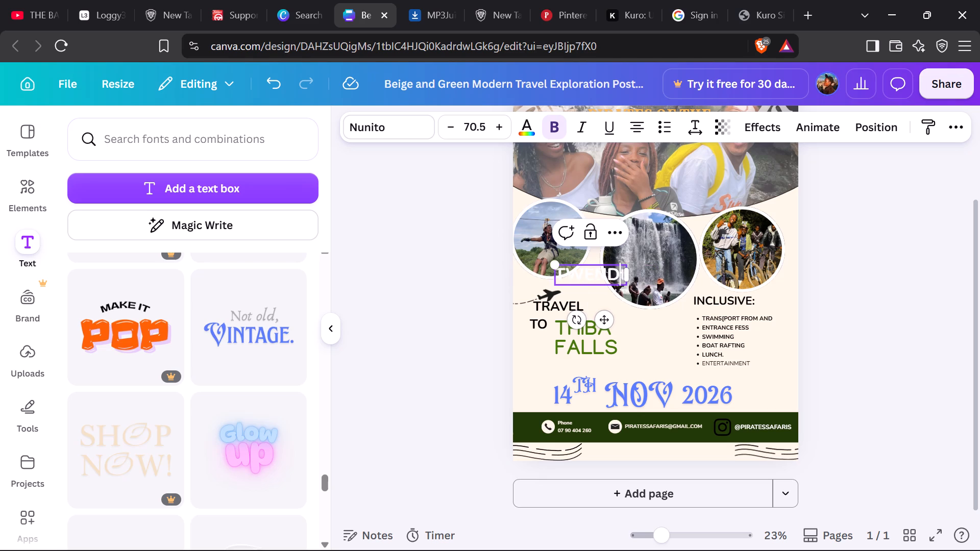
pyautogui.press('space')
pyautogui.write('THIBA')
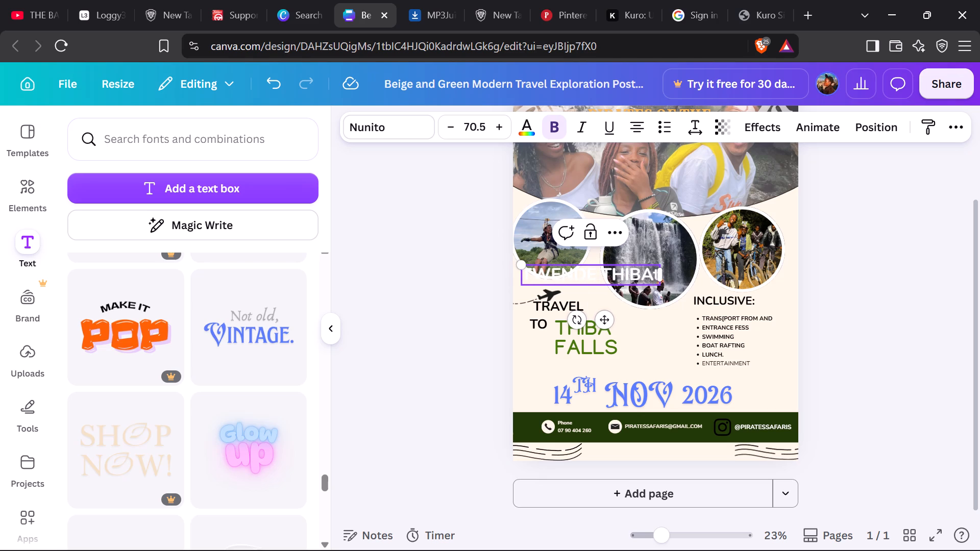
# Set the font of the TWENDE THIBA text to TAN Nimbus.
pyautogui.click(400, 119)
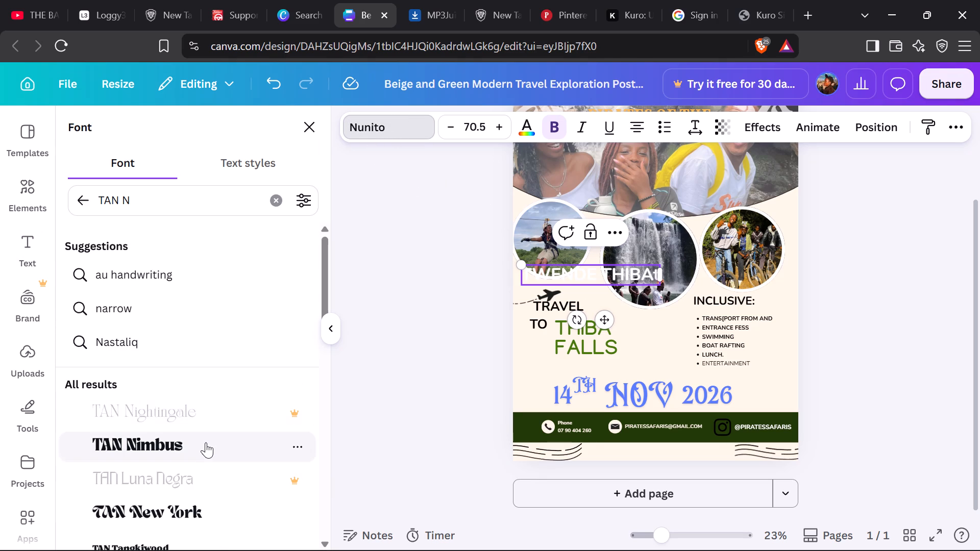
pyautogui.click(206, 442)
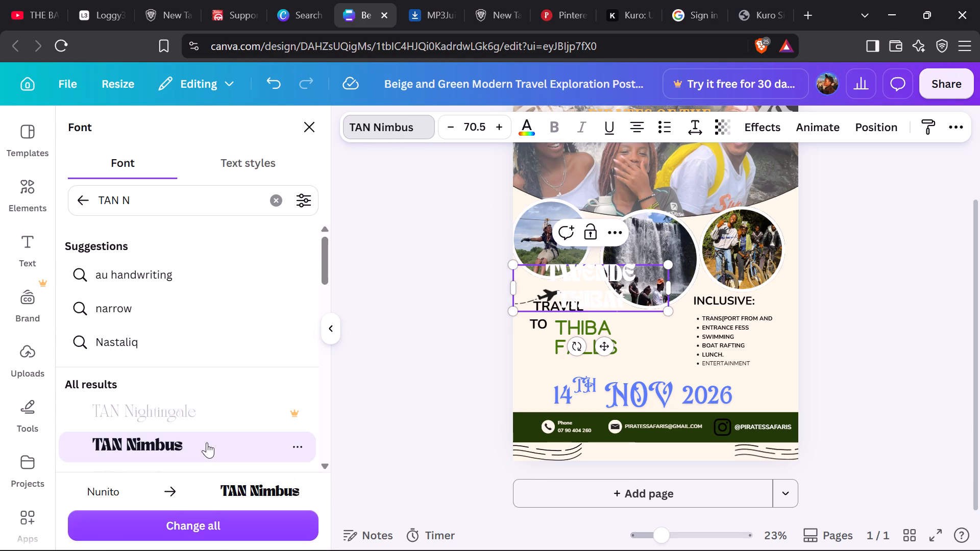
# Reduce the TWENDE THIBA text to font size 60.5.
pyautogui.tripleClick(442, 133)
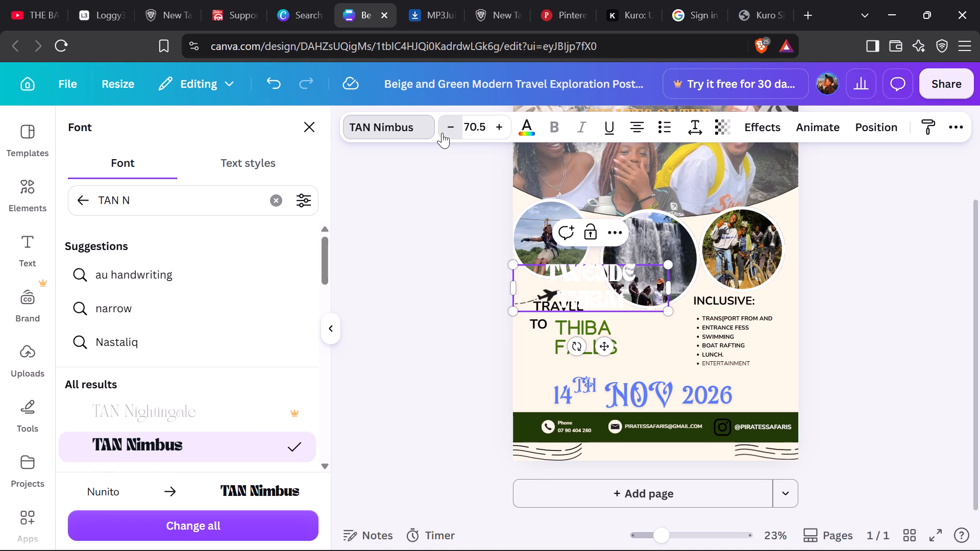
pyautogui.tripleClick(442, 133)
pyautogui.tripleClick(442, 132)
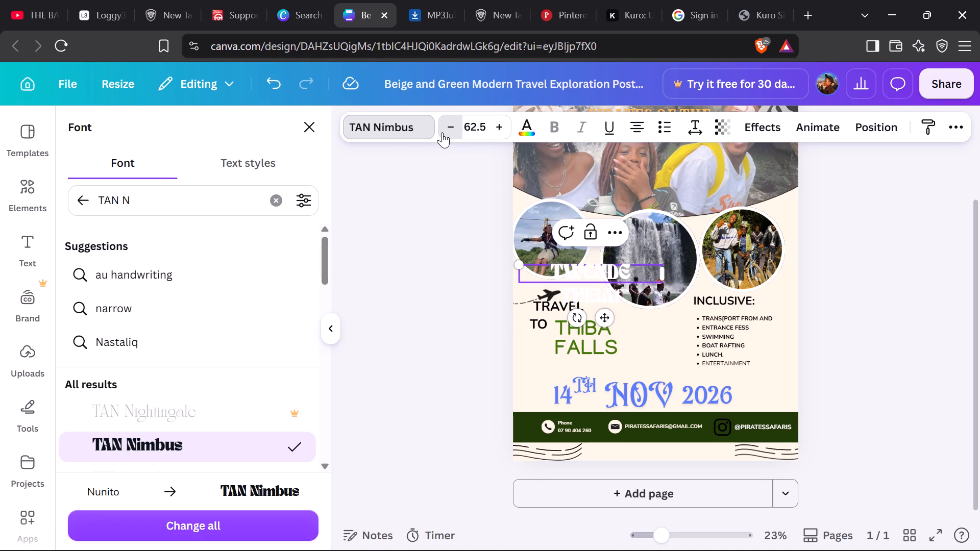
pyautogui.tripleClick(442, 132)
pyautogui.tripleClick(442, 132)
pyautogui.tripleClick(442, 132)
pyautogui.tripleClick(442, 132)
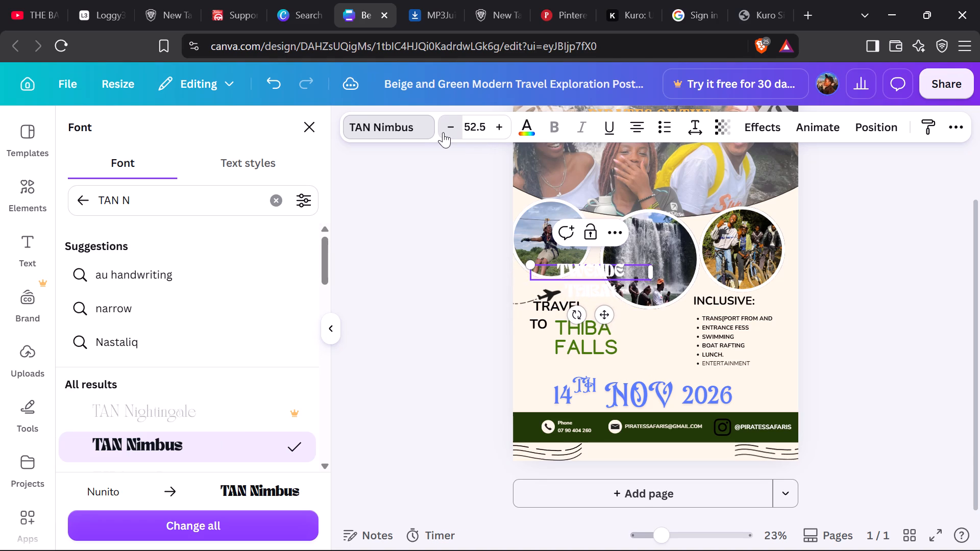
pyautogui.tripleClick(443, 132)
pyautogui.tripleClick(444, 132)
pyautogui.tripleClick(444, 132)
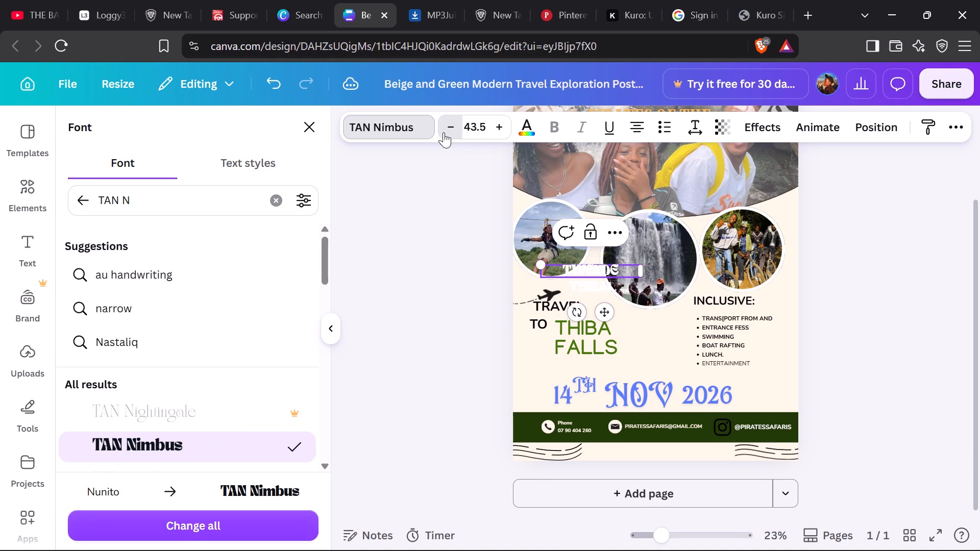
pyautogui.click(444, 132)
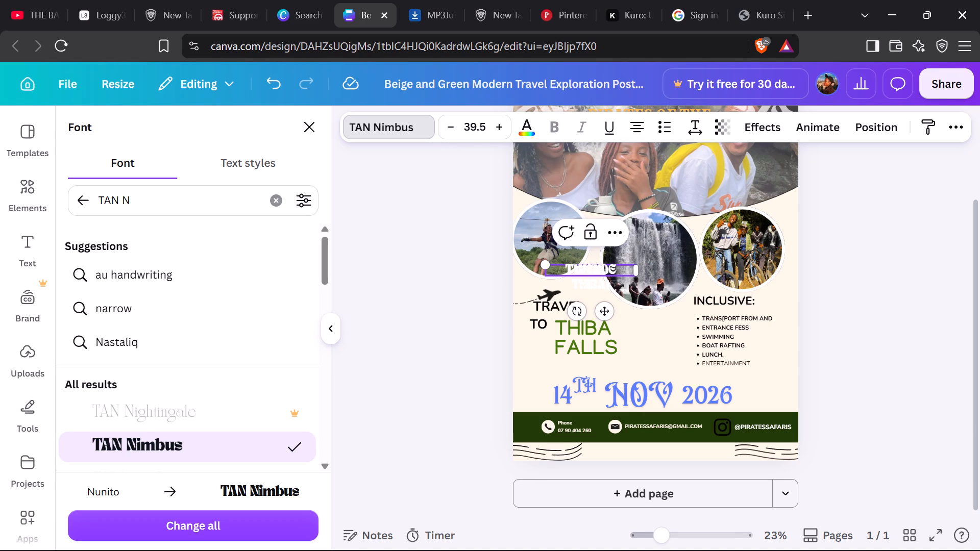
pyautogui.click(500, 130)
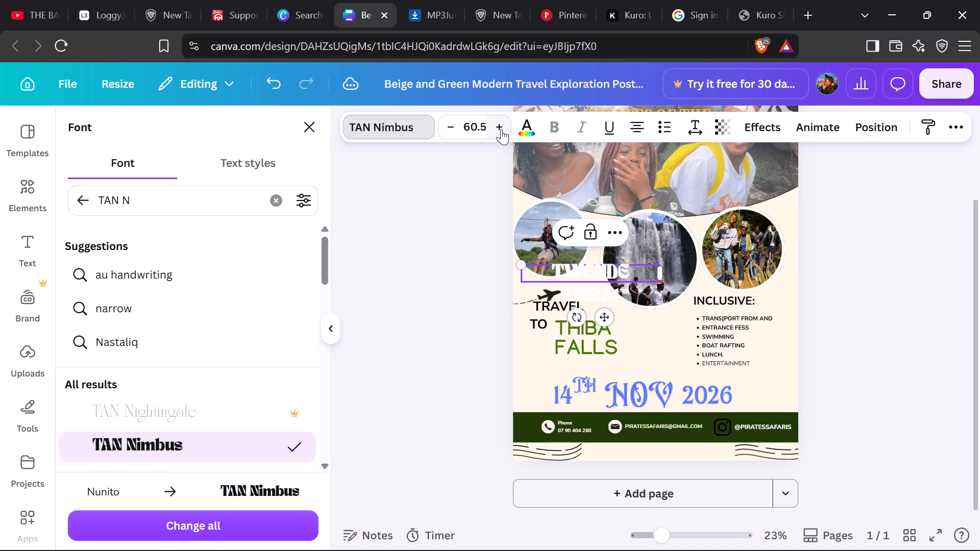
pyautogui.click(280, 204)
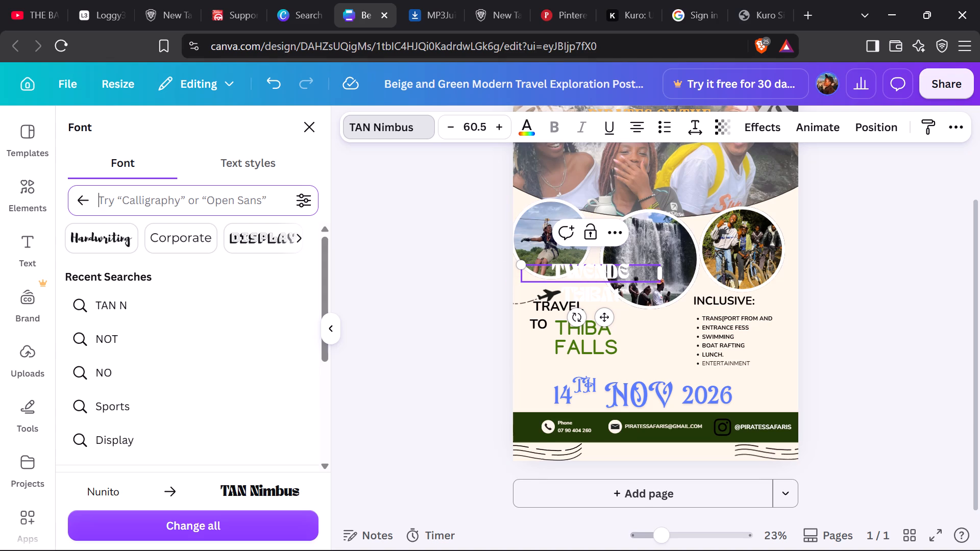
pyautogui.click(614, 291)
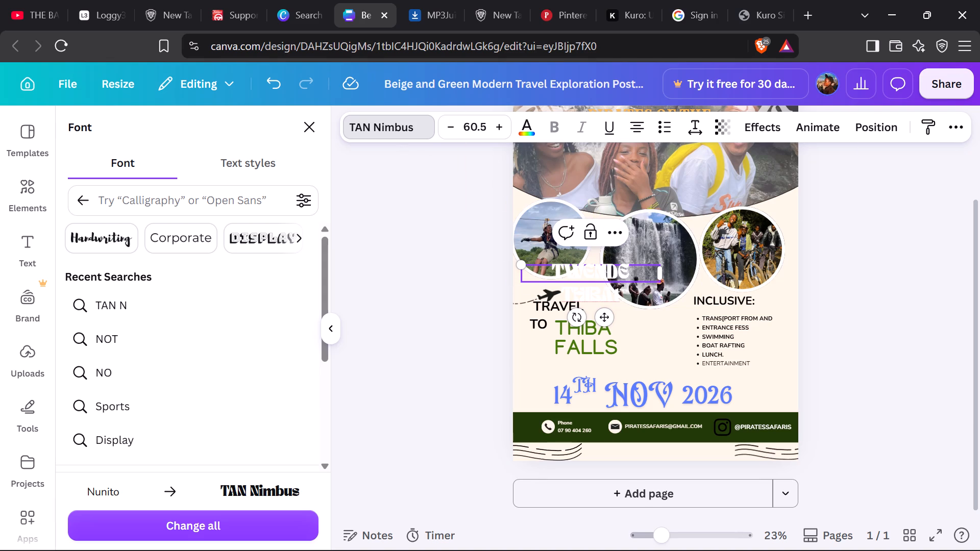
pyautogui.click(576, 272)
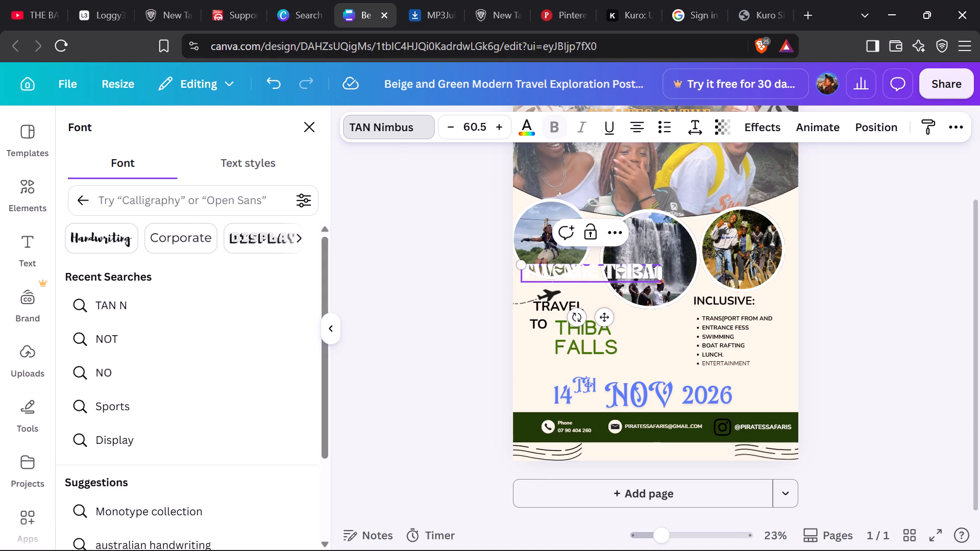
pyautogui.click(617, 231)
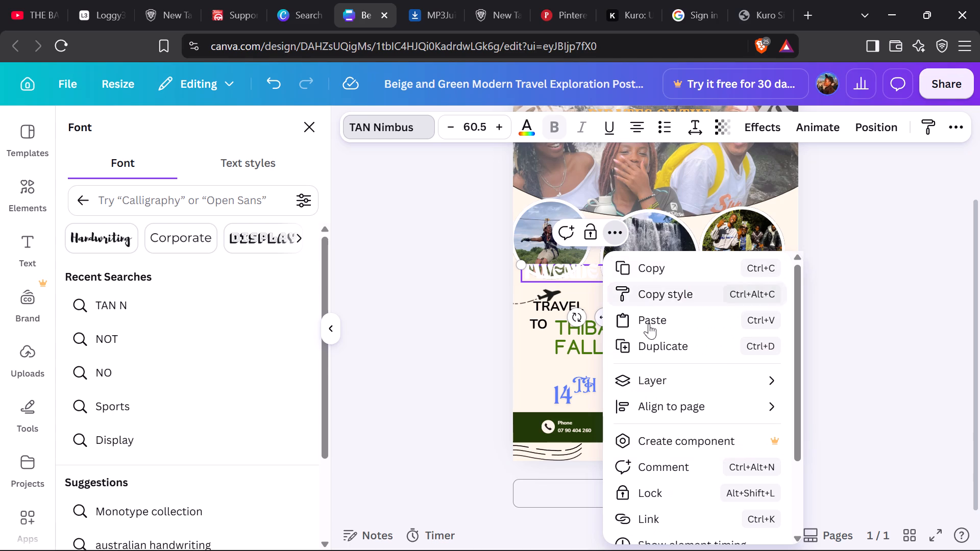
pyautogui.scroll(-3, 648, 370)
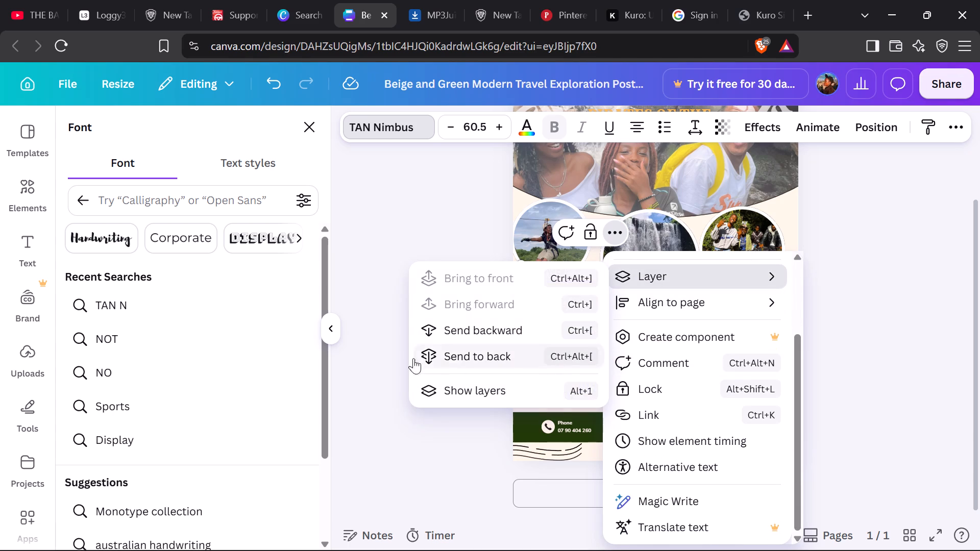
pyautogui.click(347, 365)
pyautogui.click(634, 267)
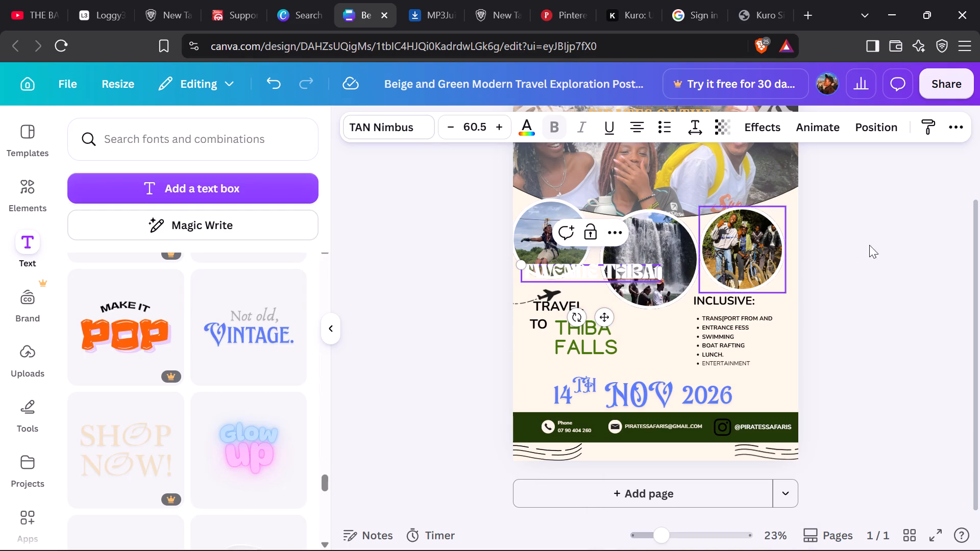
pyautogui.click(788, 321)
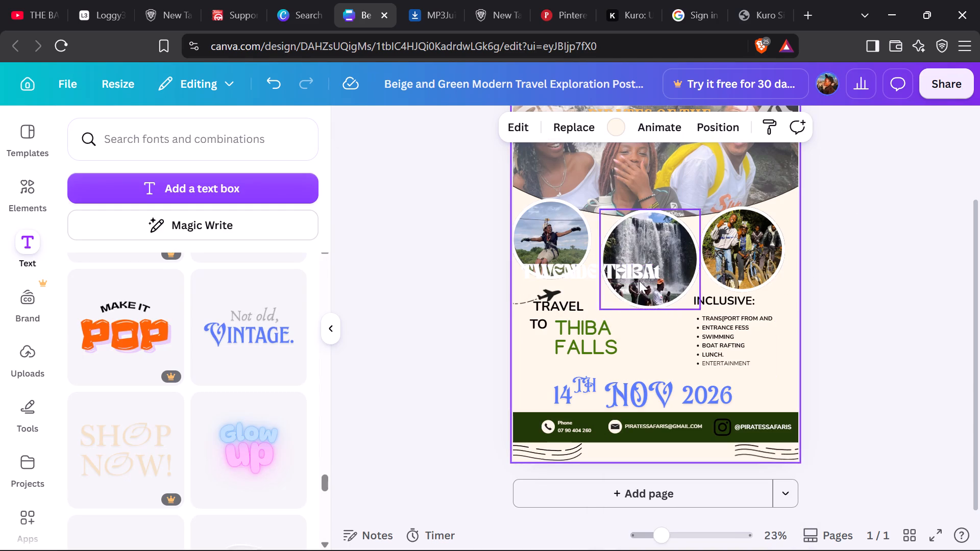
# Delete the TAN Nimbus TWENDE THIBA text lying across the circular photos.
pyautogui.click(628, 278)
pyautogui.click(615, 233)
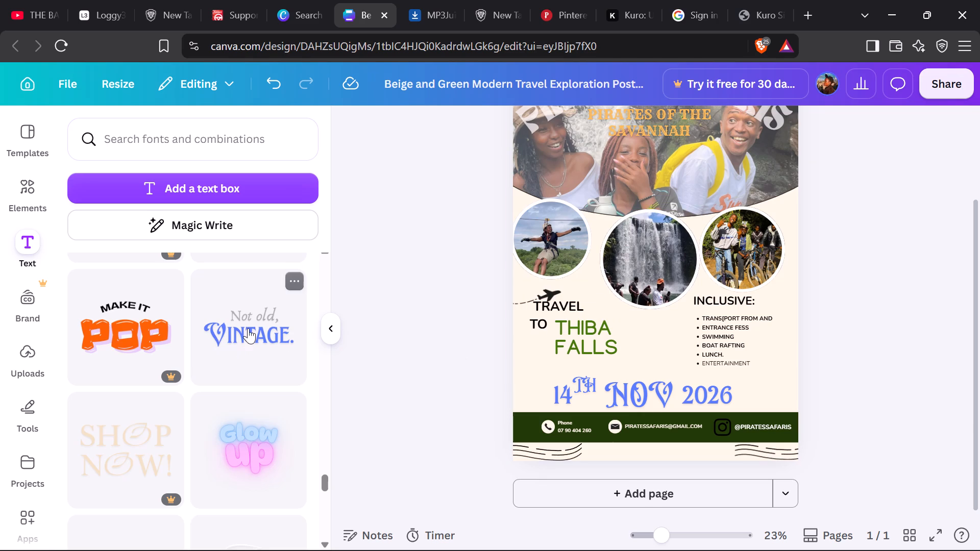
# Add the bold name with "Acting Director" font combination to the poster and move its name line down over THIBA FALLS.
pyautogui.scroll(-6, 258, 363)
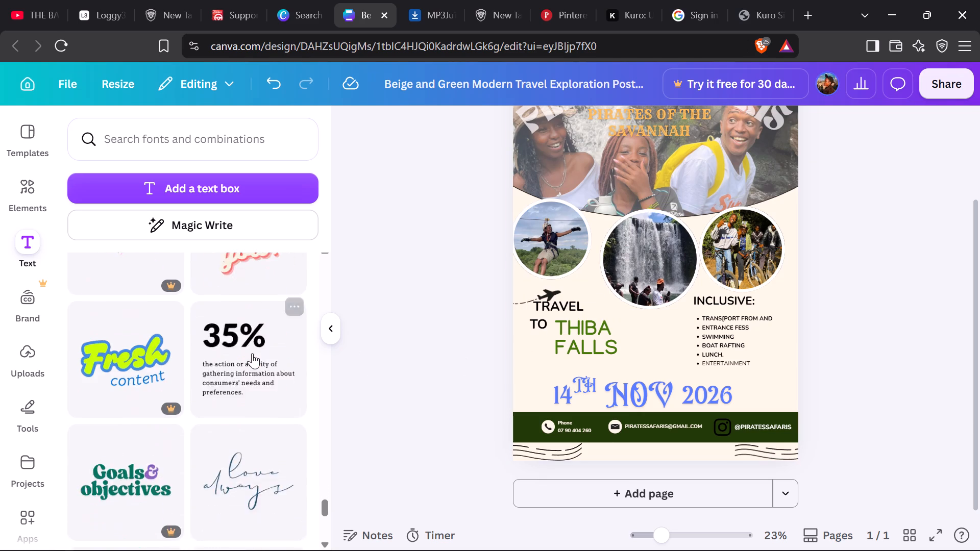
pyautogui.scroll(-4, 252, 353)
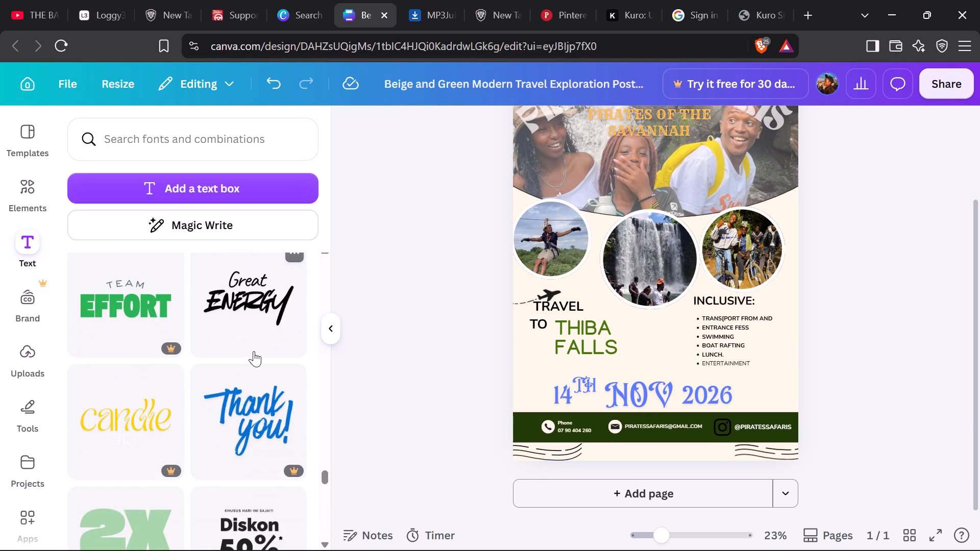
pyautogui.scroll(-8, 254, 351)
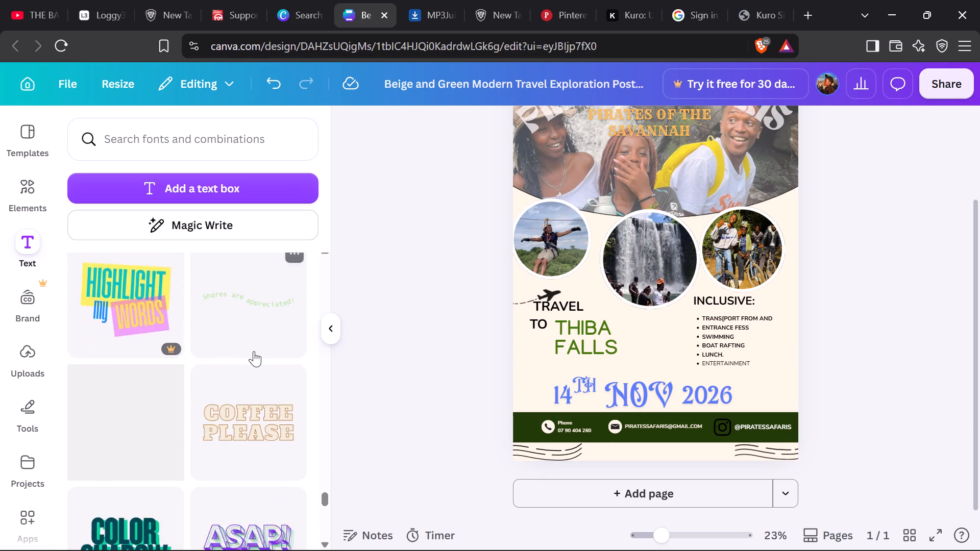
pyautogui.scroll(-4, 254, 351)
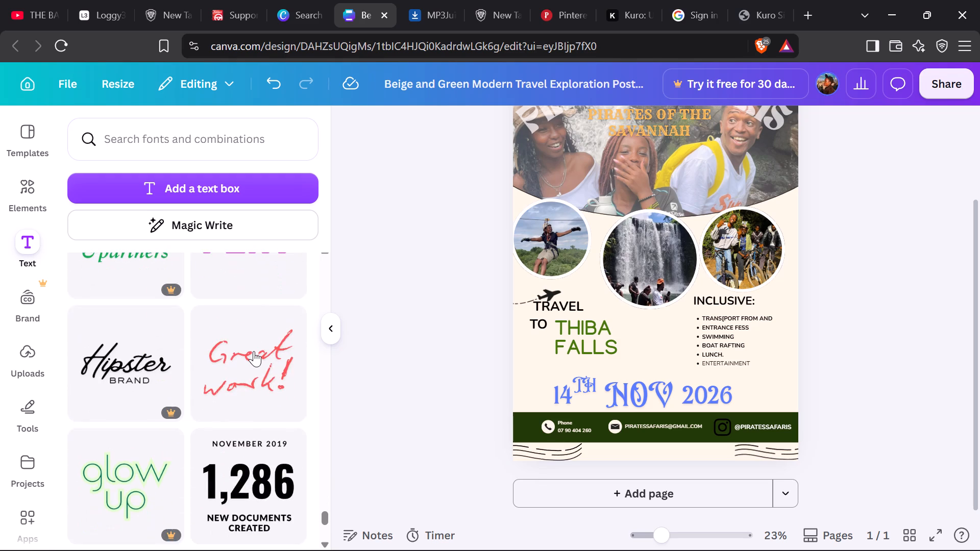
pyautogui.scroll(2, 254, 351)
pyautogui.scroll(-7, 254, 351)
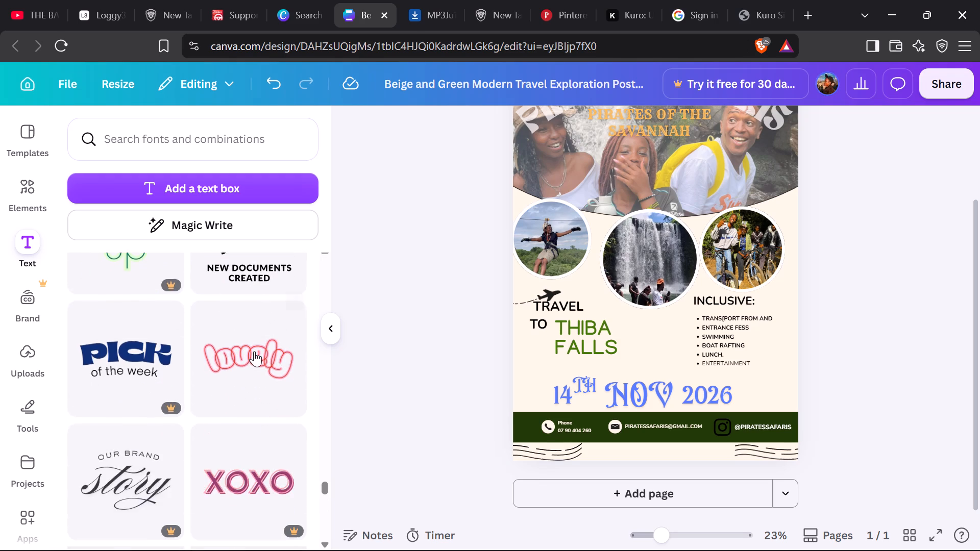
pyautogui.scroll(-4, 254, 351)
pyautogui.scroll(2, 254, 351)
pyautogui.scroll(-1, 255, 349)
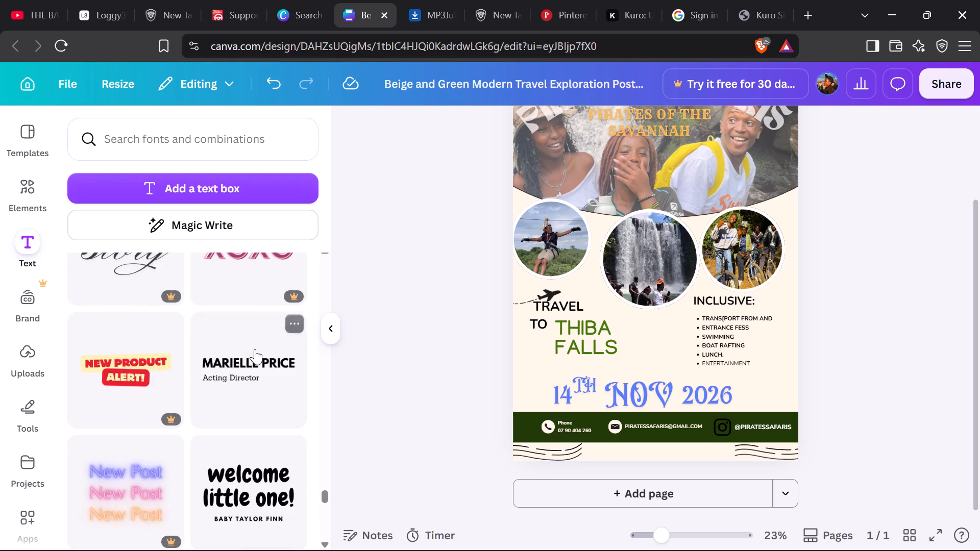
pyautogui.scroll(-3, 255, 349)
pyautogui.scroll(2, 256, 345)
pyautogui.scroll(-1, 257, 345)
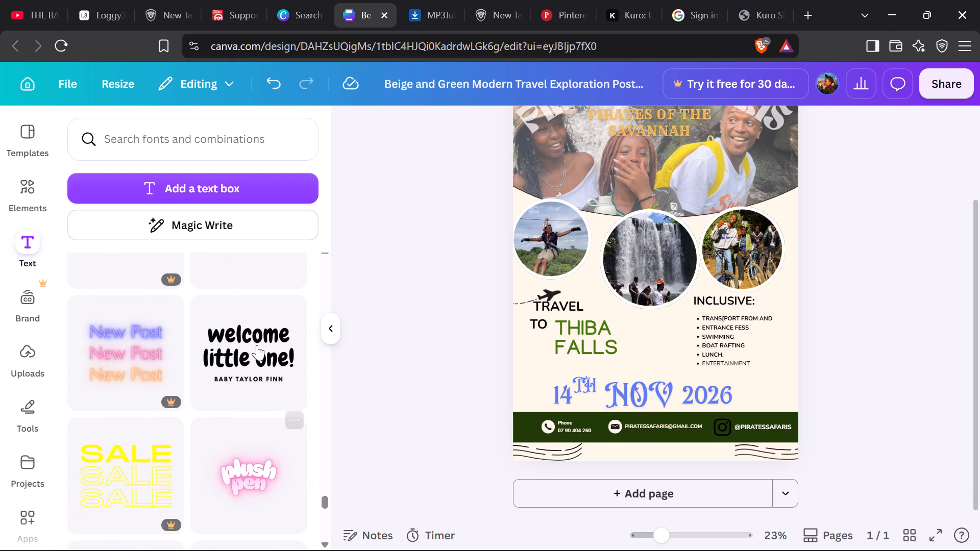
pyautogui.scroll(2, 257, 345)
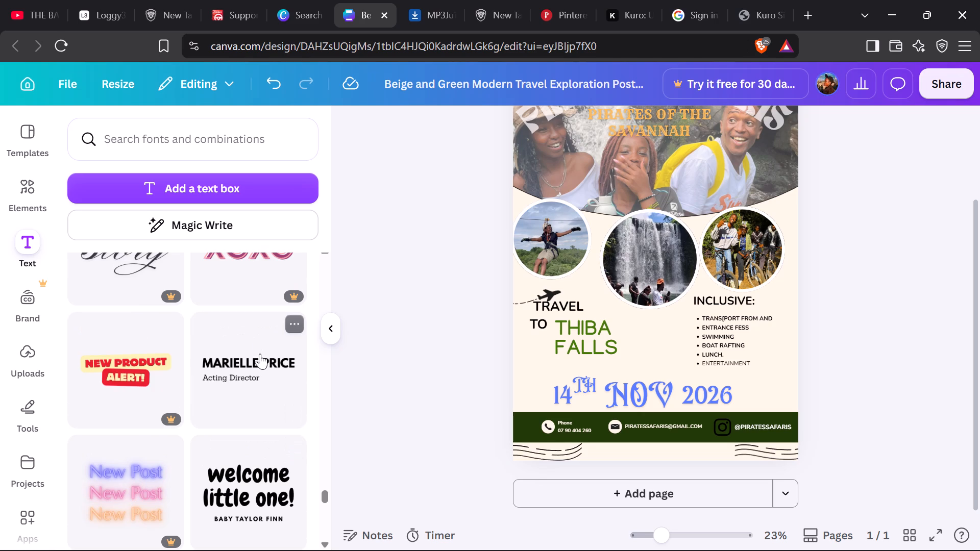
pyautogui.click(260, 356)
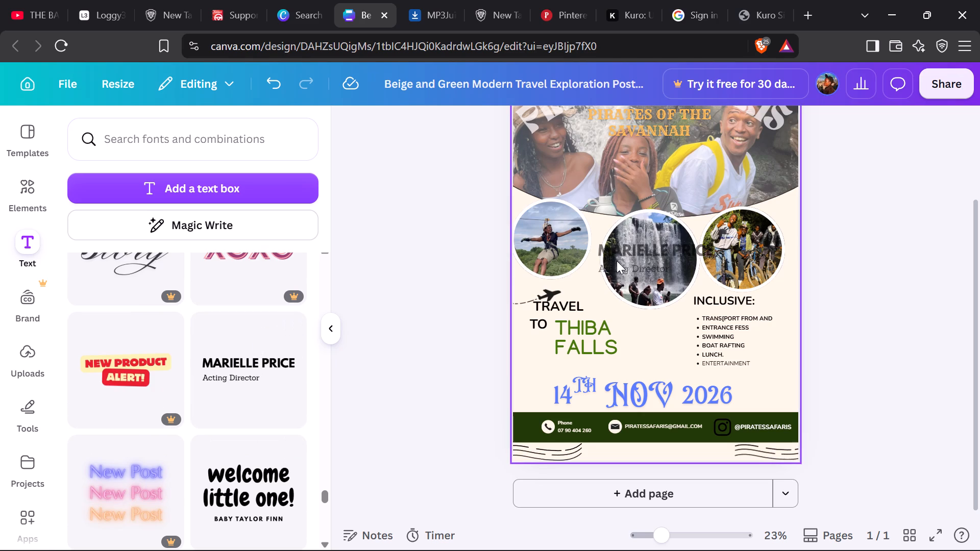
pyautogui.click(622, 254)
pyautogui.moveTo(657, 253); pyautogui.dragTo(627, 286)
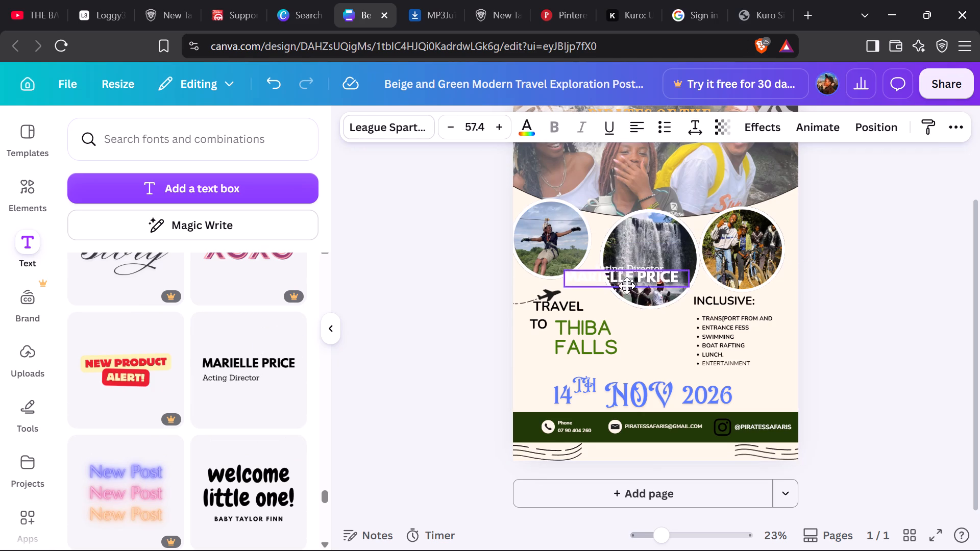
pyautogui.moveTo(627, 286); pyautogui.dragTo(631, 341)
# Replace the name placeholder of the added font combination with TWENDE THIBA.
pyautogui.click(680, 337)
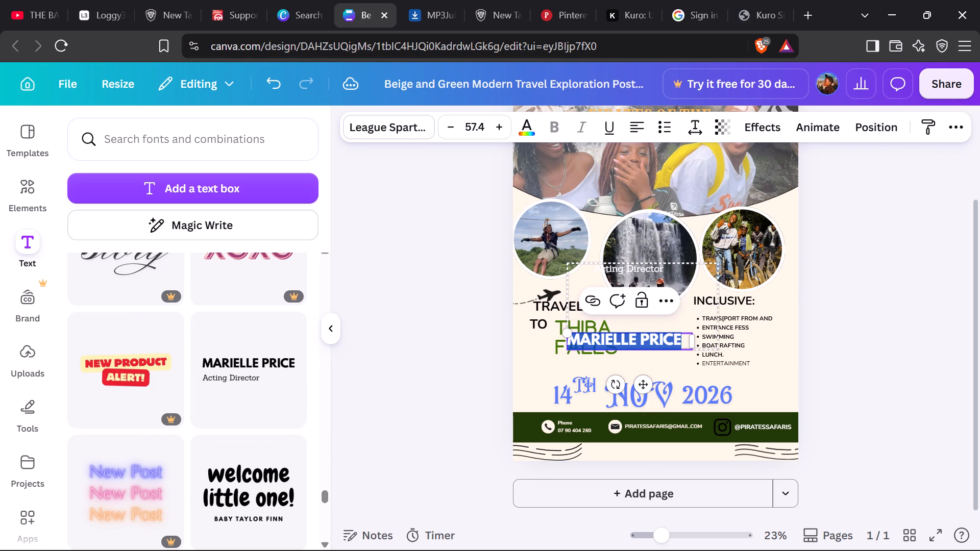
pyautogui.click(683, 338)
pyautogui.press('BackSpace')
pyautogui.press('BackSpace')
pyautogui.press('BackSpace')
pyautogui.press('BackSpace')
pyautogui.press('BackSpace')
pyautogui.press('BackSpace')
pyautogui.press('BackSpace')
pyautogui.press('BackSpace')
pyautogui.press('BackSpace')
pyautogui.press('BackSpace')
pyautogui.press('BackSpace')
pyautogui.press('BackSpace')
pyautogui.press('BackSpace')
pyautogui.press('BackSpace')
pyautogui.press('BackSpace')
pyautogui.press('BackSpace')
pyautogui.press('BackSpace')
pyautogui.press('BackSpace')
pyautogui.press('BackSpace')
pyautogui.press('BackSpace')
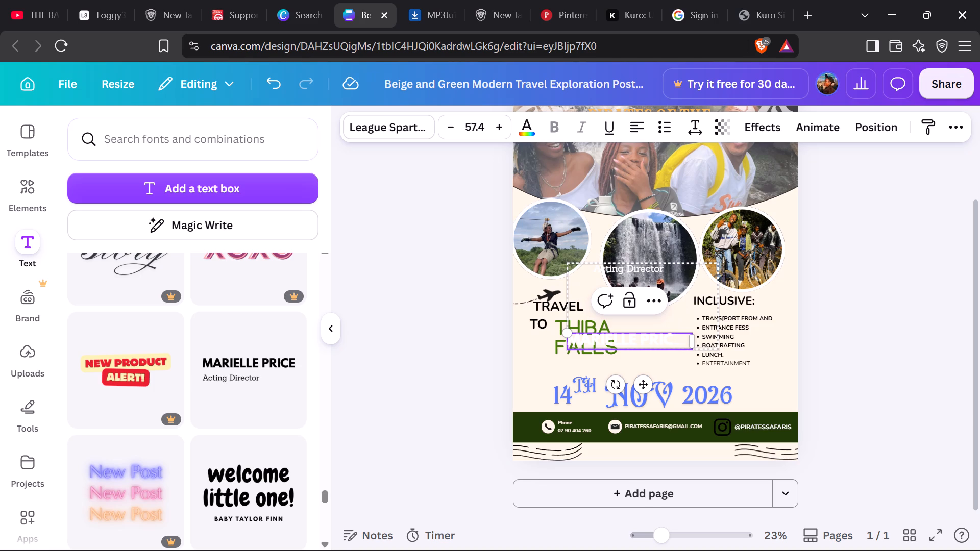
pyautogui.write('TWENDE')
pyautogui.press('space')
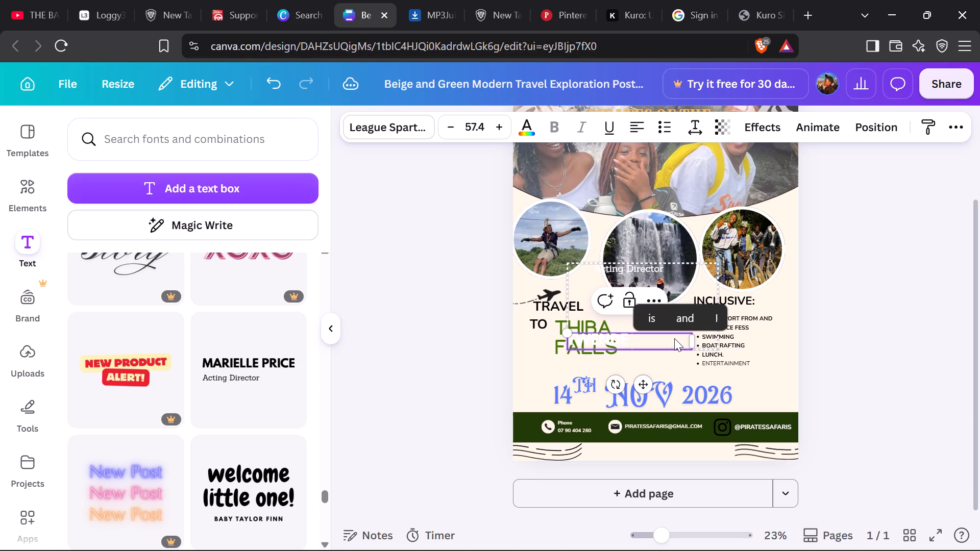
pyautogui.write('THIBA')
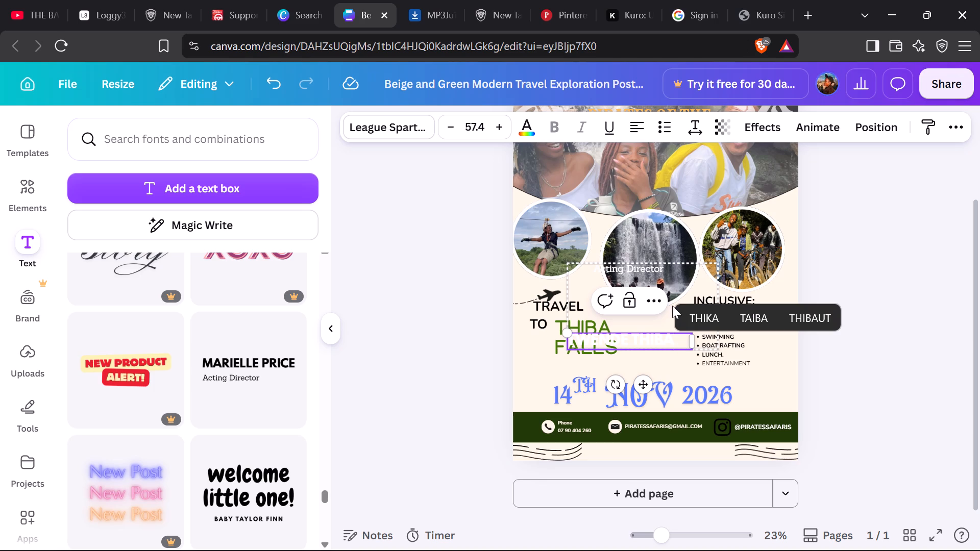
pyautogui.click(652, 338)
pyautogui.click(851, 313)
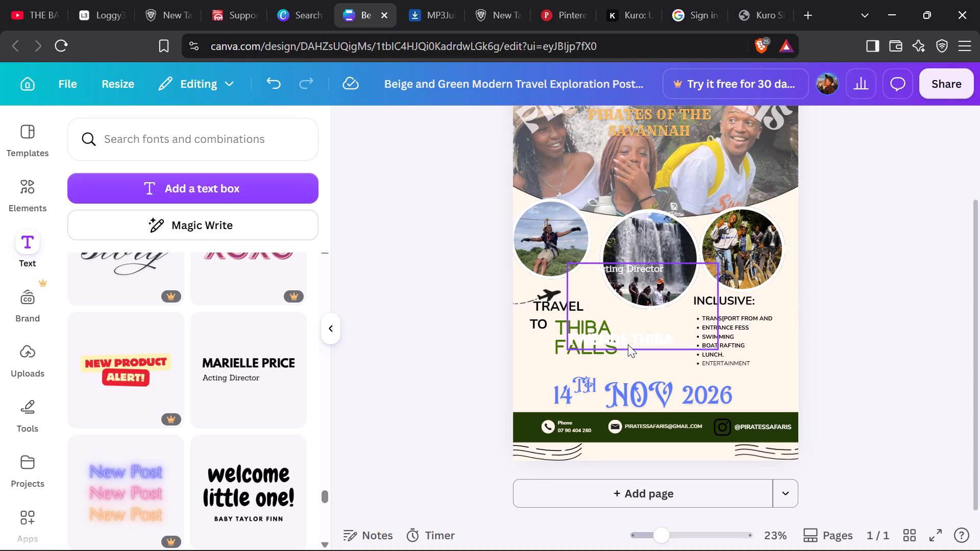
# Enlarge the TWENDE THIBA line to about font size 93.3.
pyautogui.click(643, 336)
pyautogui.doubleClick(662, 341)
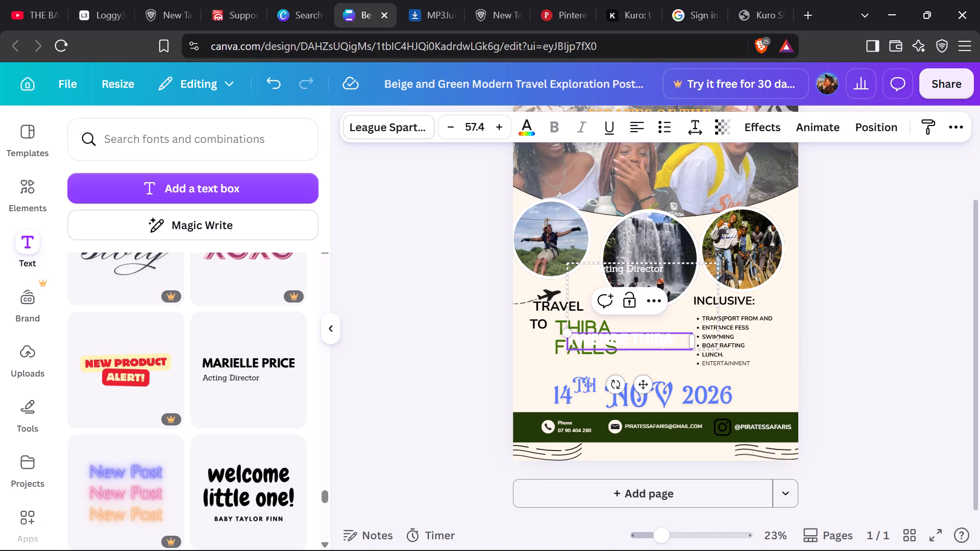
pyautogui.moveTo(567, 333); pyautogui.dragTo(518, 331)
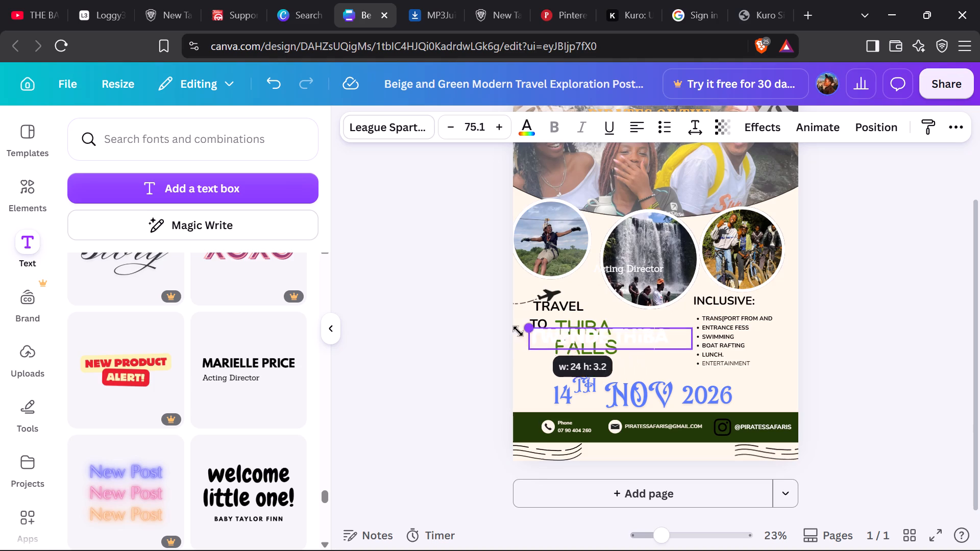
pyautogui.moveTo(518, 331); pyautogui.dragTo(485, 348)
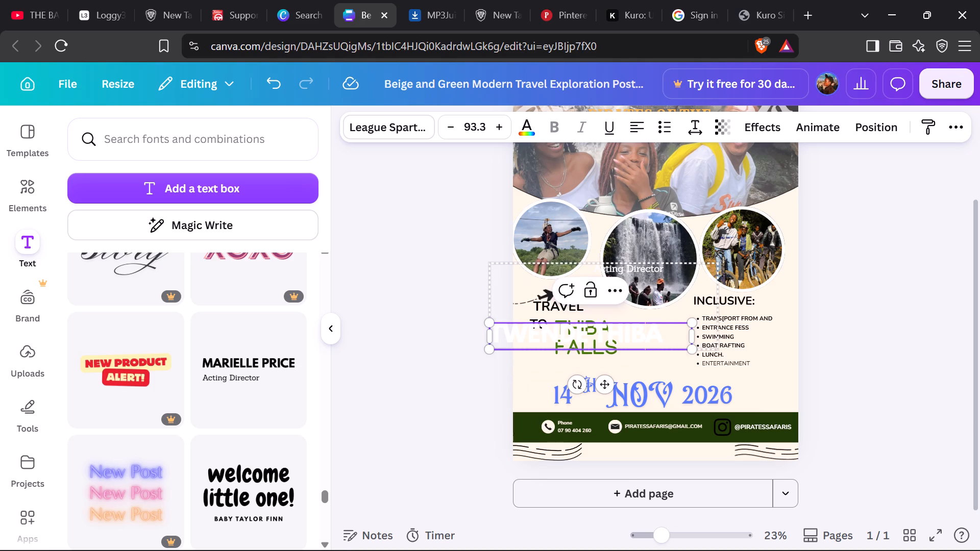
pyautogui.click(678, 333)
pyautogui.click(779, 336)
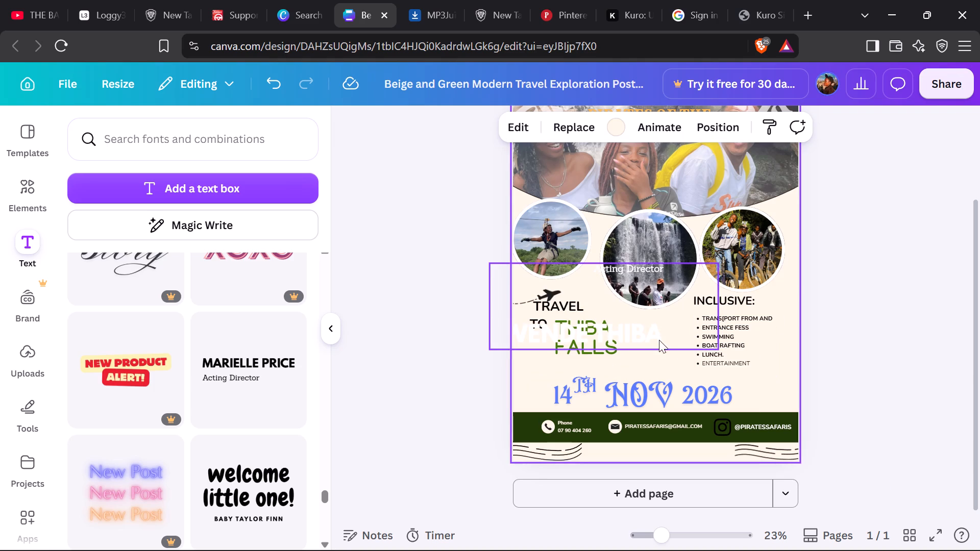
# Move the grouped text to the poster's bottom edge and shrink it until TWENDE THIBA is about font size 78.5.
pyautogui.moveTo(660, 338); pyautogui.dragTo(712, 442)
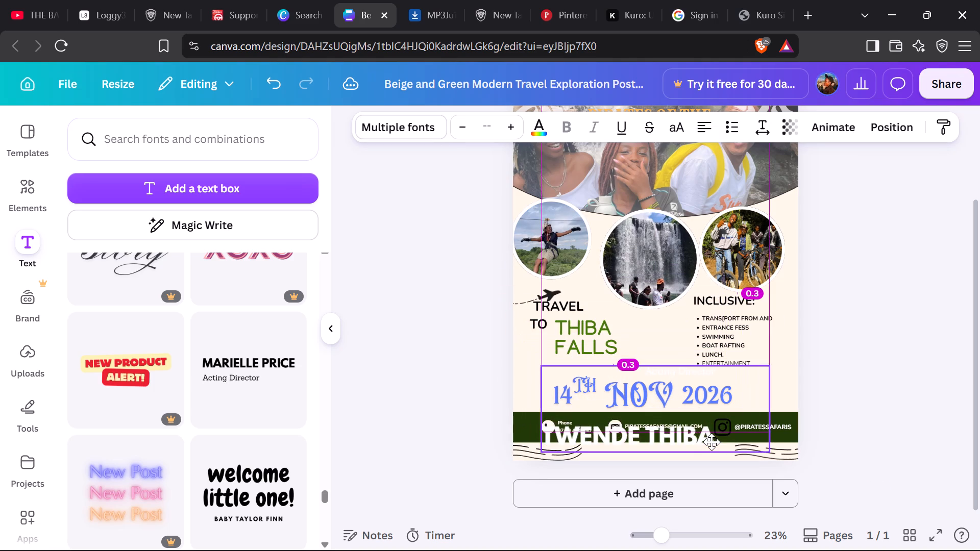
pyautogui.moveTo(712, 442); pyautogui.dragTo(732, 456)
pyautogui.moveTo(787, 465); pyautogui.dragTo(776, 455)
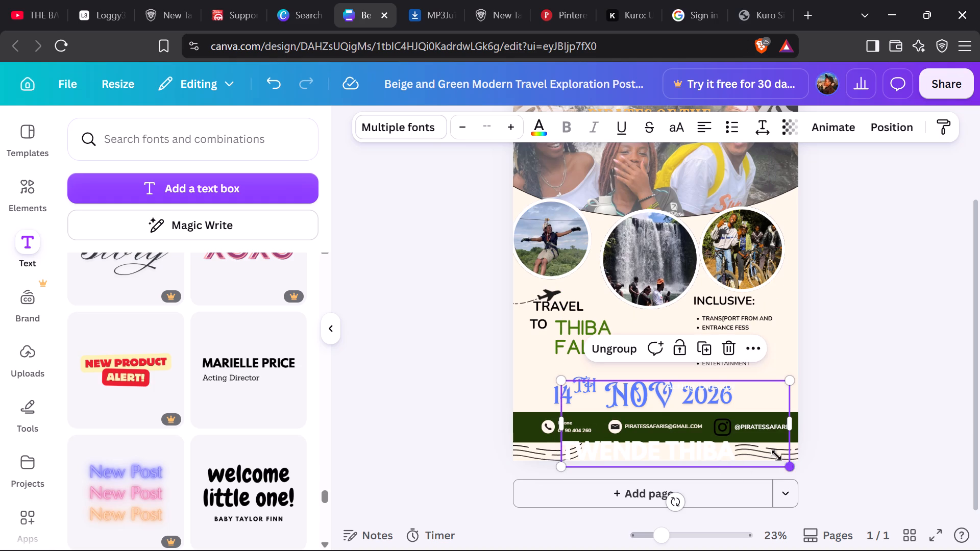
pyautogui.moveTo(776, 455); pyautogui.dragTo(716, 392)
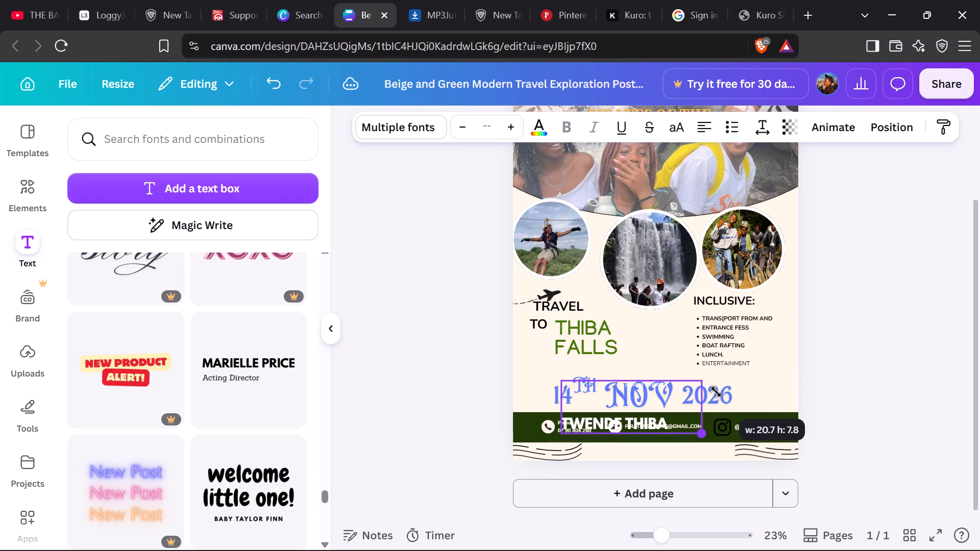
pyautogui.moveTo(716, 392); pyautogui.dragTo(758, 433)
# Delete the Acting Director line from the text group.
pyautogui.click(719, 385)
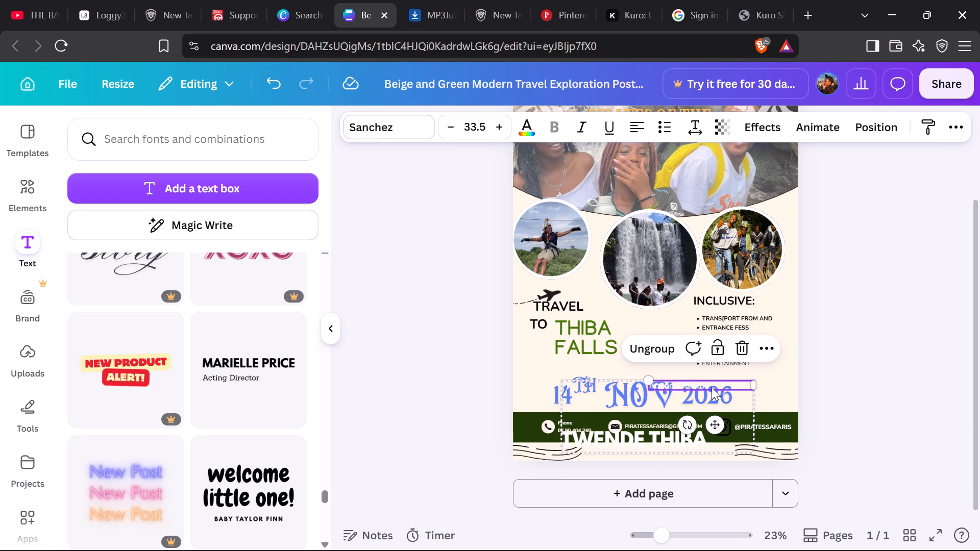
pyautogui.press('BackSpace')
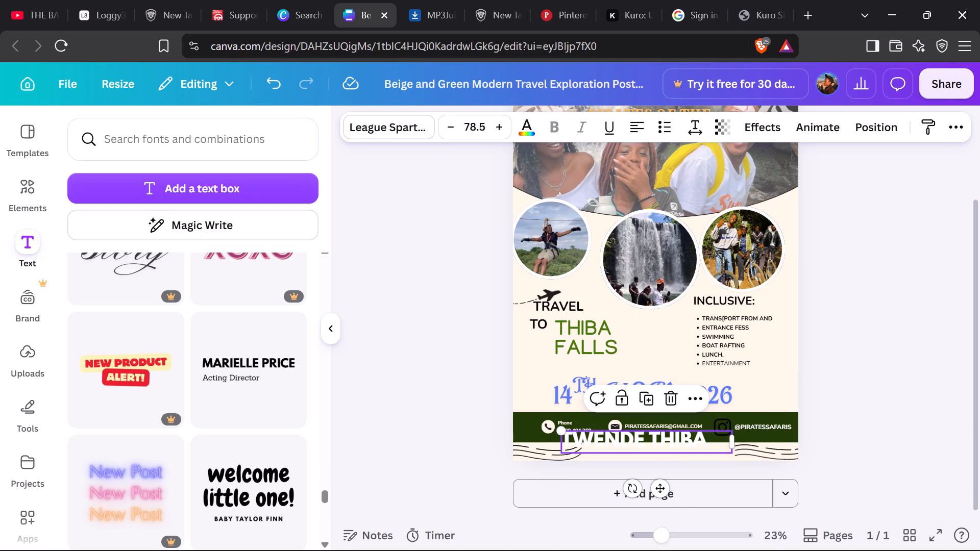
# Move the TWENDE THIBA text into the strip below the green contact bar, between the wavy lines.
pyautogui.moveTo(677, 436); pyautogui.dragTo(687, 449)
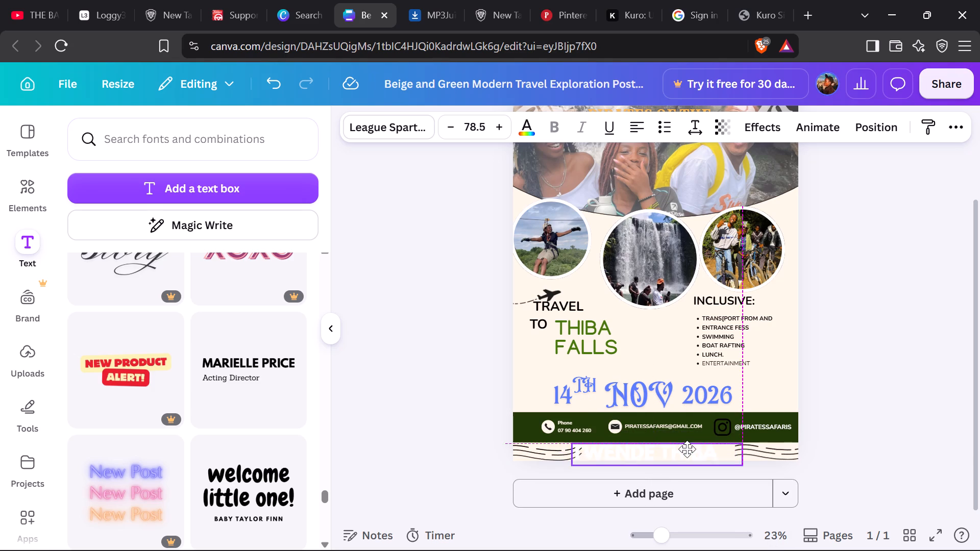
pyautogui.moveTo(687, 449); pyautogui.dragTo(695, 445)
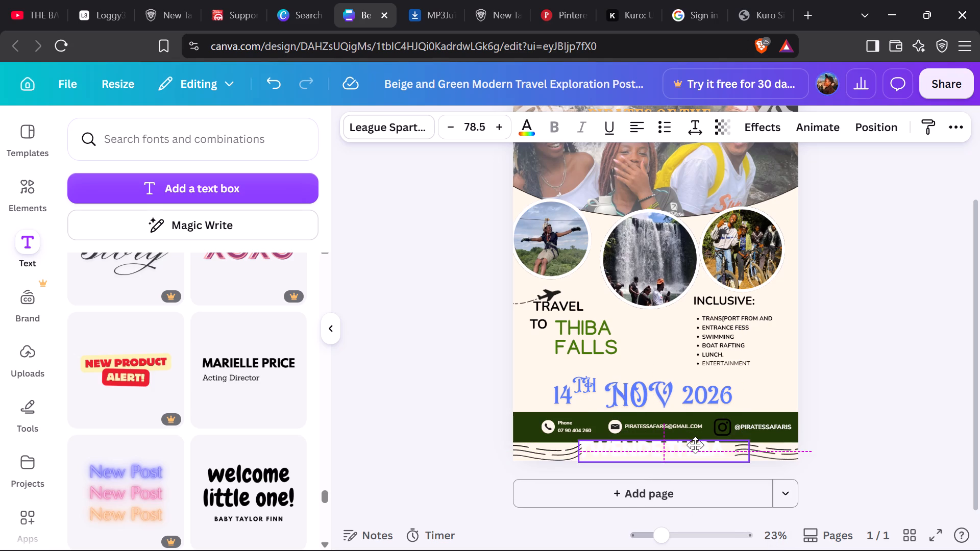
pyautogui.moveTo(695, 445); pyautogui.dragTo(697, 446)
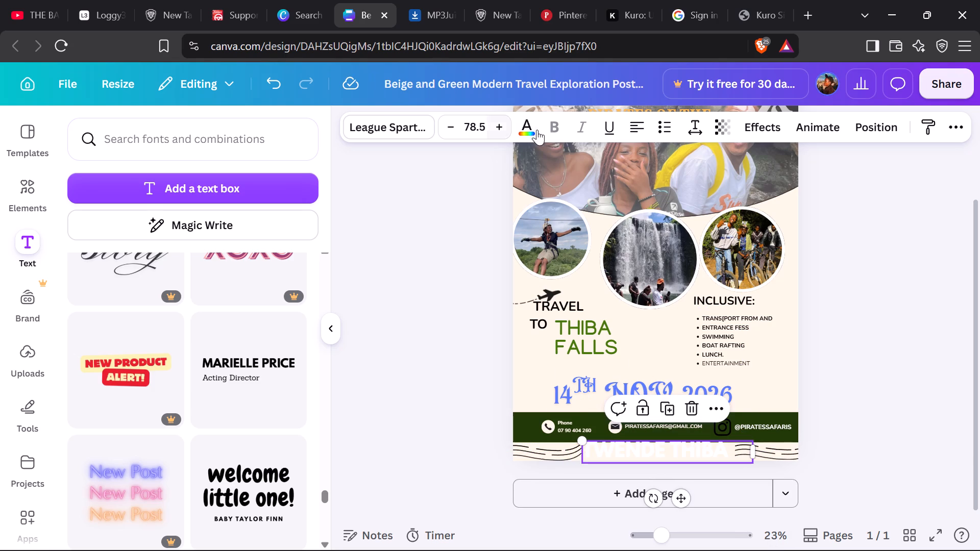
# Set the TWENDE THIBA text colour to black.
pyautogui.click(526, 131)
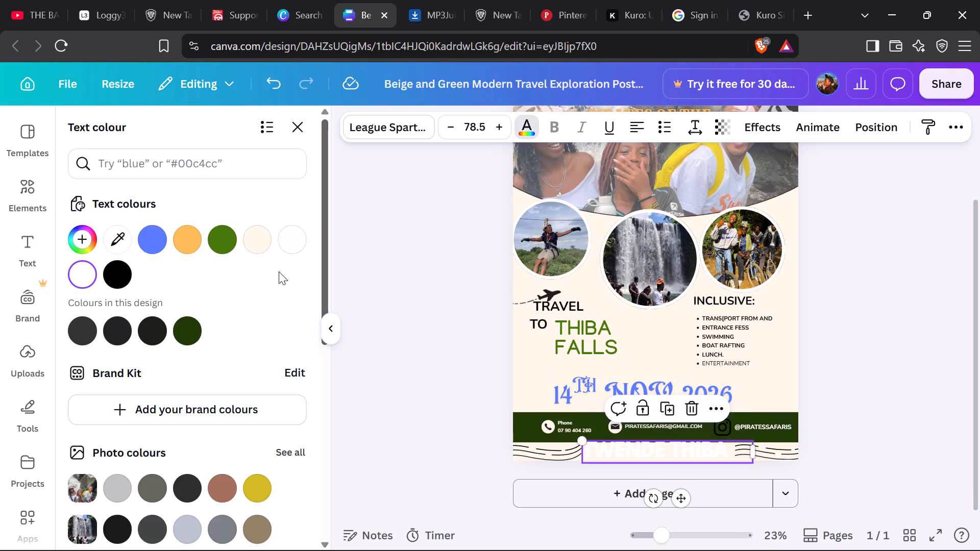
pyautogui.click(118, 274)
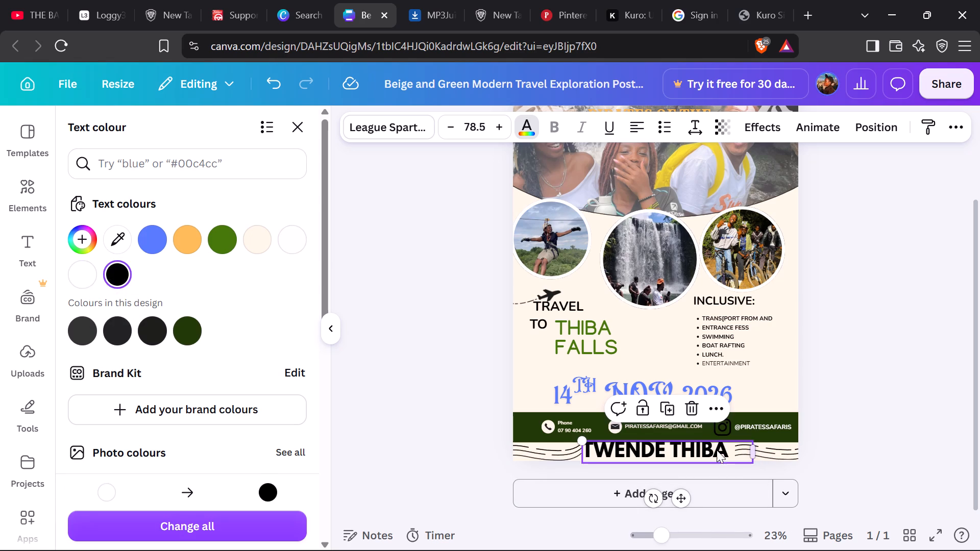
# Reduce the TWENDE THIBA text to font size 73.5.
pyautogui.click(447, 123)
pyautogui.tripleClick(447, 123)
pyautogui.click(447, 123)
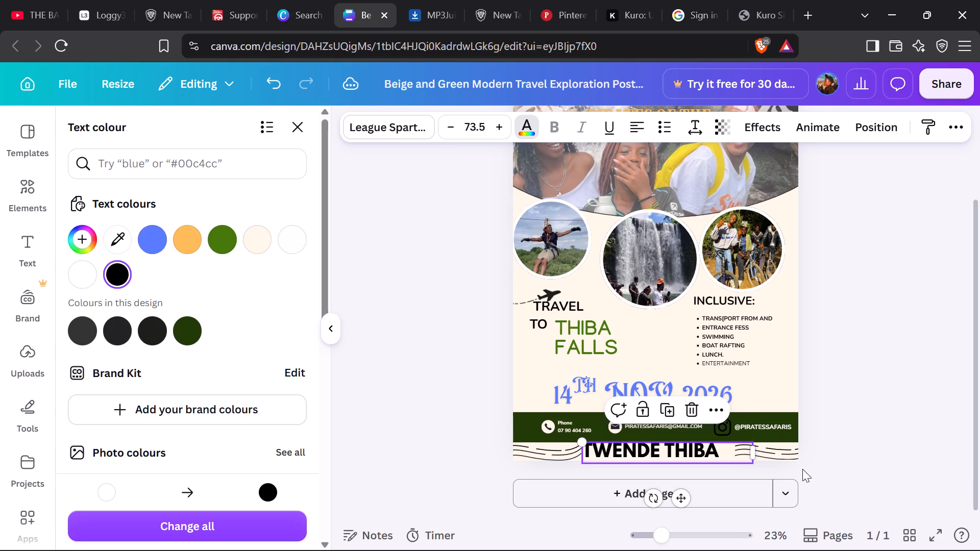
# Nudge the TWENDE THIBA text slightly to the right, keeping it just below the green contact bar.
pyautogui.moveTo(725, 449); pyautogui.dragTo(735, 453)
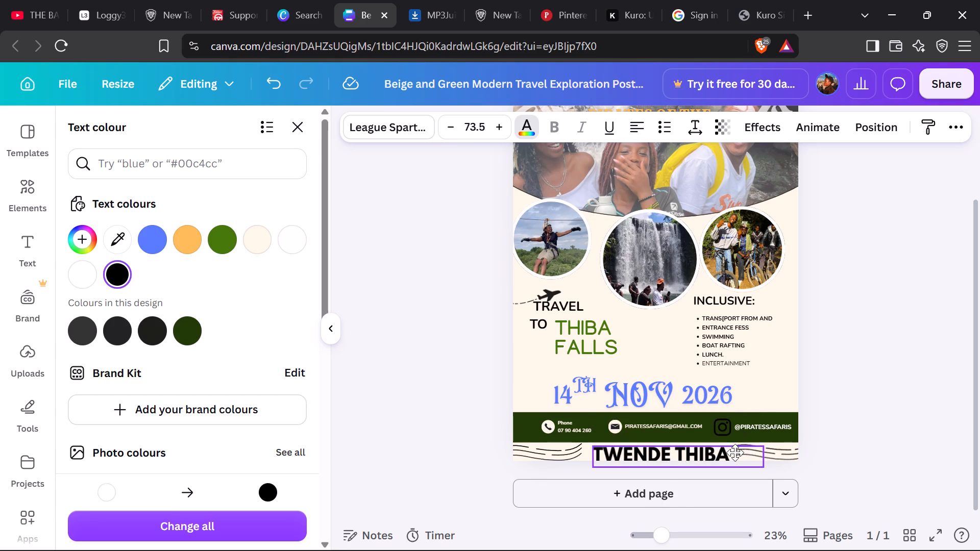
pyautogui.moveTo(735, 453); pyautogui.dragTo(731, 448)
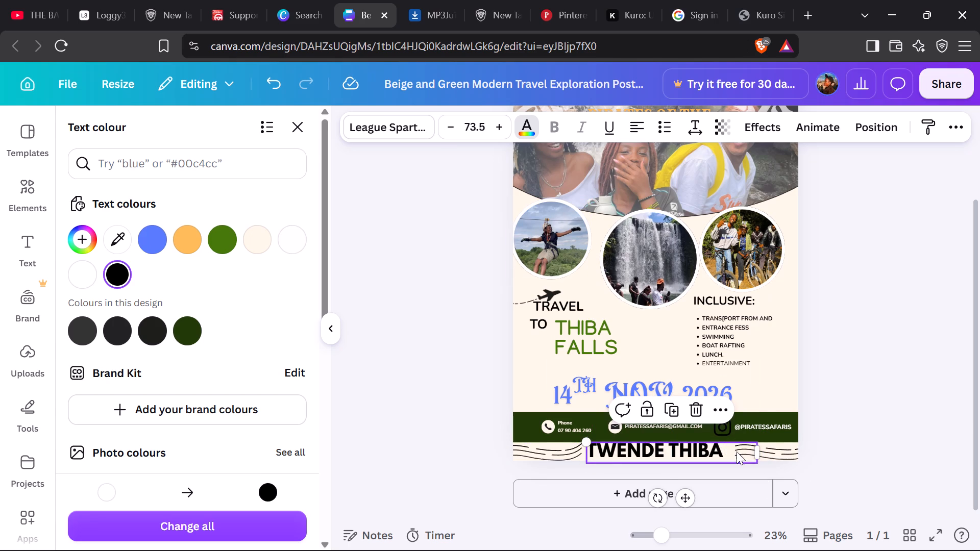
pyautogui.click(932, 402)
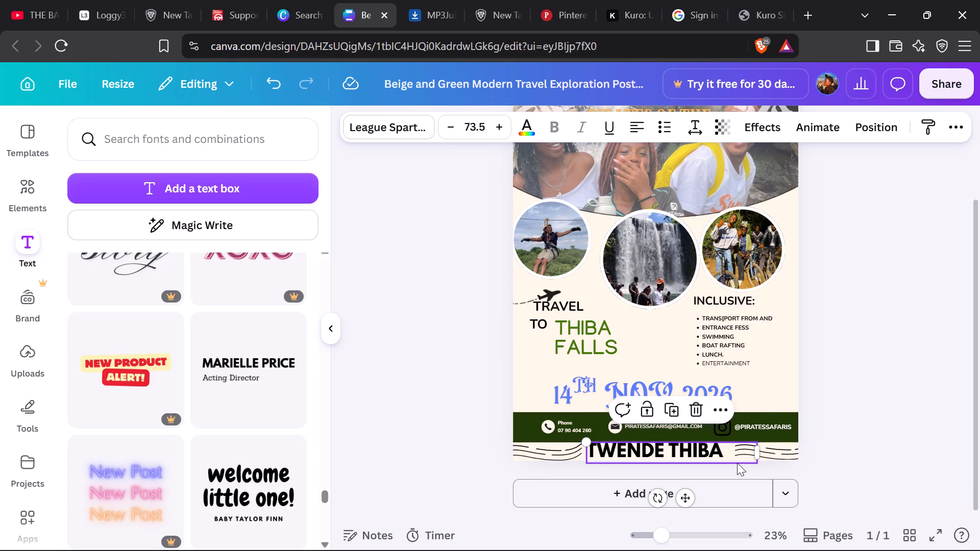
# Add two exclamation marks to the footer slogan so it reads TWENDE THIBA!!
pyautogui.click(724, 448)
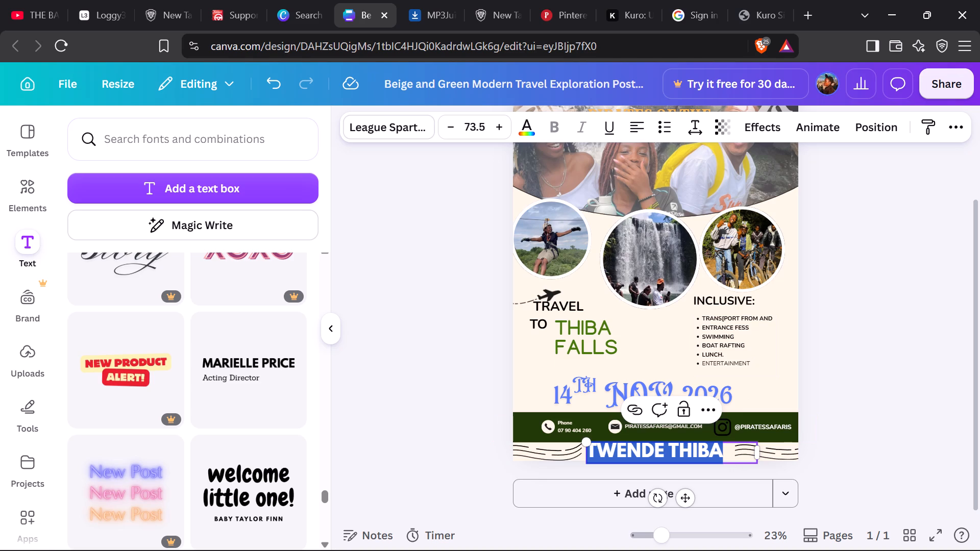
pyautogui.click(725, 448)
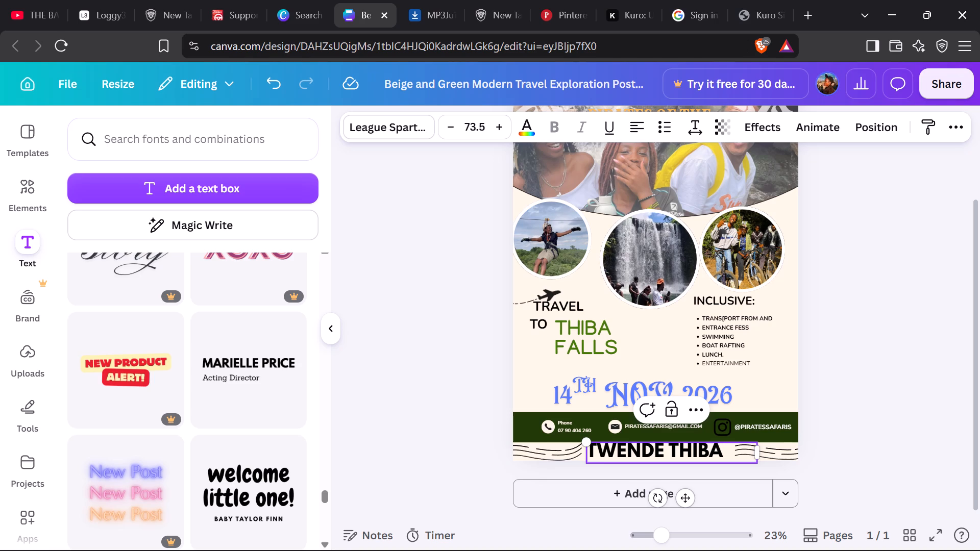
pyautogui.hotkey('shift', '!')
pyautogui.hotkey('shift', '!')
# Reduce the TWENDE THIBA!! slogan to font size 66.5.
pyautogui.click(445, 123)
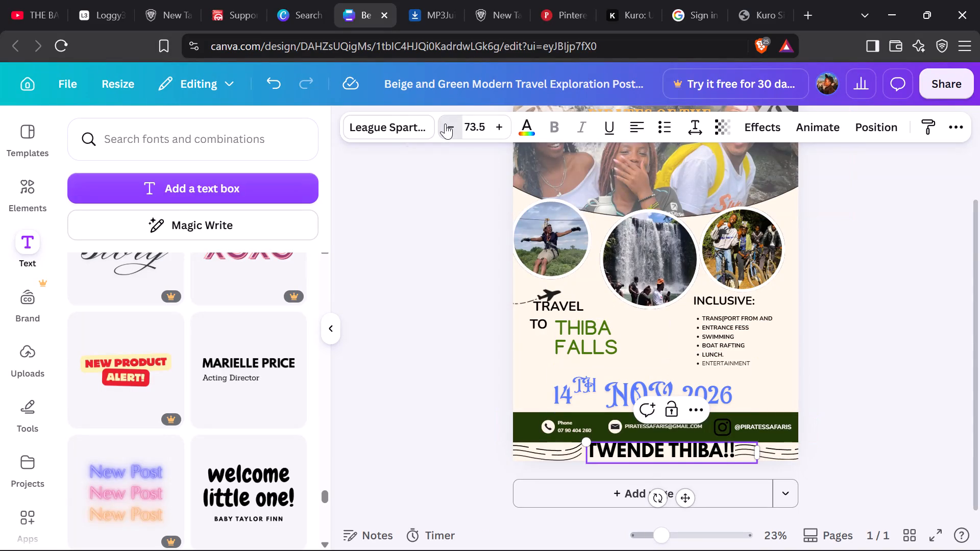
pyautogui.tripleClick(445, 123)
pyautogui.doubleClick(445, 123)
pyautogui.click(445, 123)
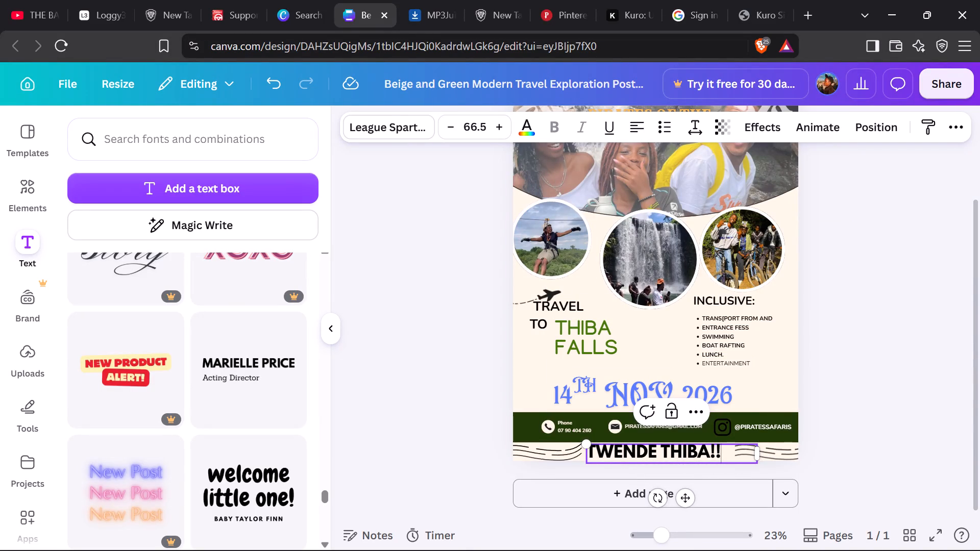
pyautogui.moveTo(729, 455); pyautogui.dragTo(740, 453)
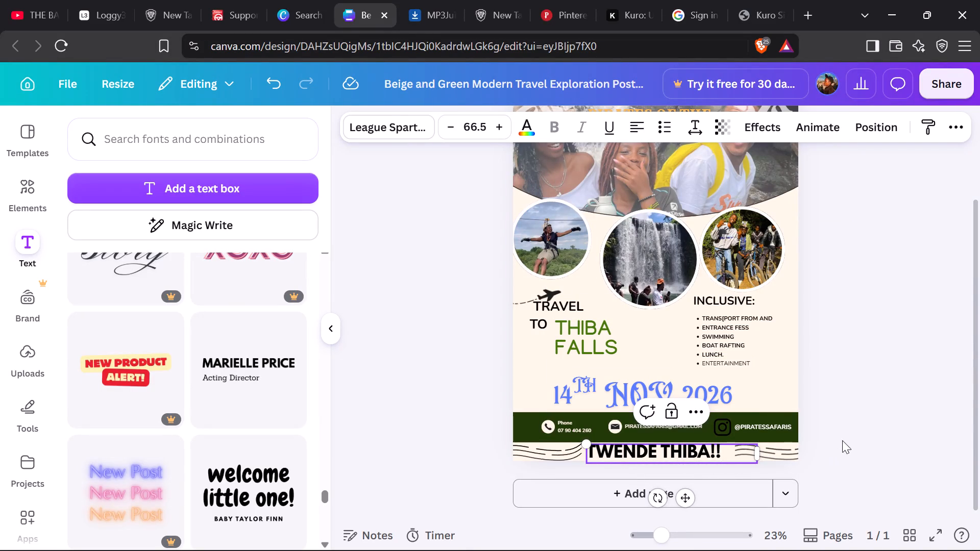
pyautogui.click(846, 433)
# Shift the TWENDE THIBA!! slogan slightly to the right between the wavy lines.
pyautogui.moveTo(693, 452); pyautogui.dragTo(697, 452)
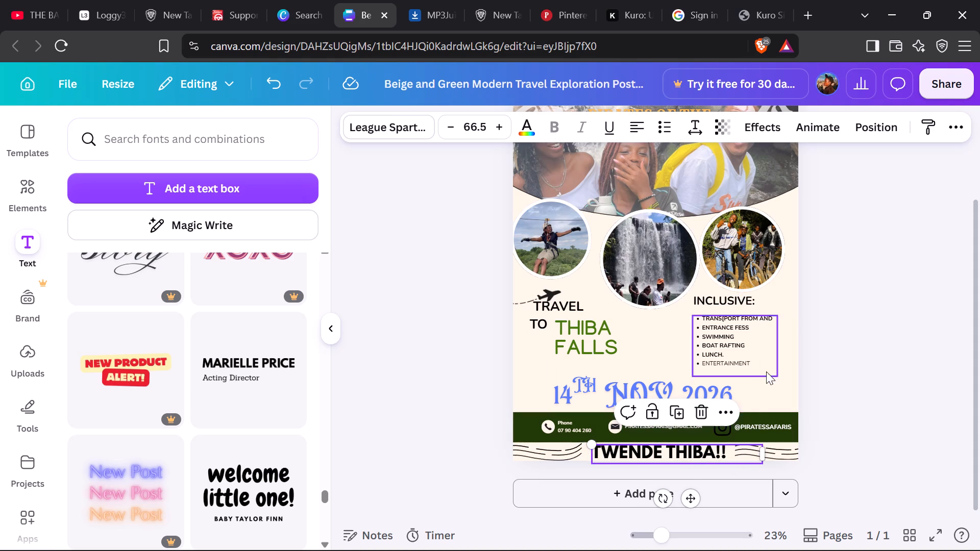
pyautogui.click(779, 392)
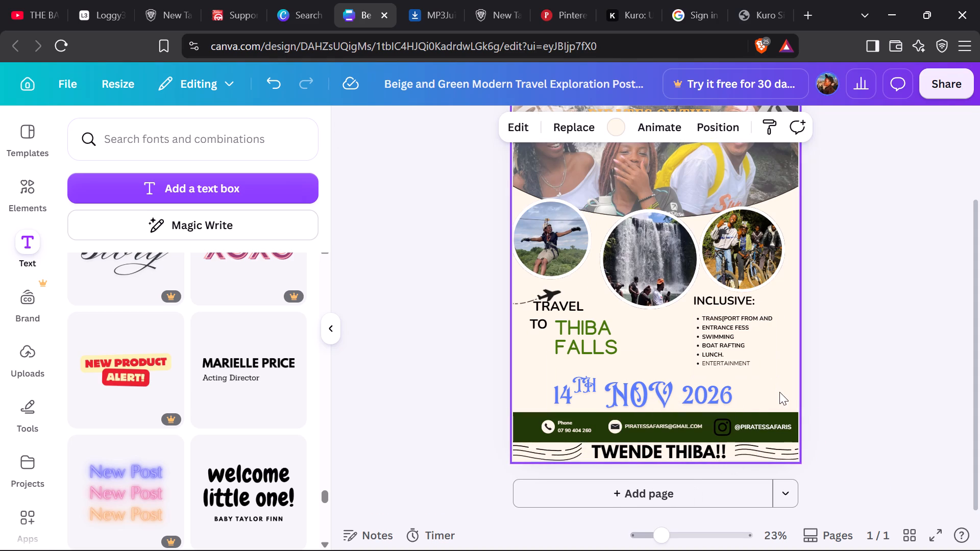
# Browse the animation and text effect options for the PIRATES OF THE SAVANNAH tagline.
pyautogui.scroll(4, 682, 347)
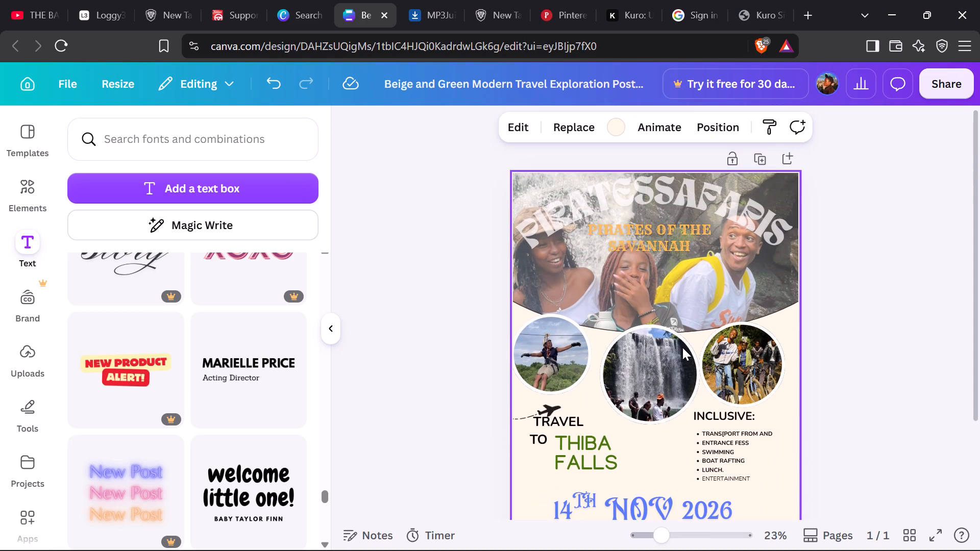
pyautogui.scroll(1, 684, 320)
pyautogui.click(652, 231)
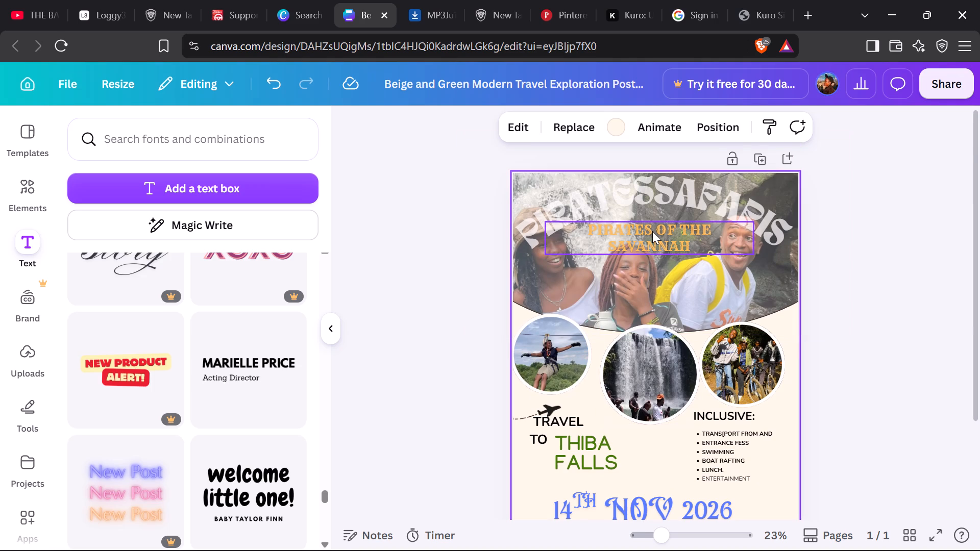
pyautogui.click(818, 131)
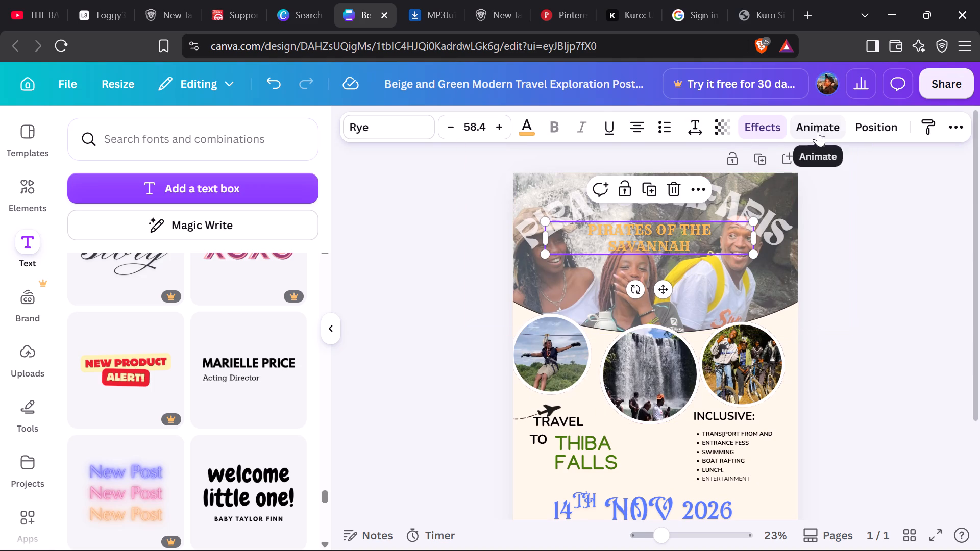
pyautogui.scroll(-3, 115, 442)
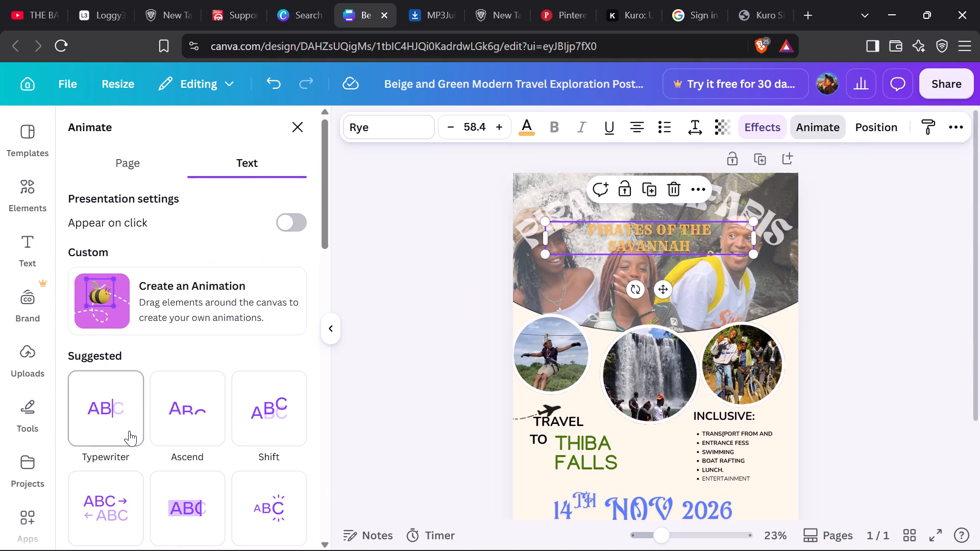
pyautogui.scroll(-7, 140, 424)
pyautogui.scroll(4, 226, 387)
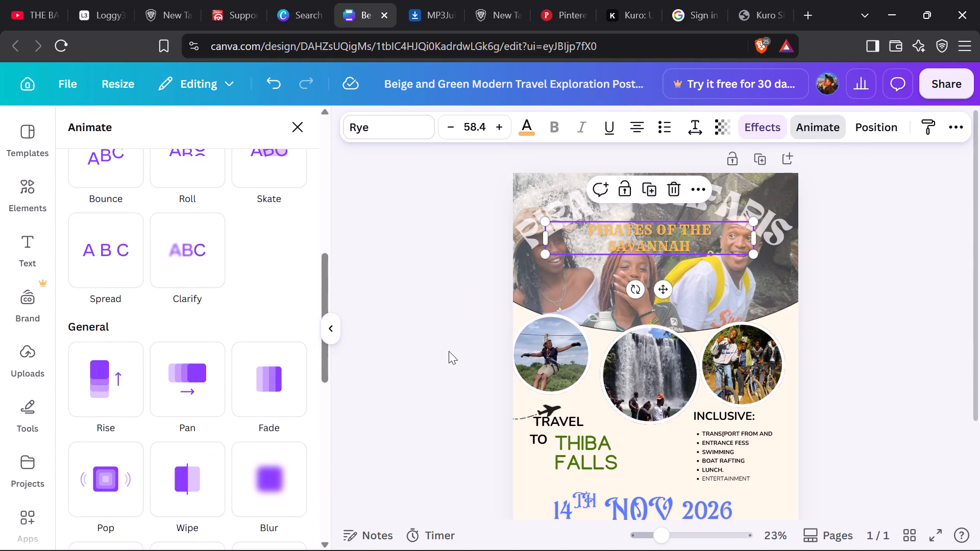
pyautogui.click(756, 131)
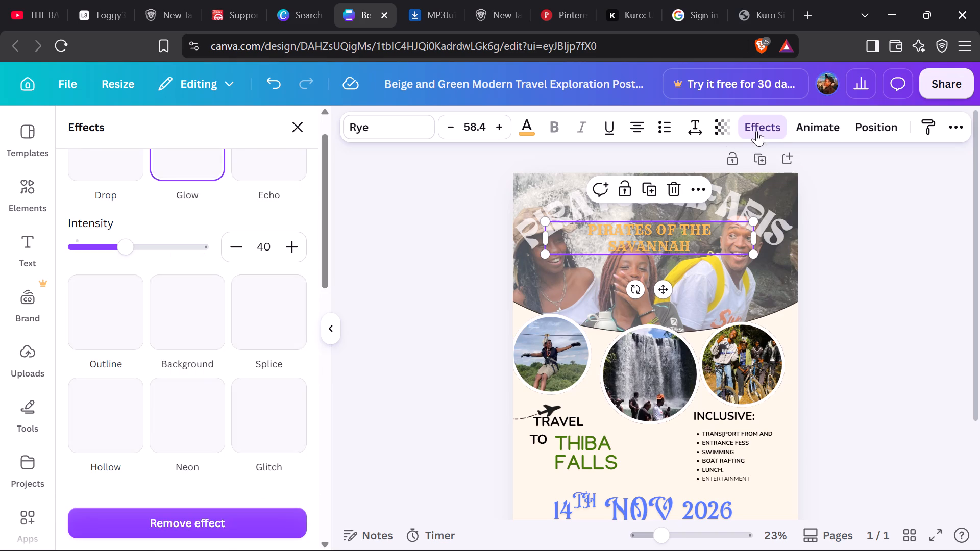
pyautogui.scroll(6, 166, 375)
pyautogui.scroll(-2, 166, 371)
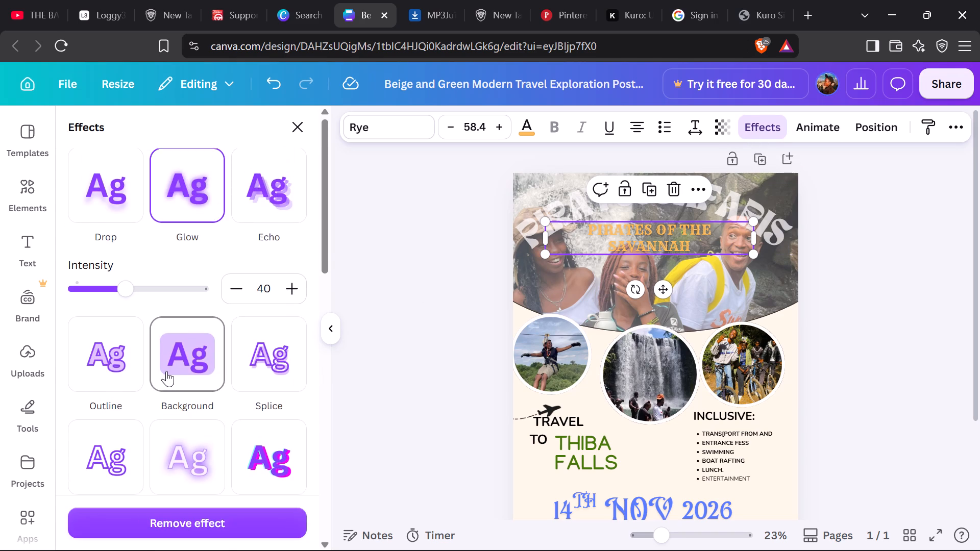
pyautogui.scroll(-15, 166, 371)
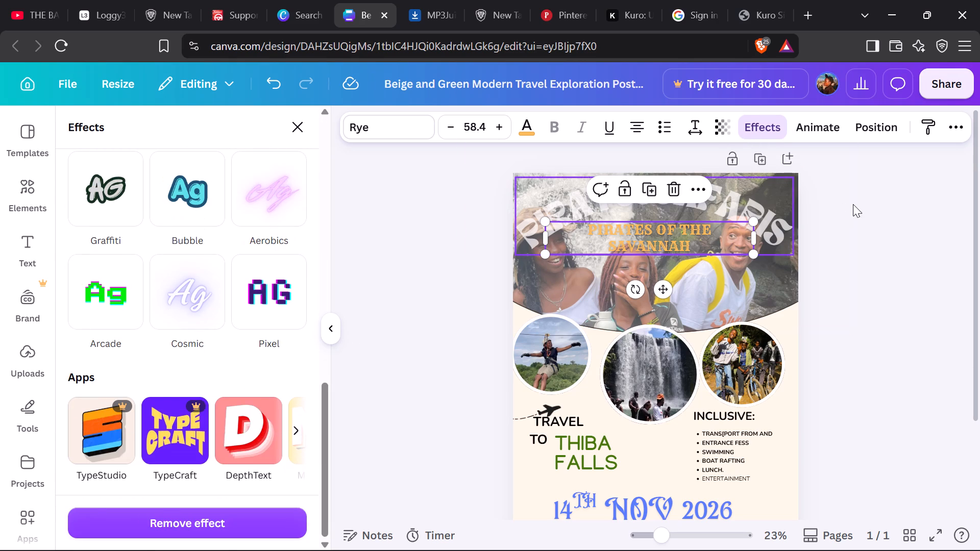
# Shrink the PIRATES OF THE SAVANNAH tagline to font size 50.8.
pyautogui.click(696, 237)
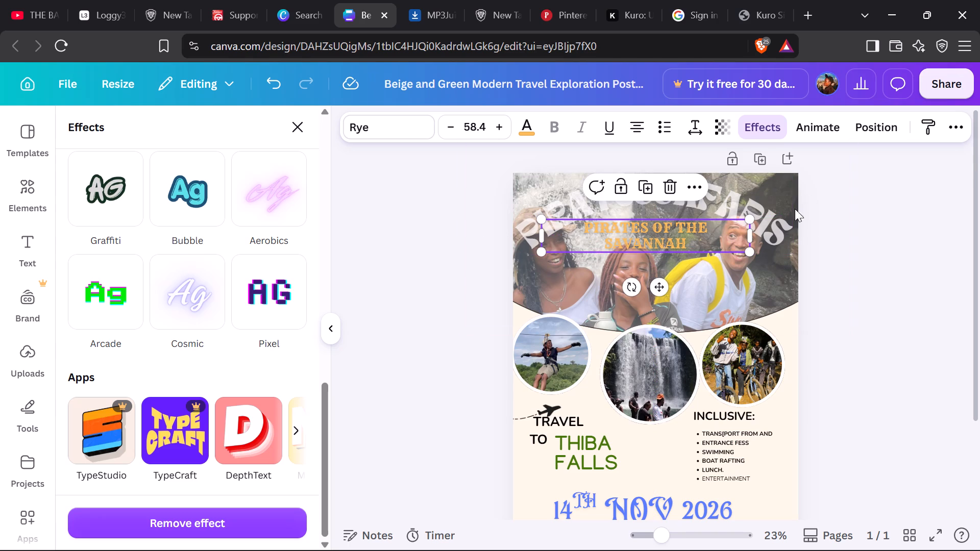
pyautogui.moveTo(751, 254); pyautogui.dragTo(745, 243)
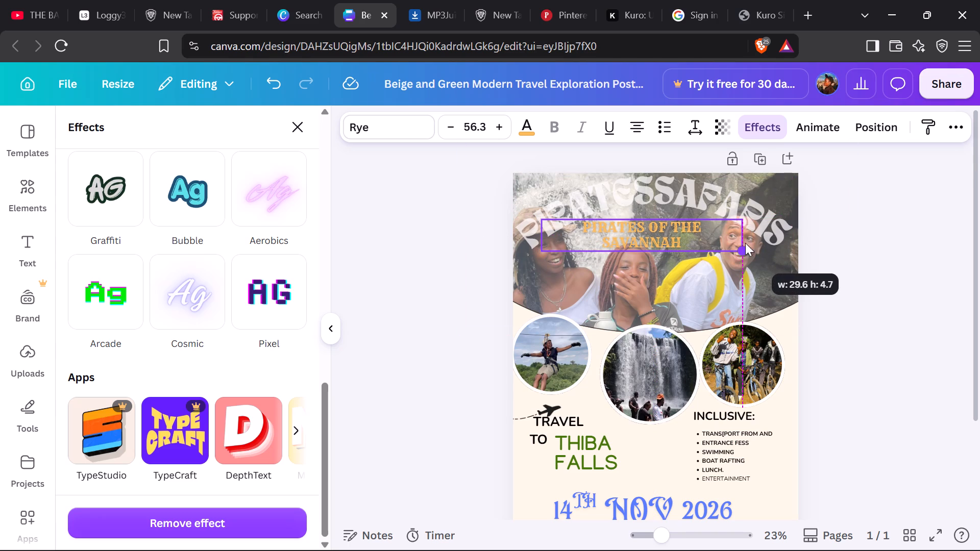
pyautogui.moveTo(745, 243); pyautogui.dragTo(739, 223)
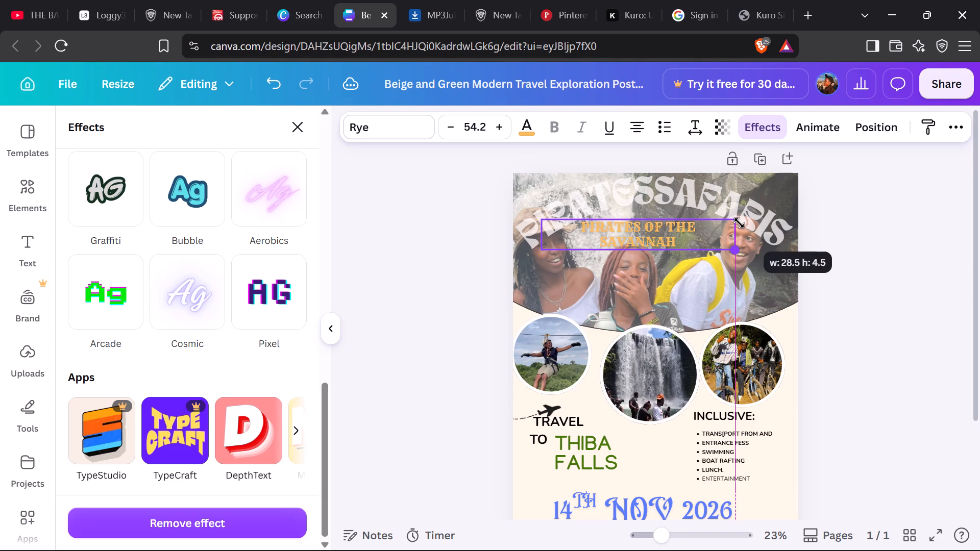
pyautogui.moveTo(739, 223); pyautogui.dragTo(730, 204)
# Move the PIRATES OF THE SAVANNAH tagline to the page's horizontal centre, just beneath the arched PIRATESSAFARIS heading.
pyautogui.moveTo(682, 233); pyautogui.dragTo(702, 227)
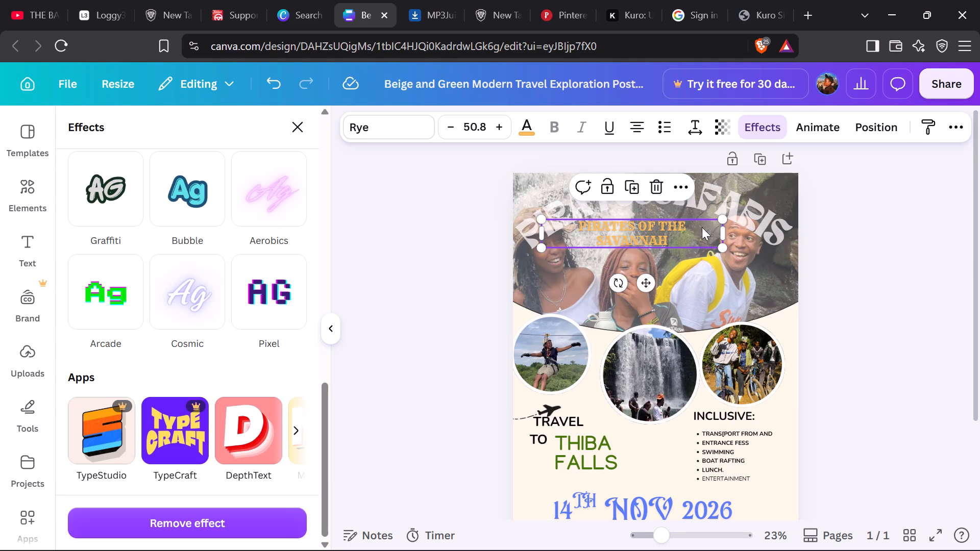
pyautogui.moveTo(702, 227); pyautogui.dragTo(704, 233)
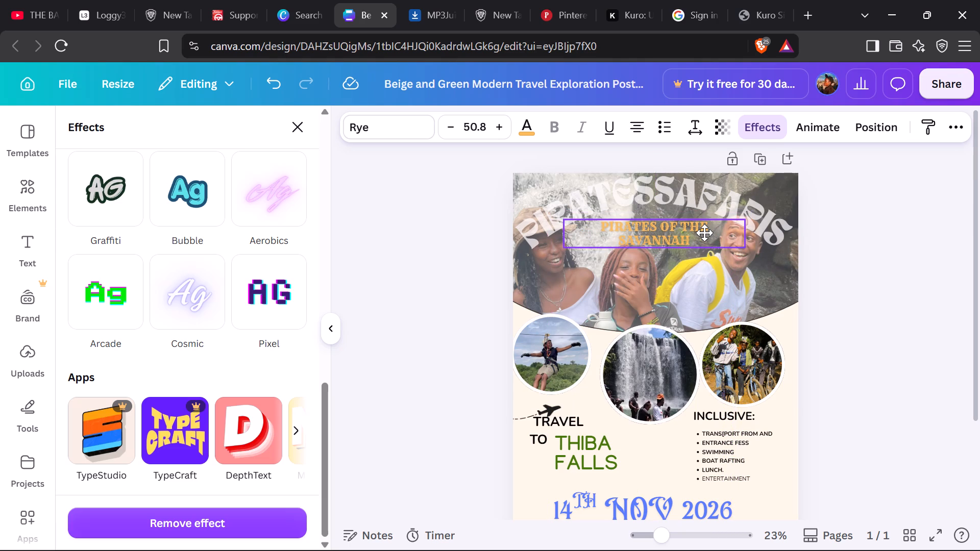
pyautogui.moveTo(704, 233); pyautogui.dragTo(703, 229)
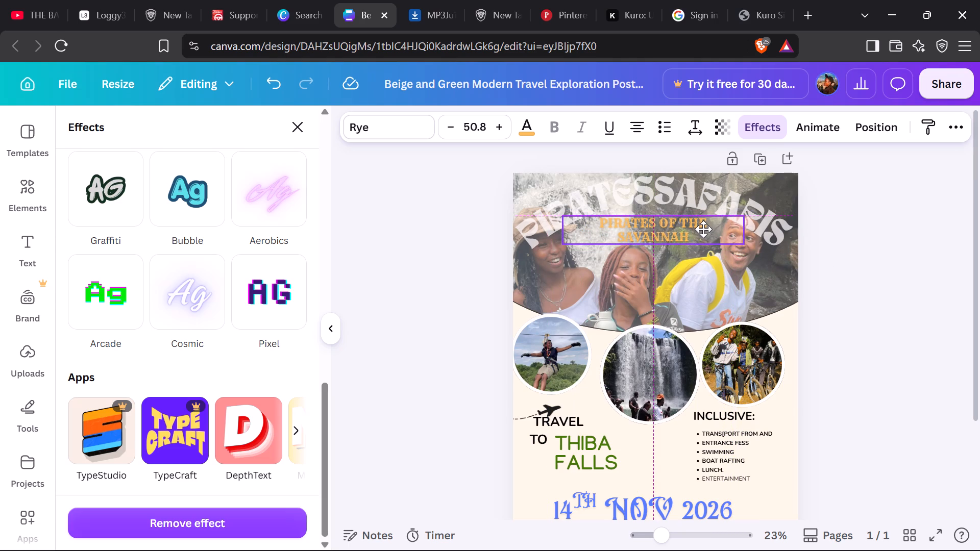
pyautogui.moveTo(703, 229); pyautogui.dragTo(703, 228)
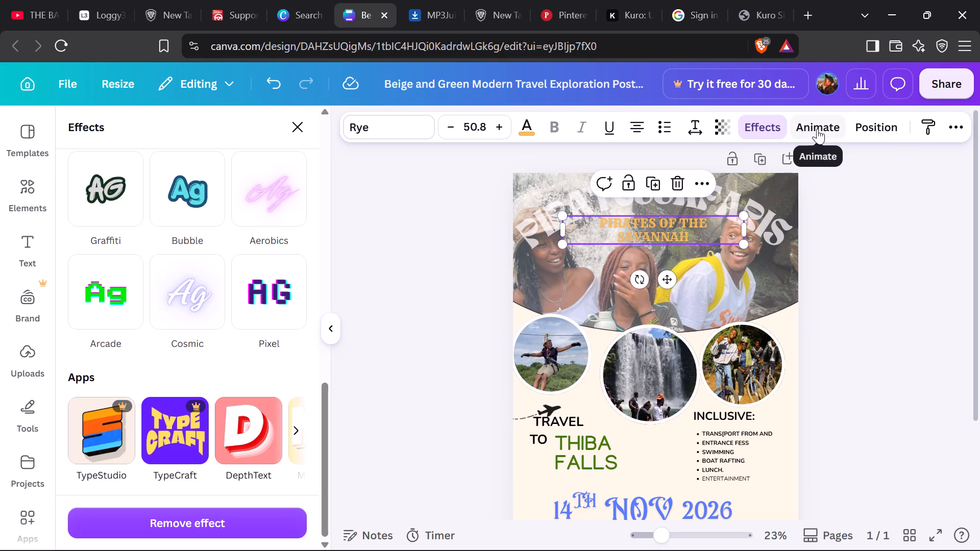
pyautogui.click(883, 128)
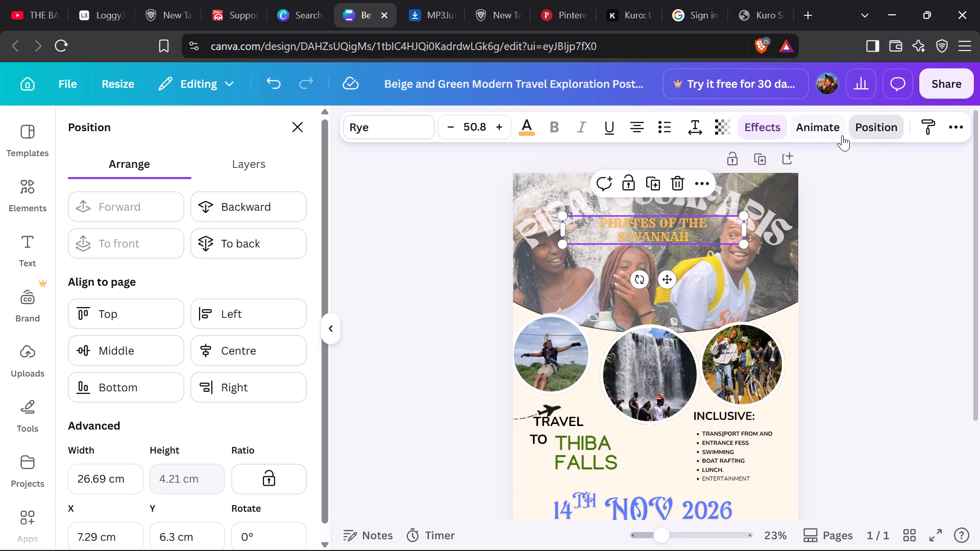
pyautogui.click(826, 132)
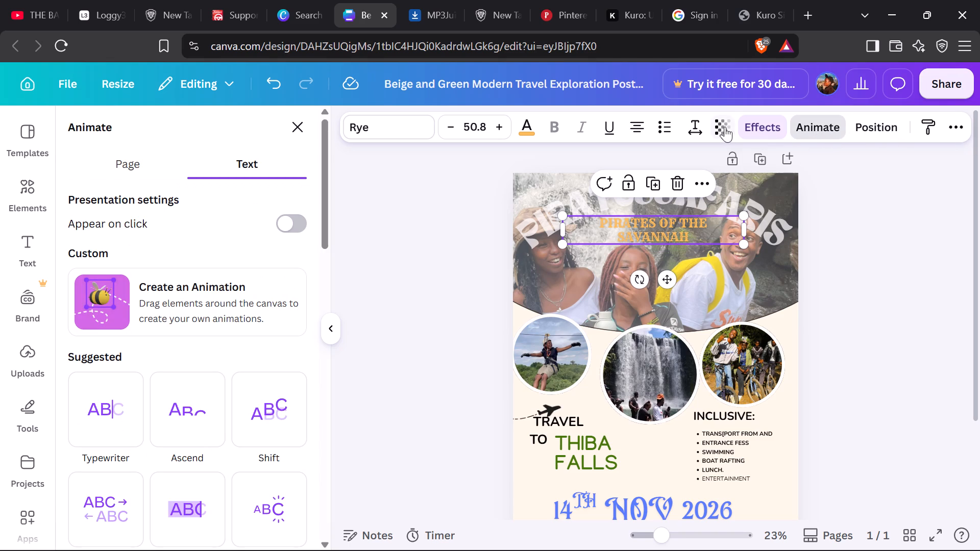
# Set the transparency of the PIRATES OF THE SAVANNAH tagline to about 69.
pyautogui.click(727, 122)
pyautogui.moveTo(760, 191); pyautogui.dragTo(723, 202)
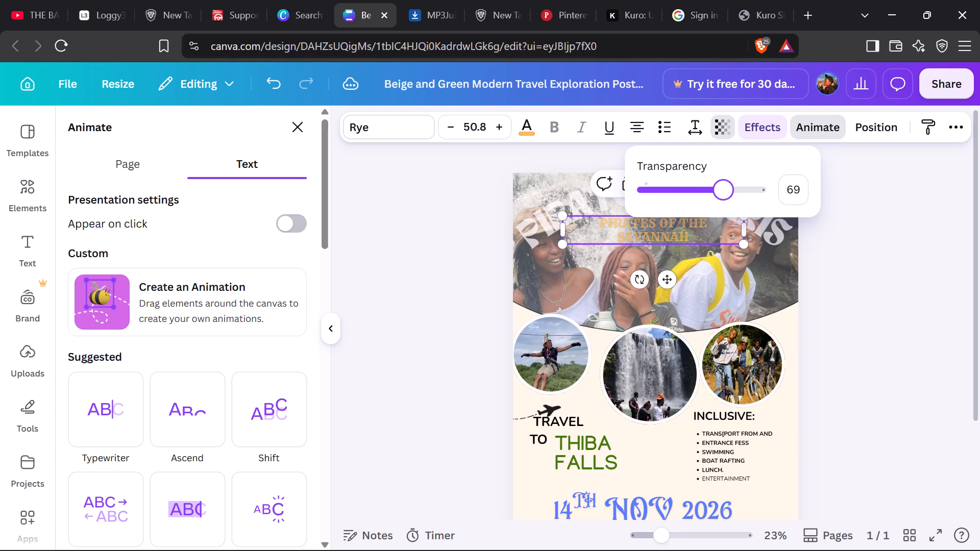
pyautogui.moveTo(723, 202); pyautogui.dragTo(722, 206)
pyautogui.click(830, 297)
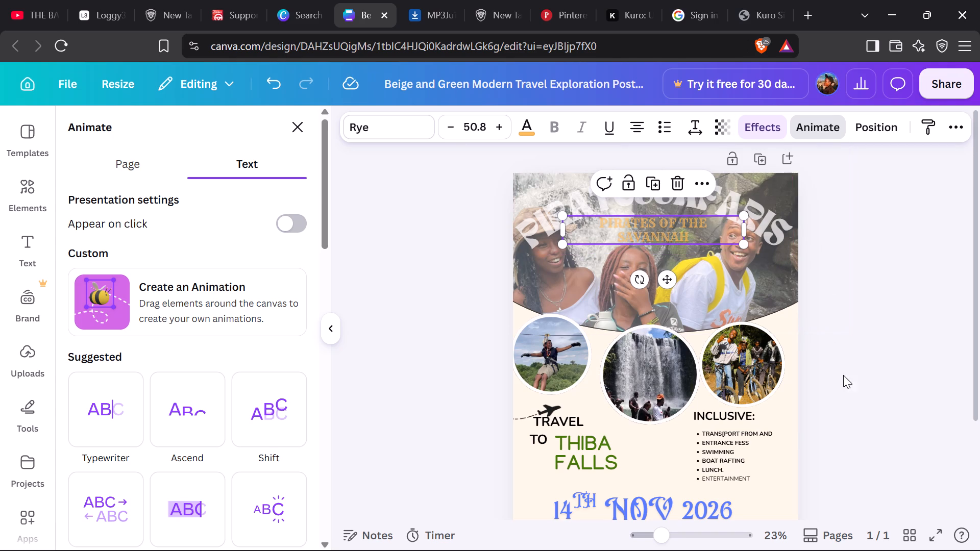
# Set the transparency of the arched PIRATESSAFARIS heading to 48.
pyautogui.click(646, 537)
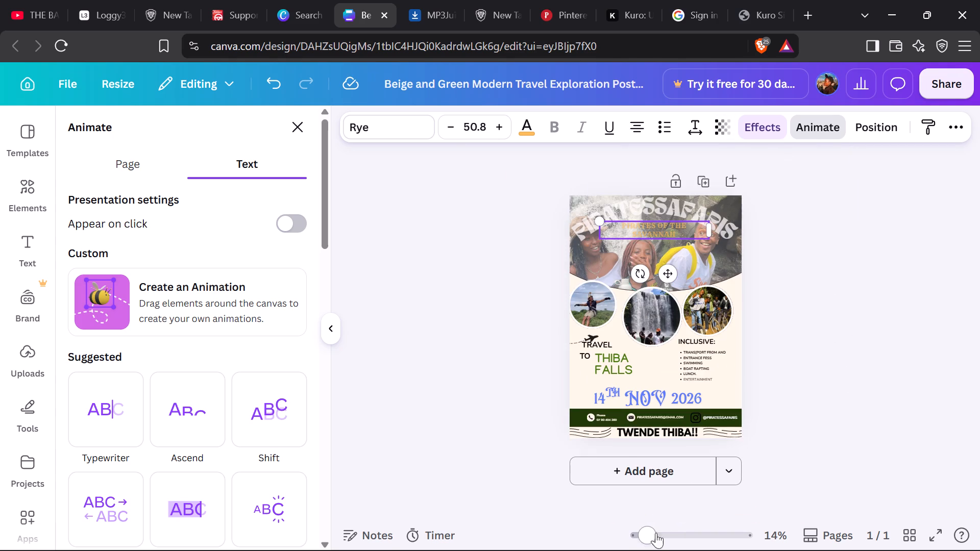
pyautogui.click(835, 320)
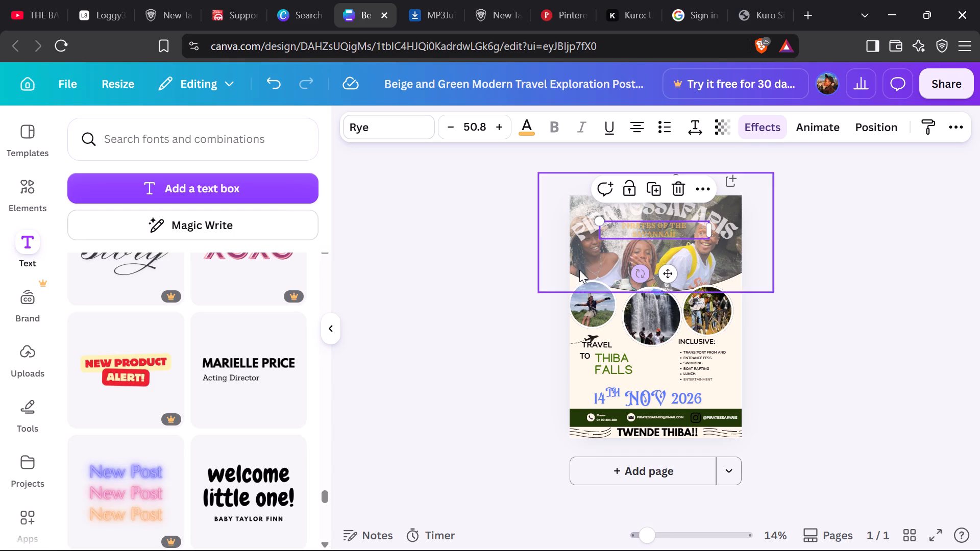
pyautogui.doubleClick(504, 229)
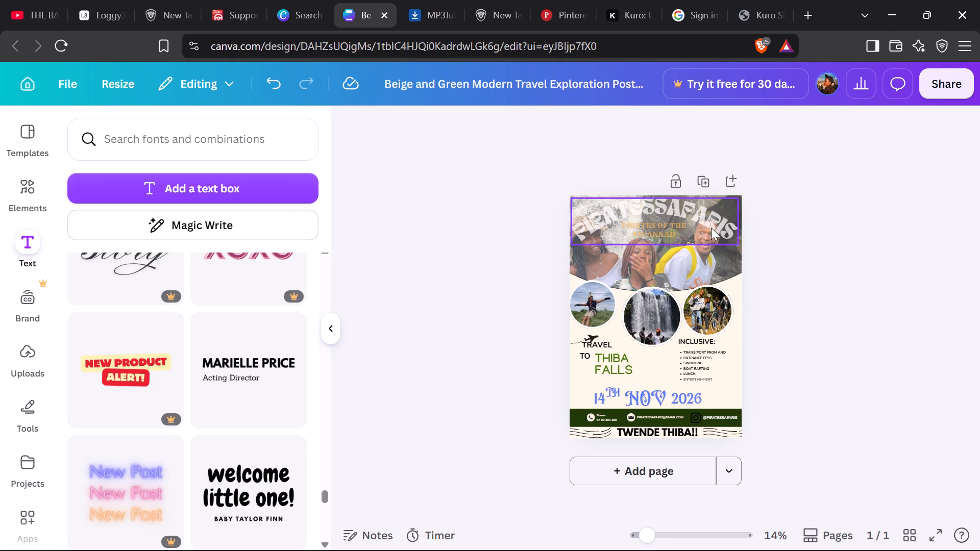
pyautogui.click(711, 228)
pyautogui.click(724, 126)
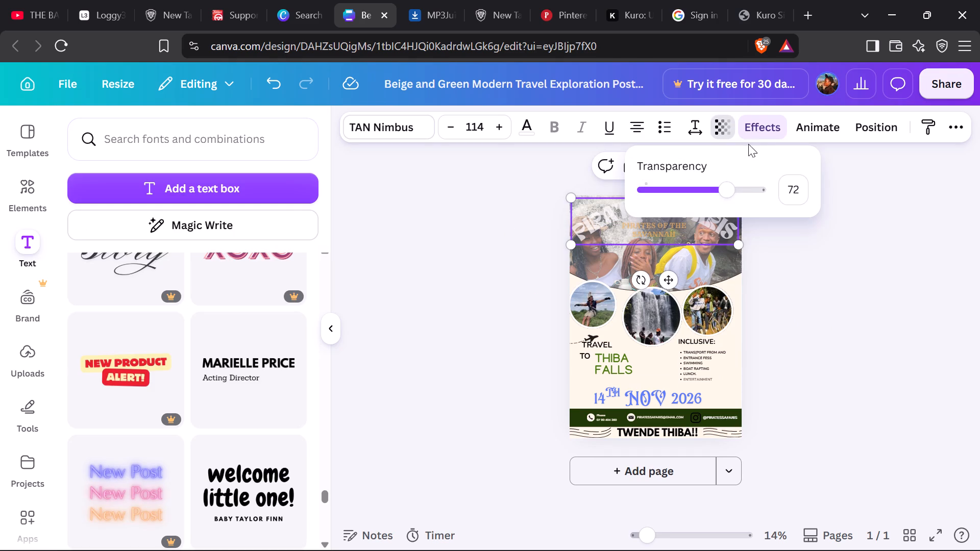
pyautogui.moveTo(731, 198); pyautogui.dragTo(710, 205)
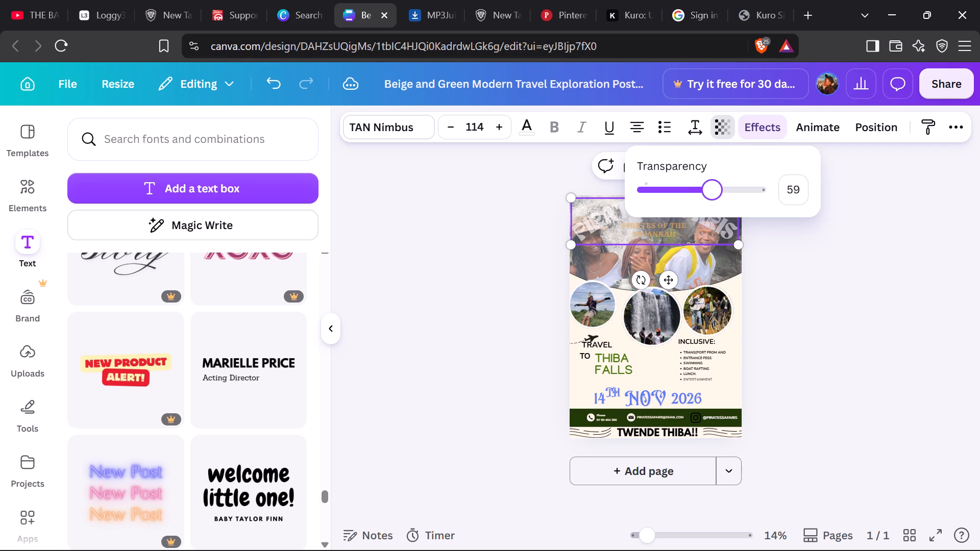
pyautogui.moveTo(710, 205); pyautogui.dragTo(700, 208)
pyautogui.click(842, 297)
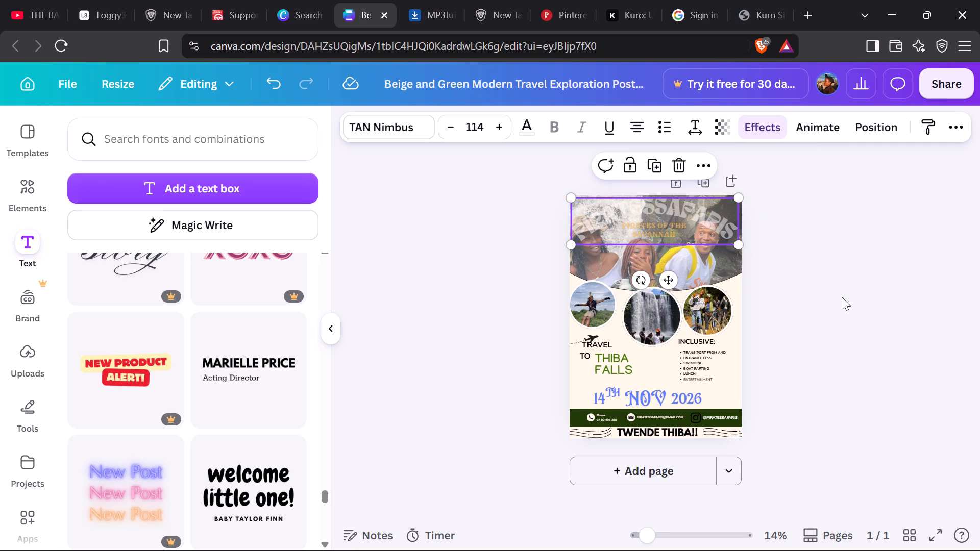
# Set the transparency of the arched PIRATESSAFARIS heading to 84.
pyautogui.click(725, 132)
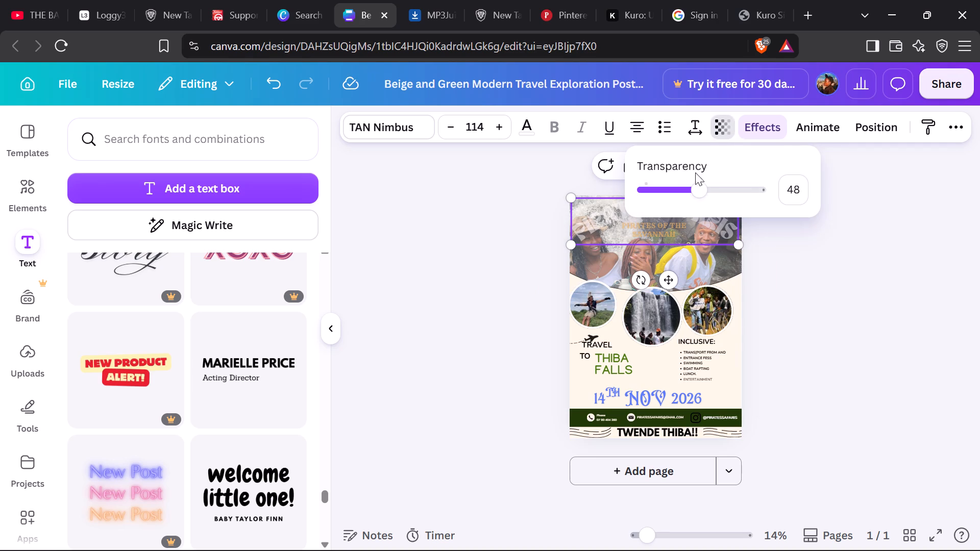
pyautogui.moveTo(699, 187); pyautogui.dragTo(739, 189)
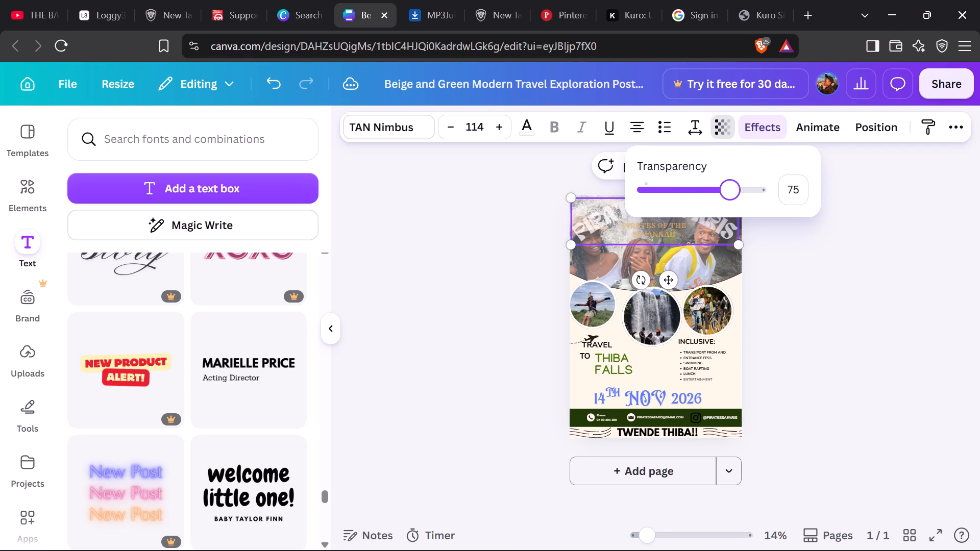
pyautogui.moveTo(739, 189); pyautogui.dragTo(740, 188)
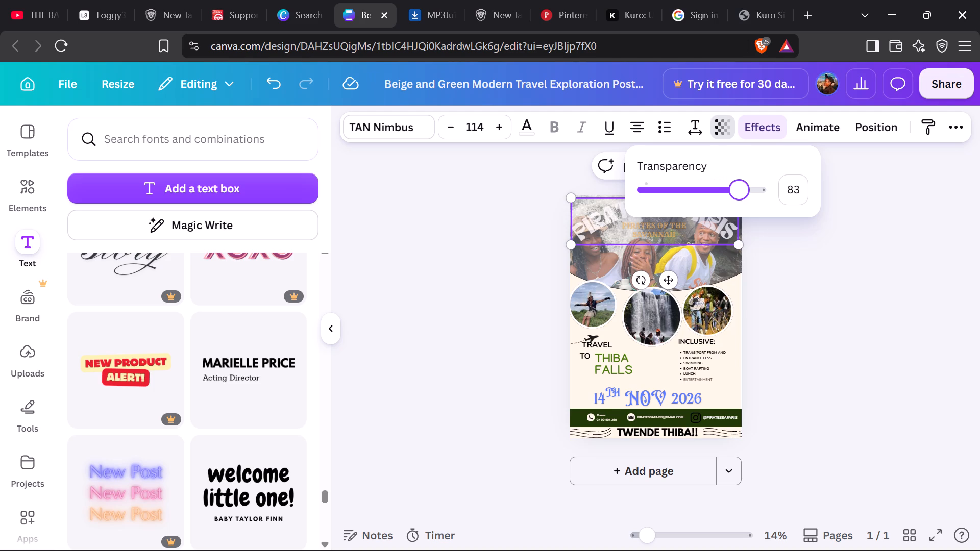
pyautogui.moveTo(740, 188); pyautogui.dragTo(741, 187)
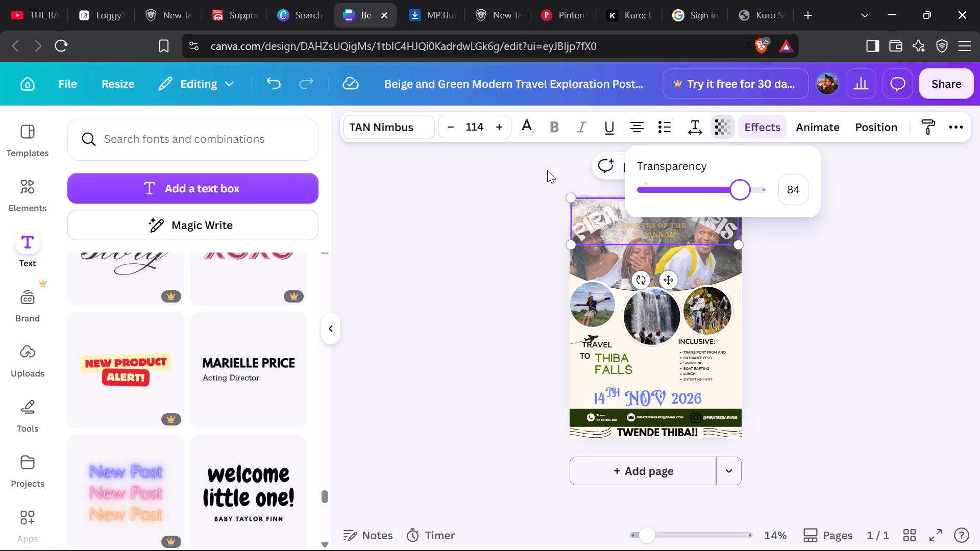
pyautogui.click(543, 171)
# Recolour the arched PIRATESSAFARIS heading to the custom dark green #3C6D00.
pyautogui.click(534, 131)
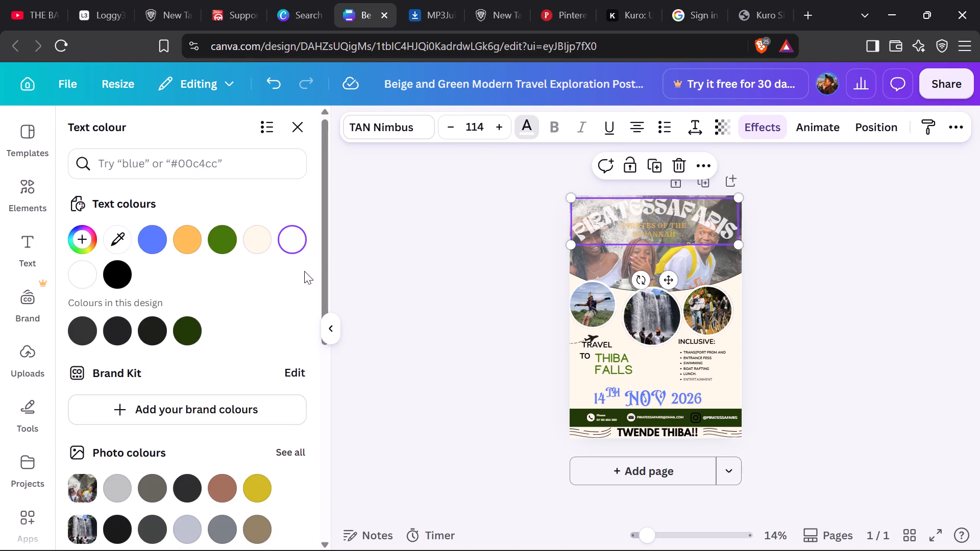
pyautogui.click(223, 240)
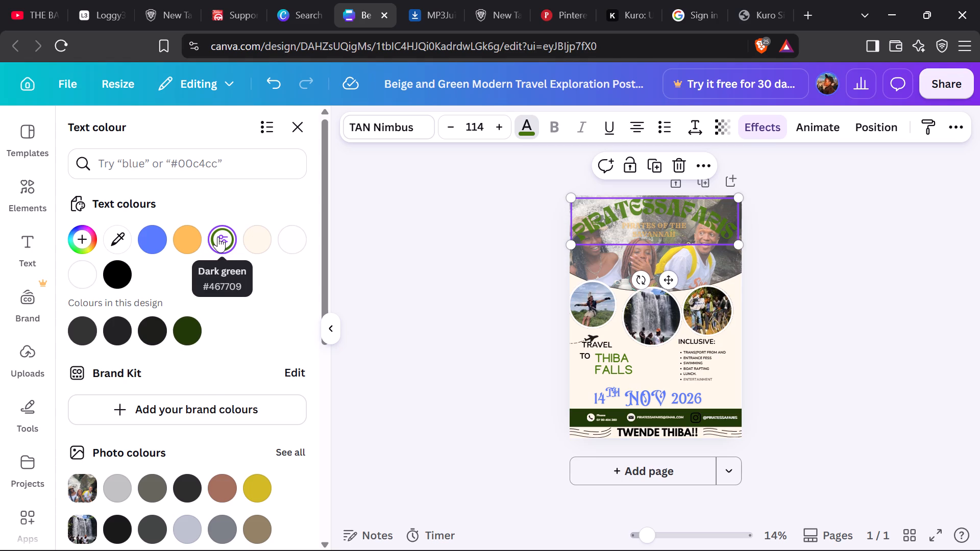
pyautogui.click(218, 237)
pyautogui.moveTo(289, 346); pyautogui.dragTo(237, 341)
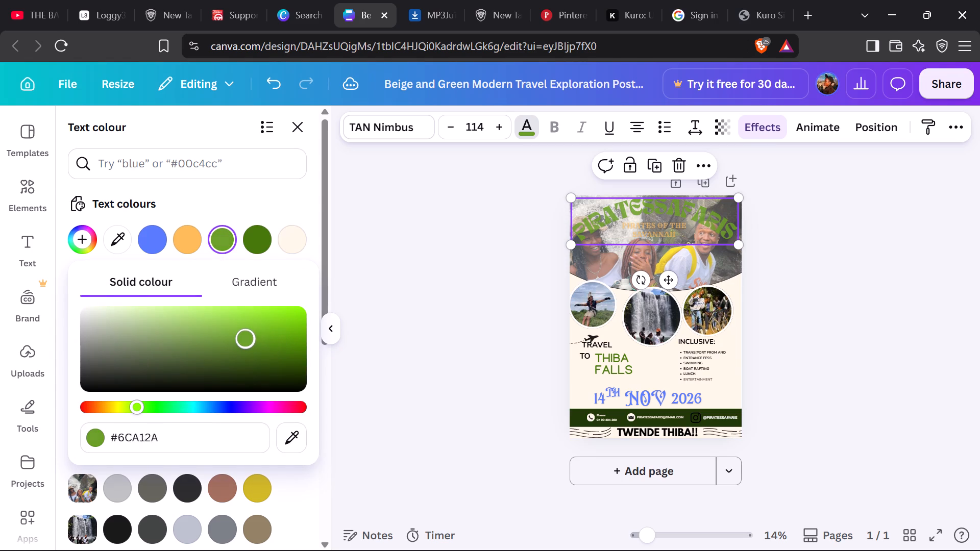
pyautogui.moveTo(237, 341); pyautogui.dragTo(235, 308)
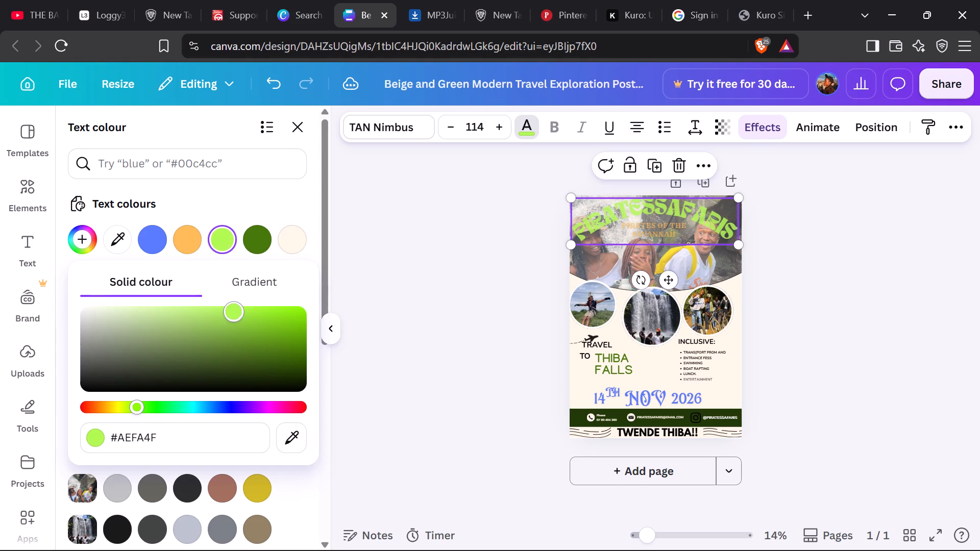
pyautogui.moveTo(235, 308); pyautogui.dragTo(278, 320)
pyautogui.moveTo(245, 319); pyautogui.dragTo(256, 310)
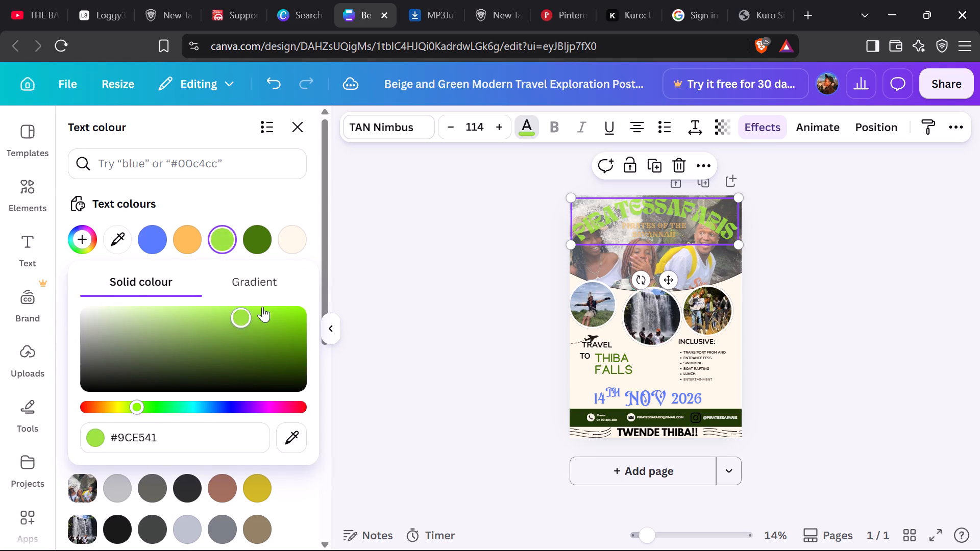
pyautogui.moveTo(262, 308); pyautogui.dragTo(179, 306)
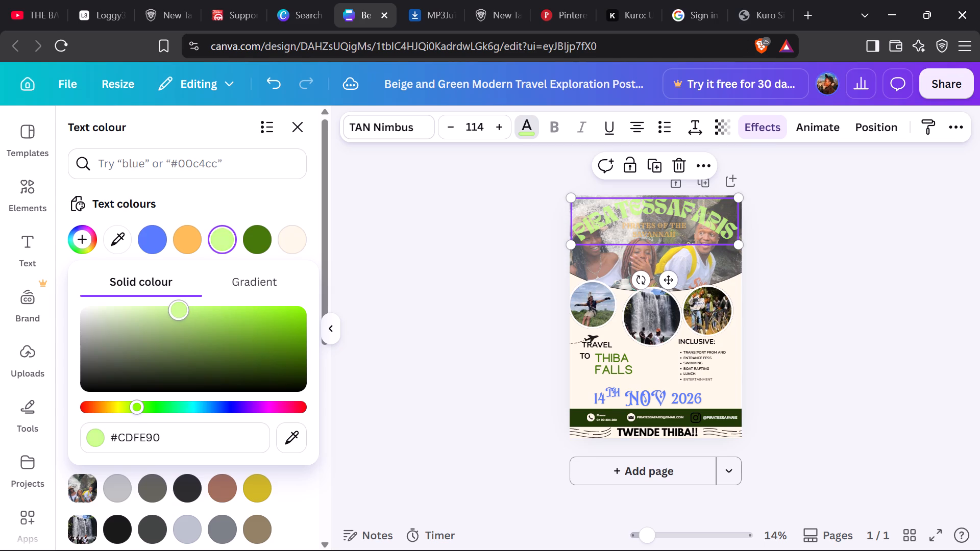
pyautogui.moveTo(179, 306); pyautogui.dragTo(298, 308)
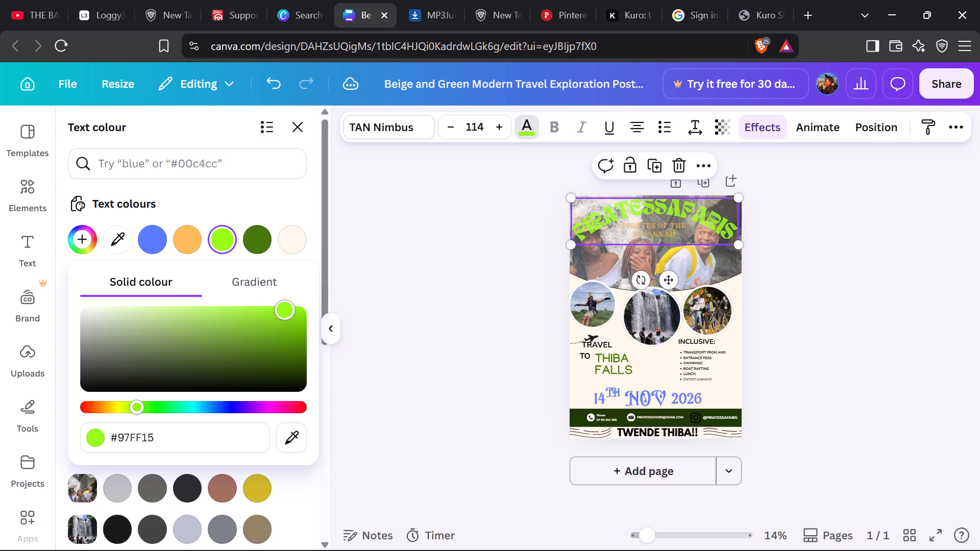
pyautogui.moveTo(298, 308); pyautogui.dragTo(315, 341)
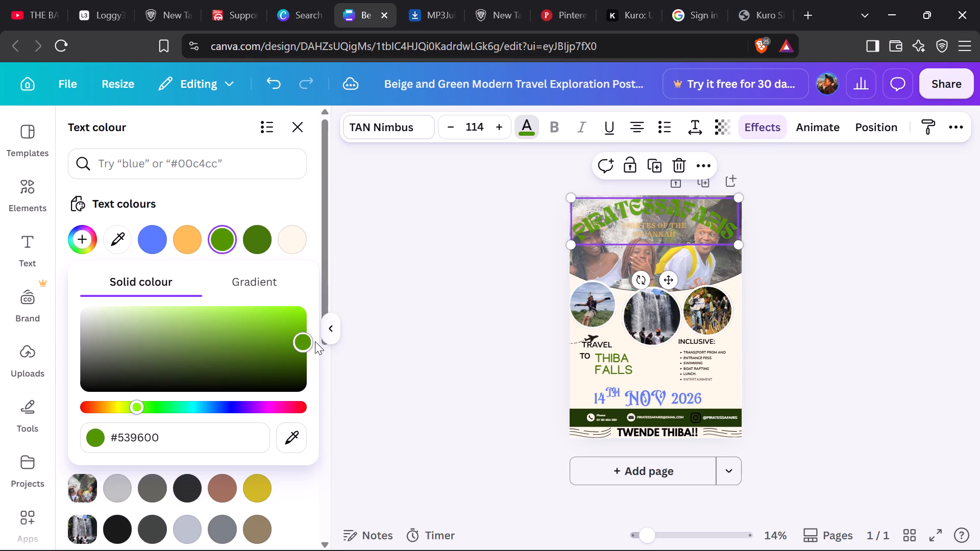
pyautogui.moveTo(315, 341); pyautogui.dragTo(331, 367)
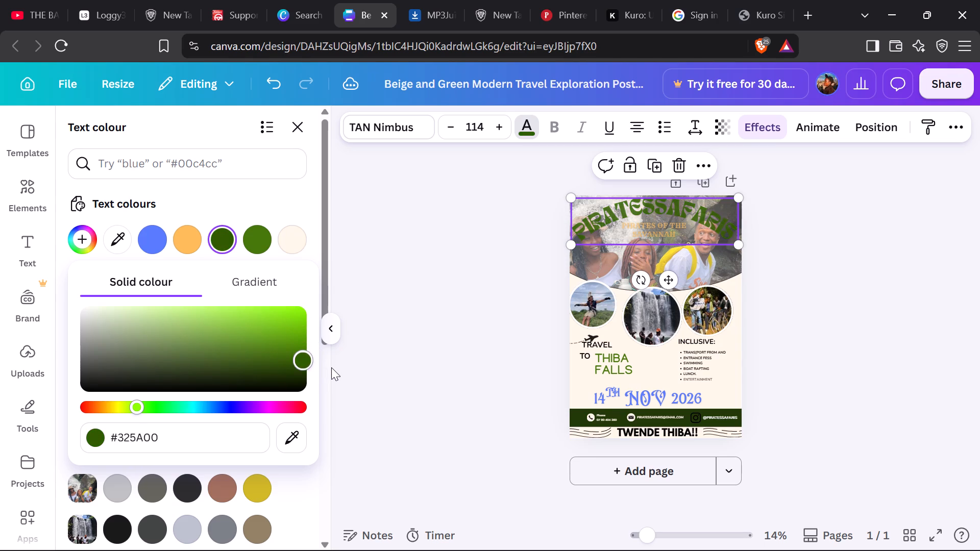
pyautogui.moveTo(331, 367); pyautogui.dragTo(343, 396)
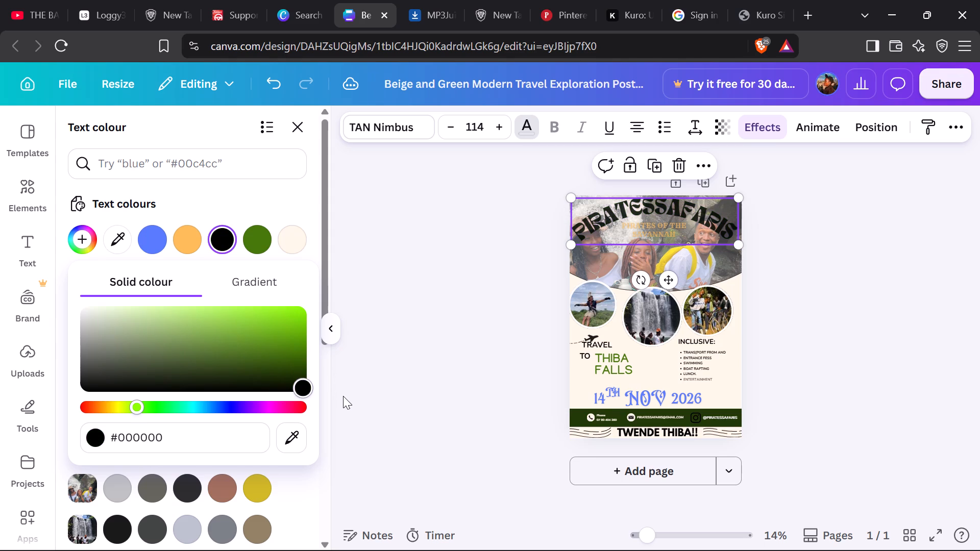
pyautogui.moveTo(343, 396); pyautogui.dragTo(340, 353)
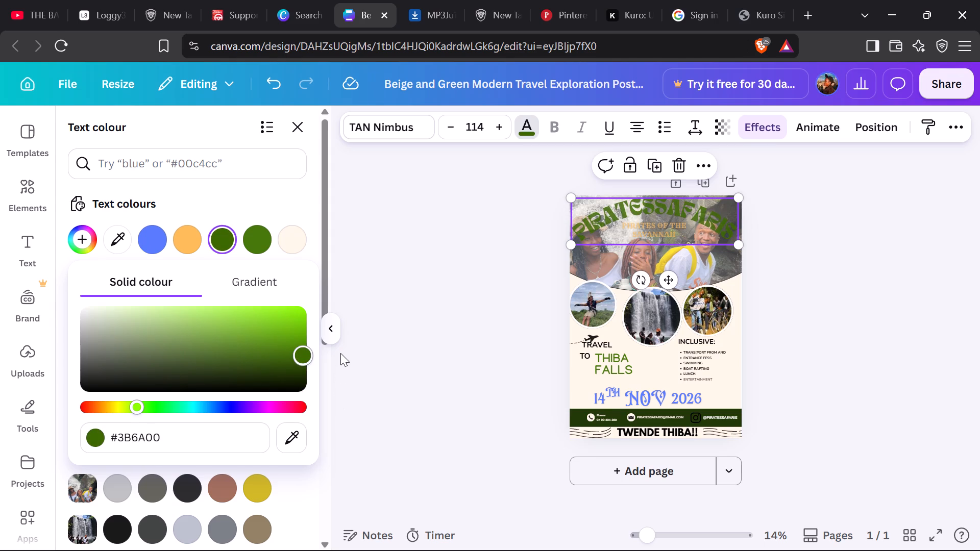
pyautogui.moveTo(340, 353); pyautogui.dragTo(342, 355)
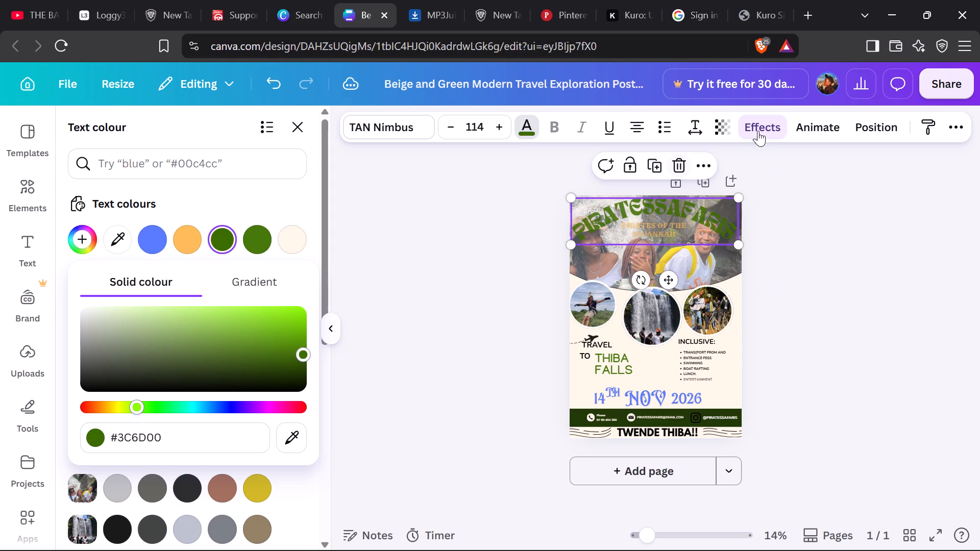
# Set the transparency of the arched PIRATESSAFARIS heading to 31.
pyautogui.click(729, 122)
pyautogui.moveTo(748, 191); pyautogui.dragTo(748, 191)
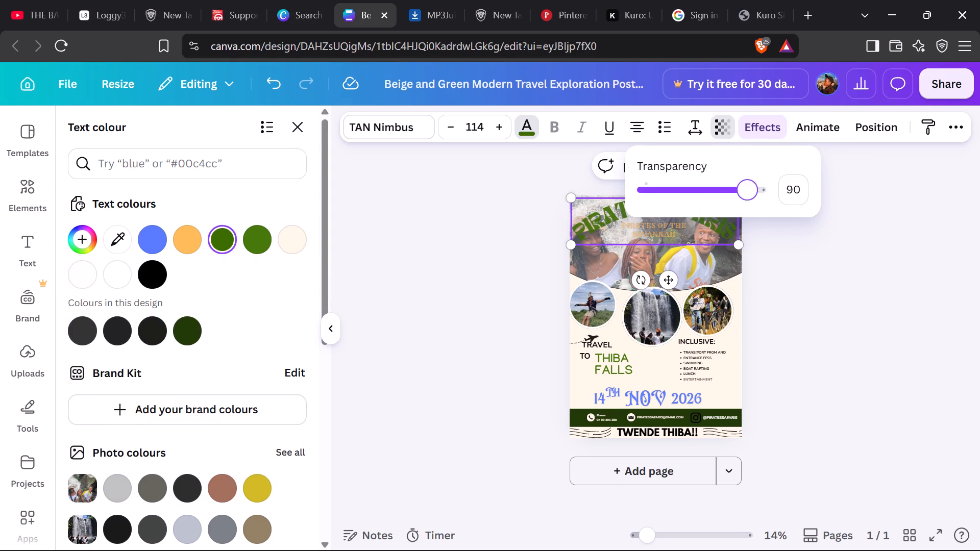
pyautogui.moveTo(748, 191); pyautogui.dragTo(709, 200)
pyautogui.click(795, 289)
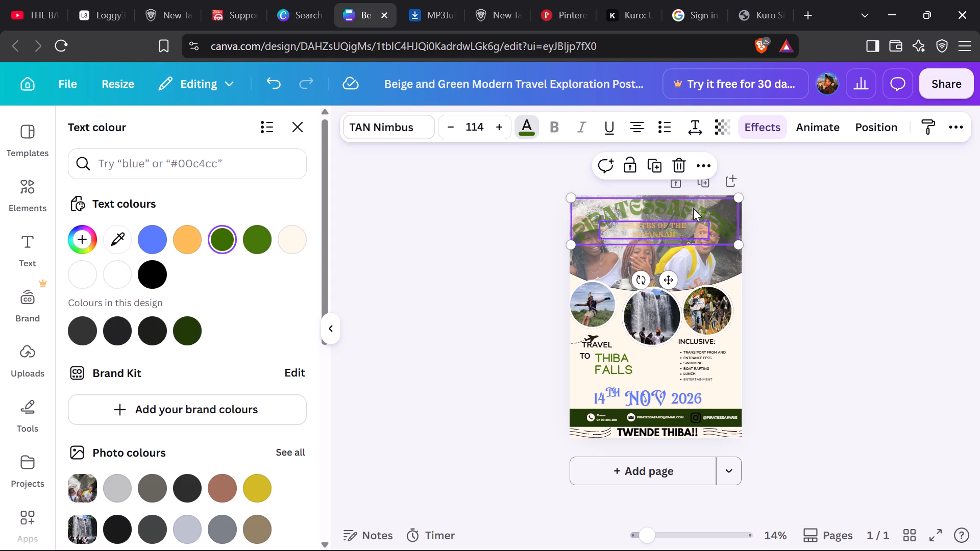
pyautogui.click(717, 118)
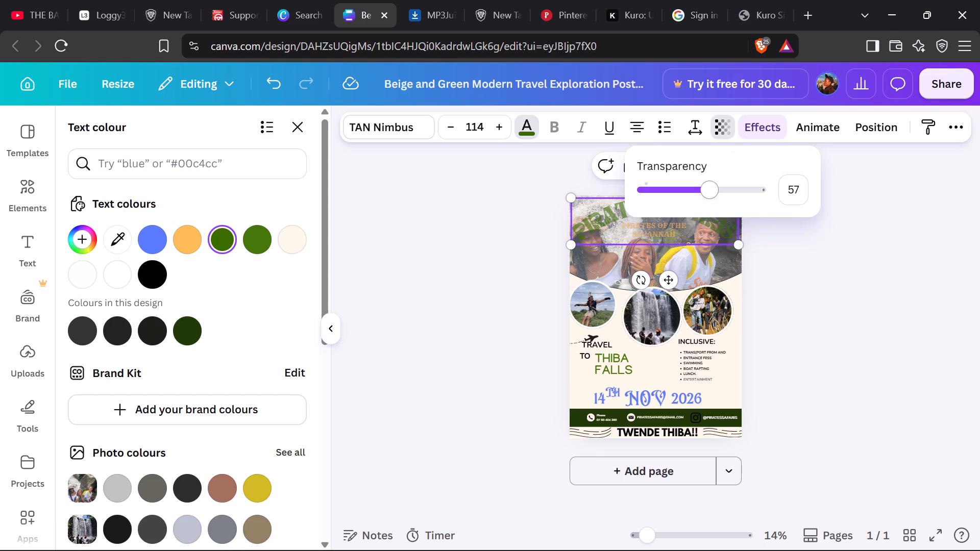
pyautogui.moveTo(707, 192); pyautogui.dragTo(679, 192)
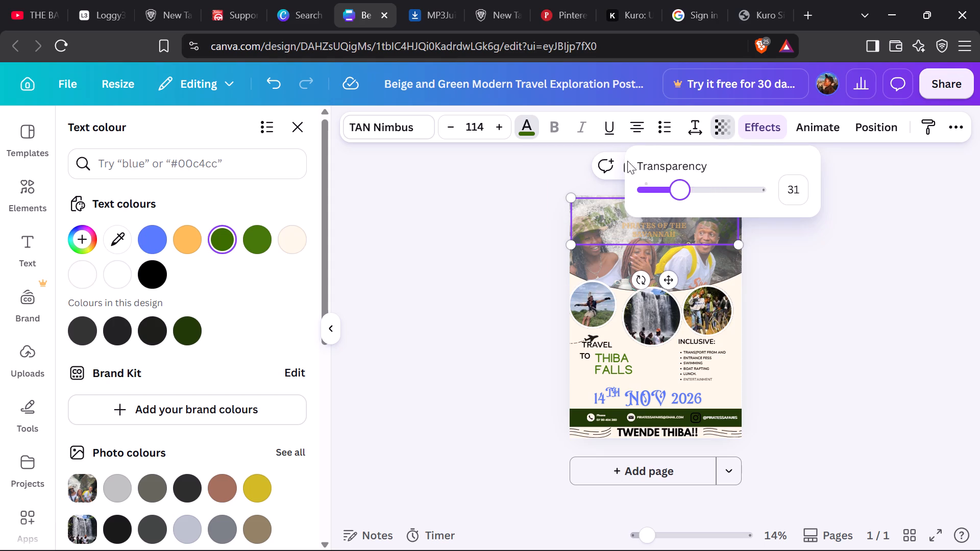
# Recolour the arched PIRATESSAFARIS heading with the white swatch next to black in the text colours.
pyautogui.click(531, 135)
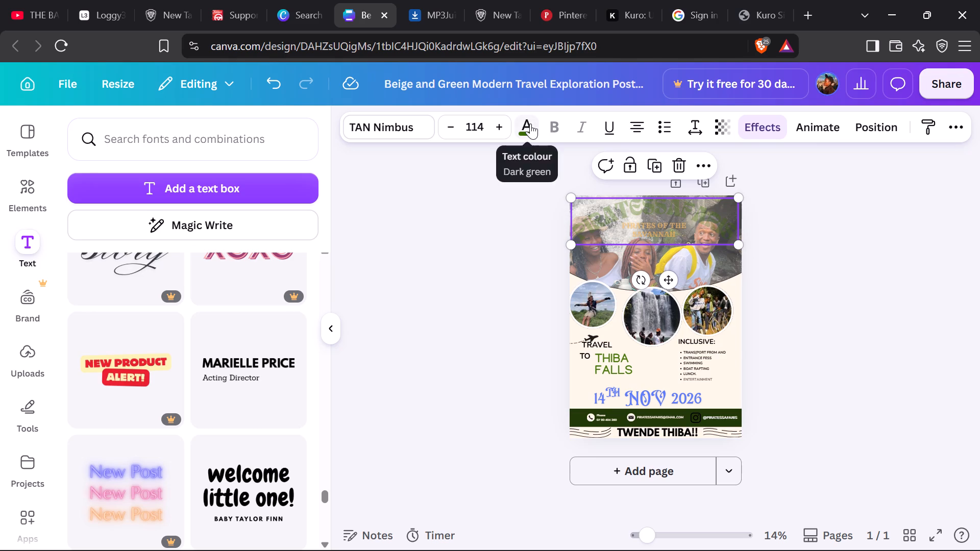
pyautogui.click(530, 123)
pyautogui.click(524, 130)
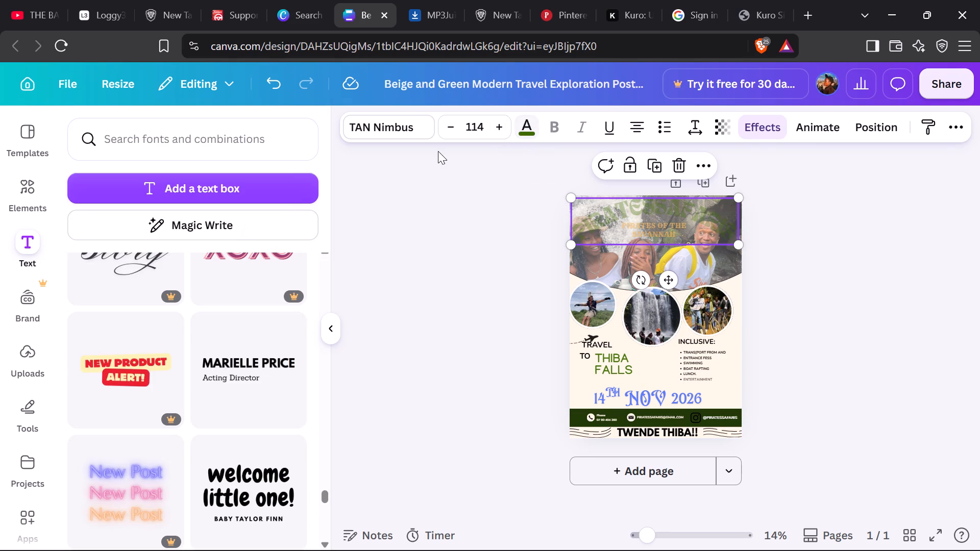
pyautogui.click(531, 131)
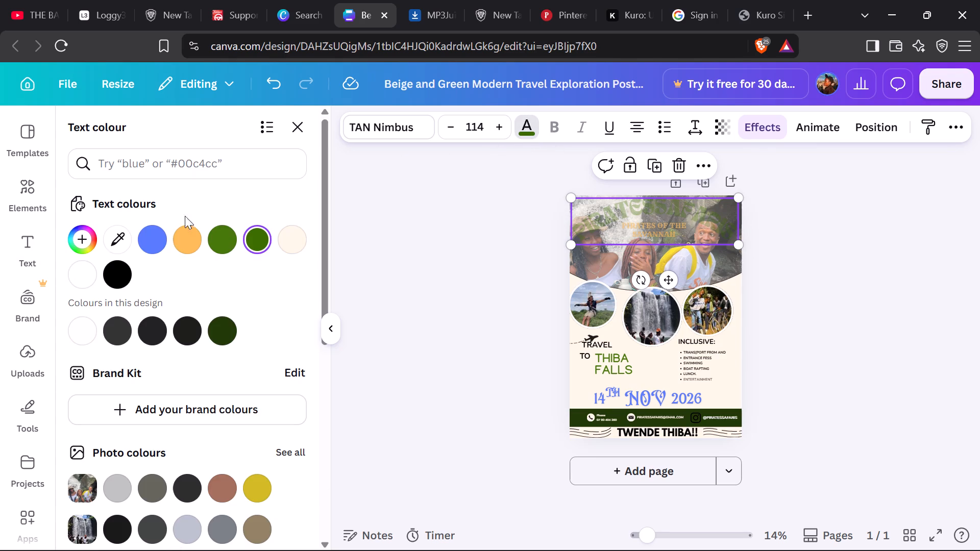
pyautogui.click(86, 270)
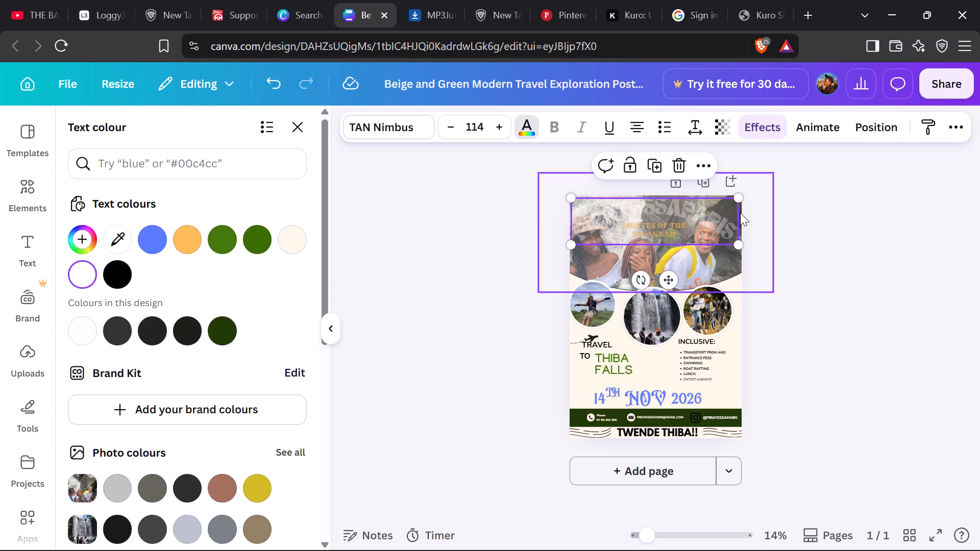
pyautogui.click(893, 269)
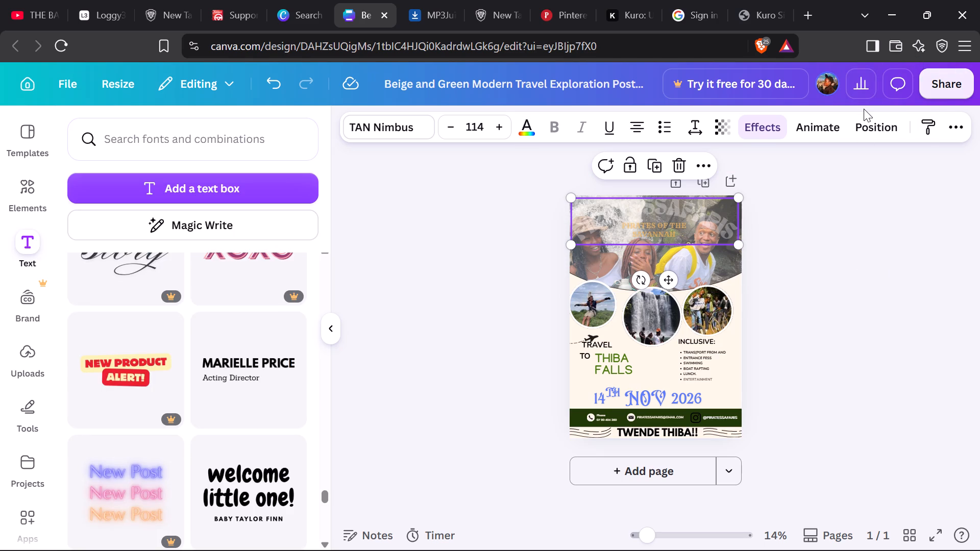
# Nudge the green THIBA FALLS text slightly right and down on the poster.
pyautogui.click(607, 367)
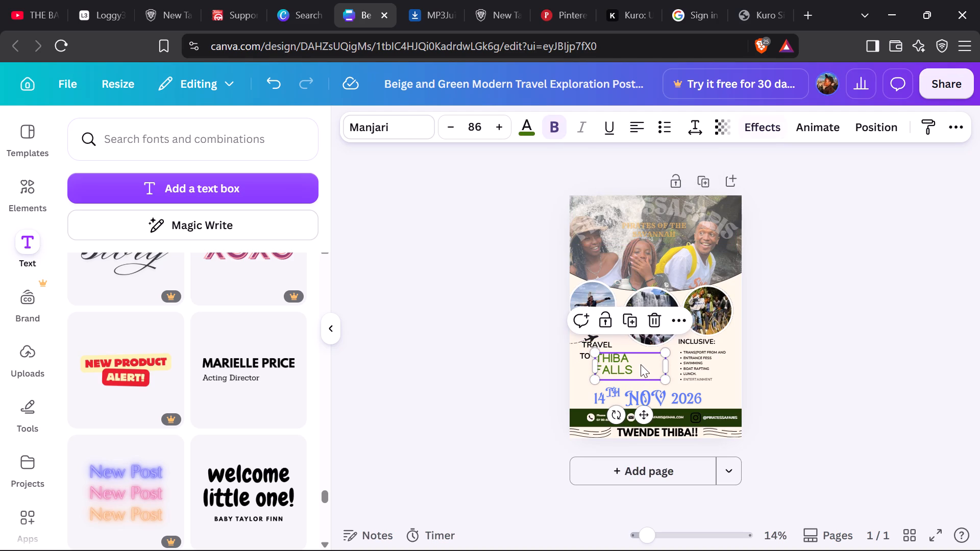
pyautogui.moveTo(641, 364); pyautogui.dragTo(645, 367)
# Try Display fonts such as Atlante Display, Gulfs Display and Klemer Display on the THIBA FALLS text, and apply Big Shoulders Display.
pyautogui.click(635, 367)
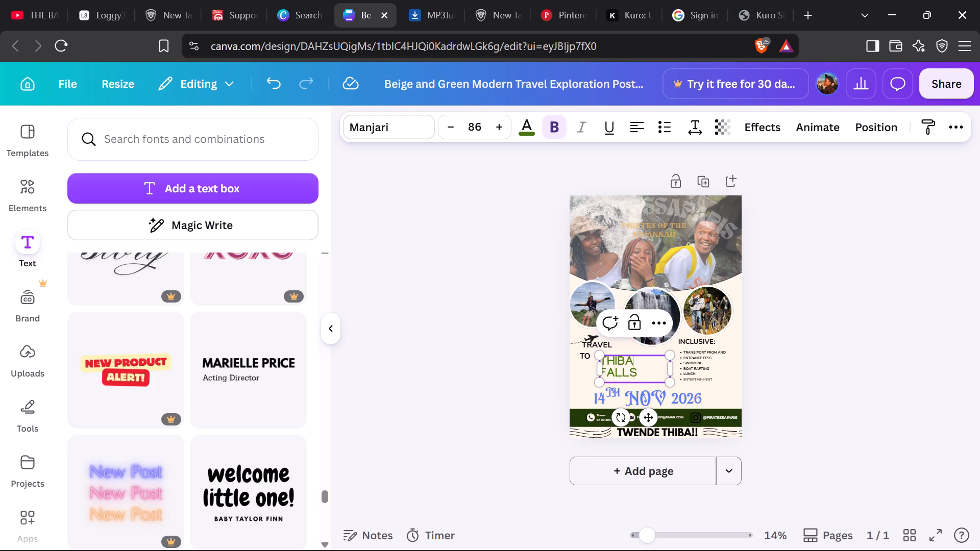
pyautogui.moveTo(635, 368); pyautogui.dragTo(594, 365)
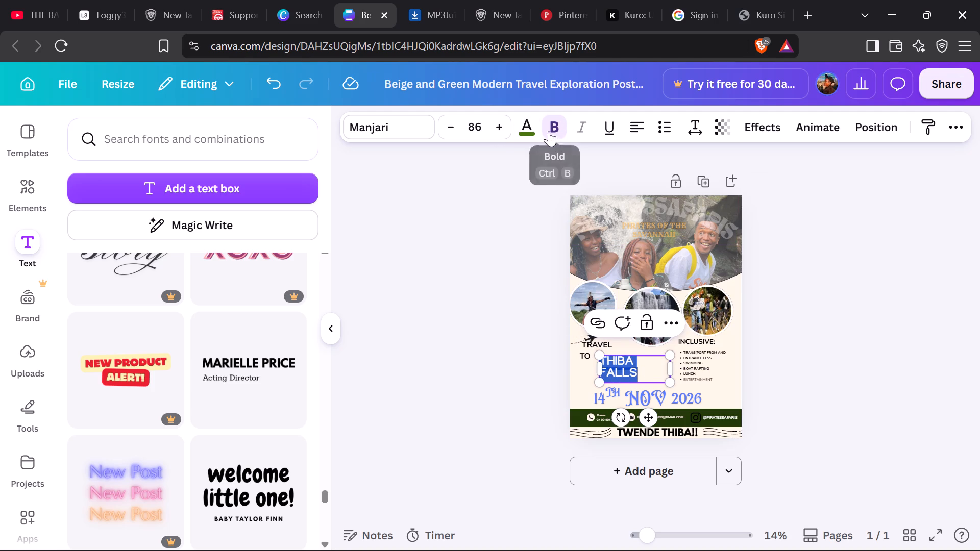
pyautogui.click(388, 128)
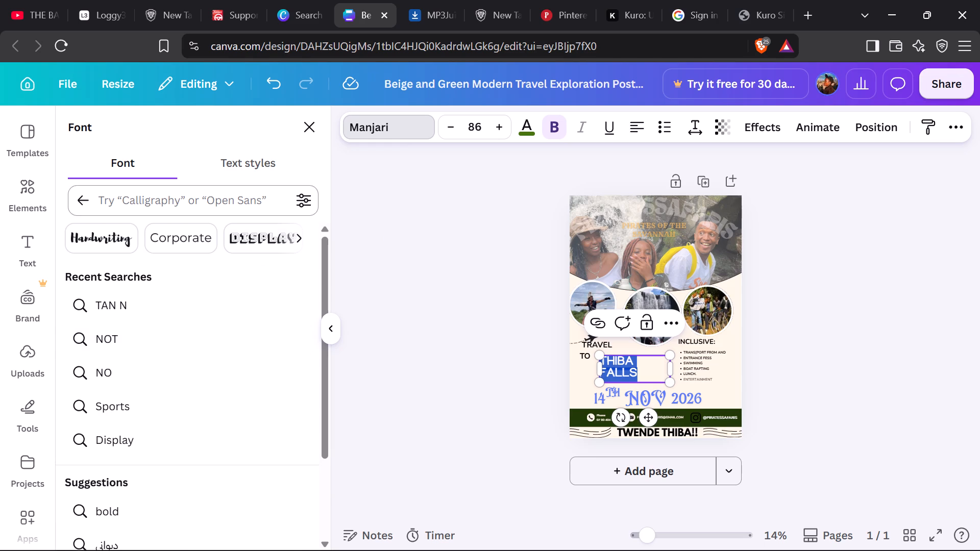
pyautogui.click(264, 238)
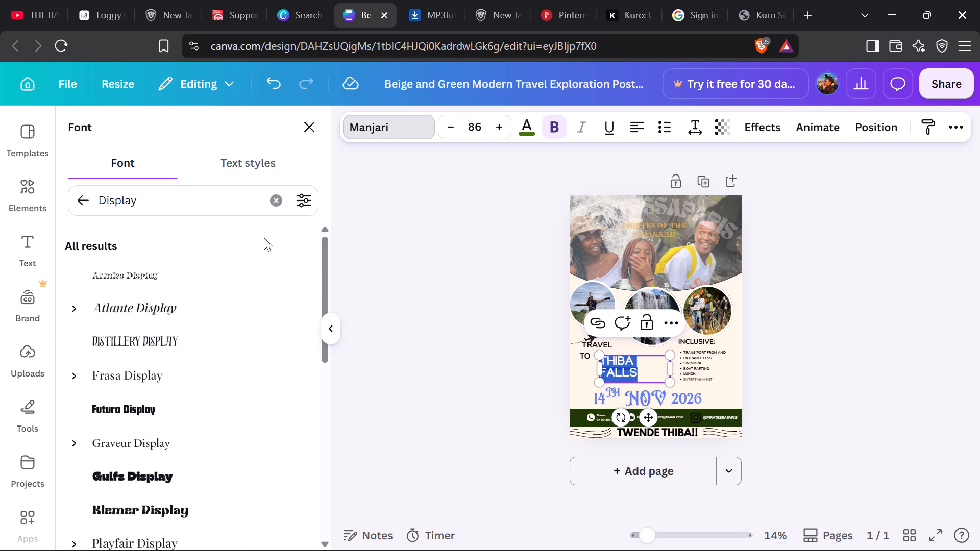
pyautogui.click(183, 300)
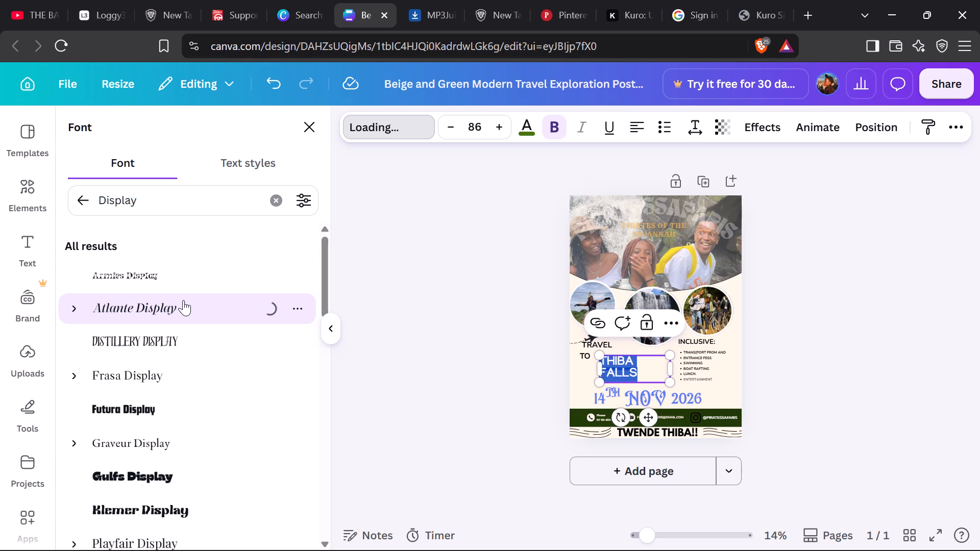
pyautogui.click(171, 341)
pyautogui.click(185, 407)
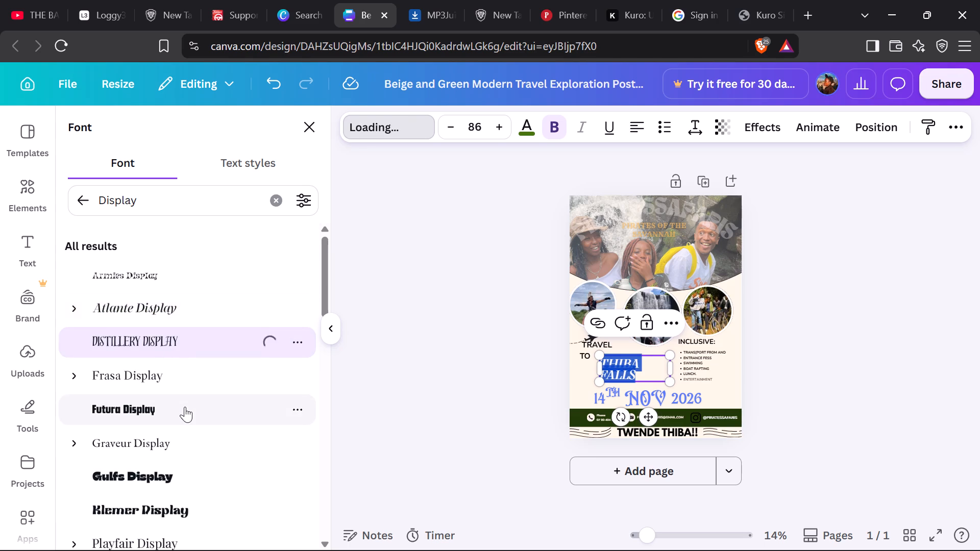
pyautogui.click(179, 472)
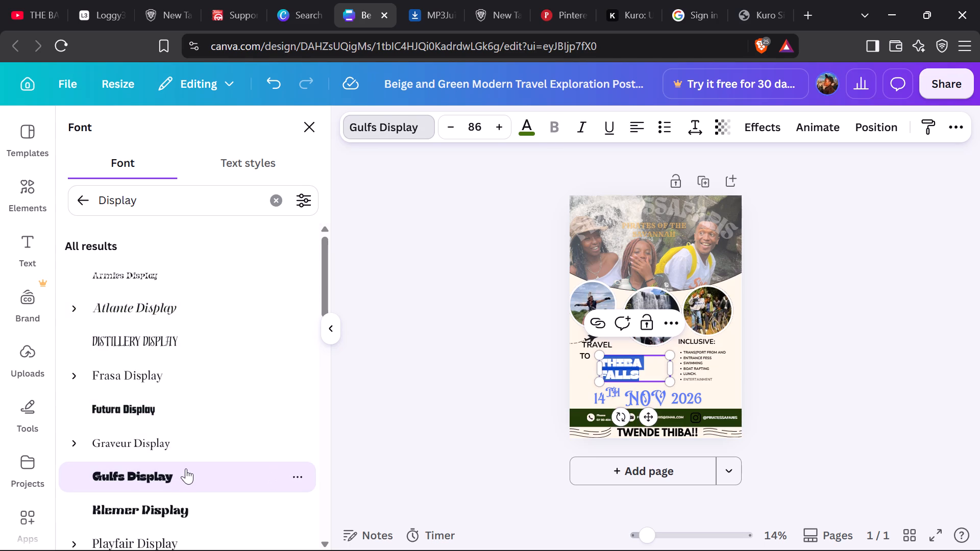
pyautogui.scroll(-1, 170, 470)
pyautogui.click(180, 436)
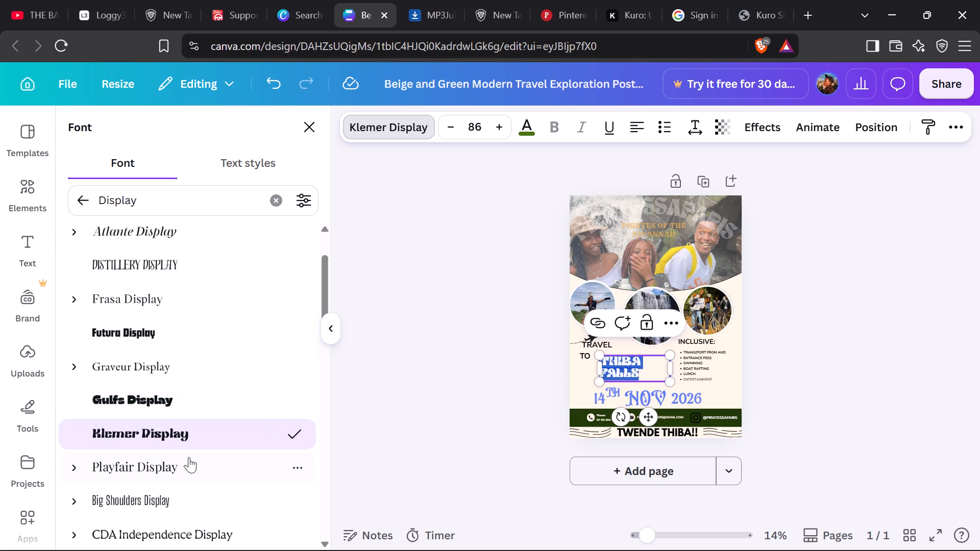
pyautogui.scroll(-1, 194, 446)
pyautogui.click(205, 417)
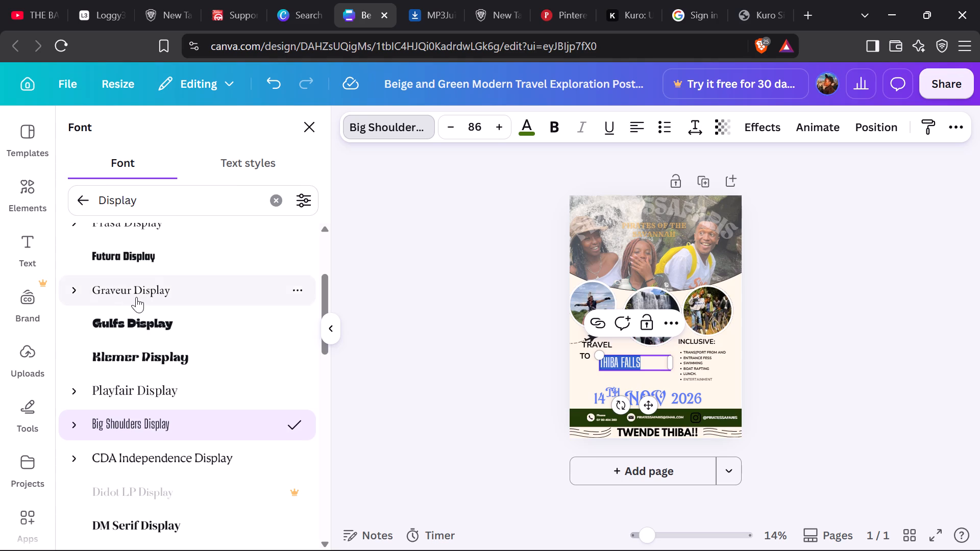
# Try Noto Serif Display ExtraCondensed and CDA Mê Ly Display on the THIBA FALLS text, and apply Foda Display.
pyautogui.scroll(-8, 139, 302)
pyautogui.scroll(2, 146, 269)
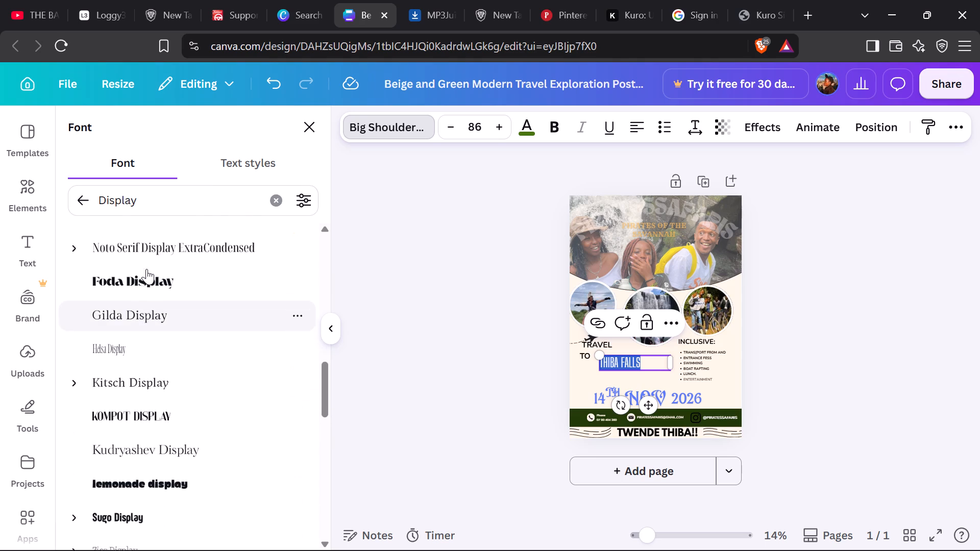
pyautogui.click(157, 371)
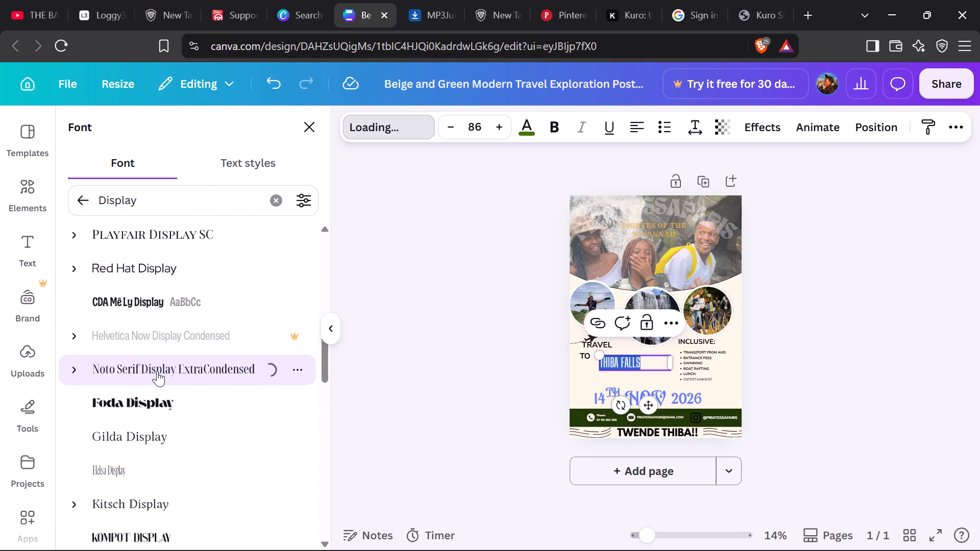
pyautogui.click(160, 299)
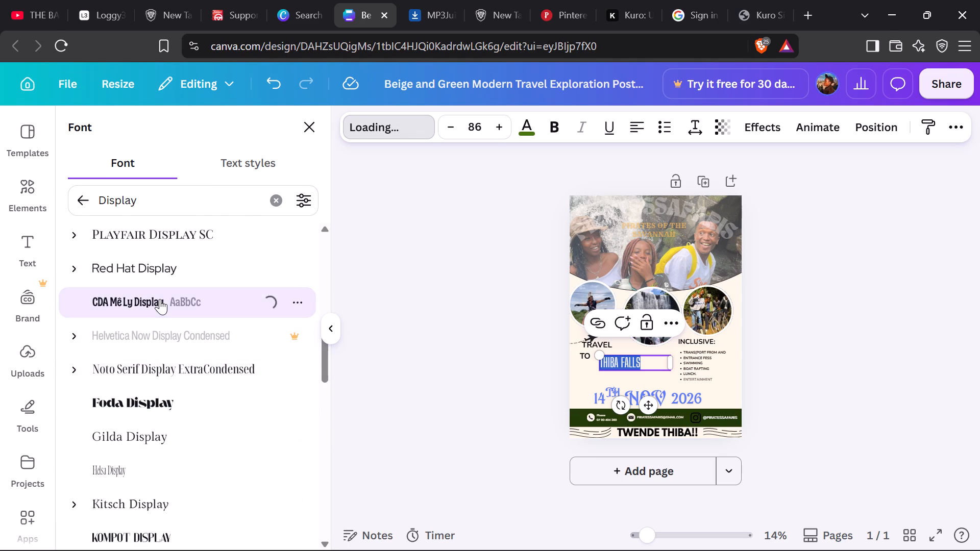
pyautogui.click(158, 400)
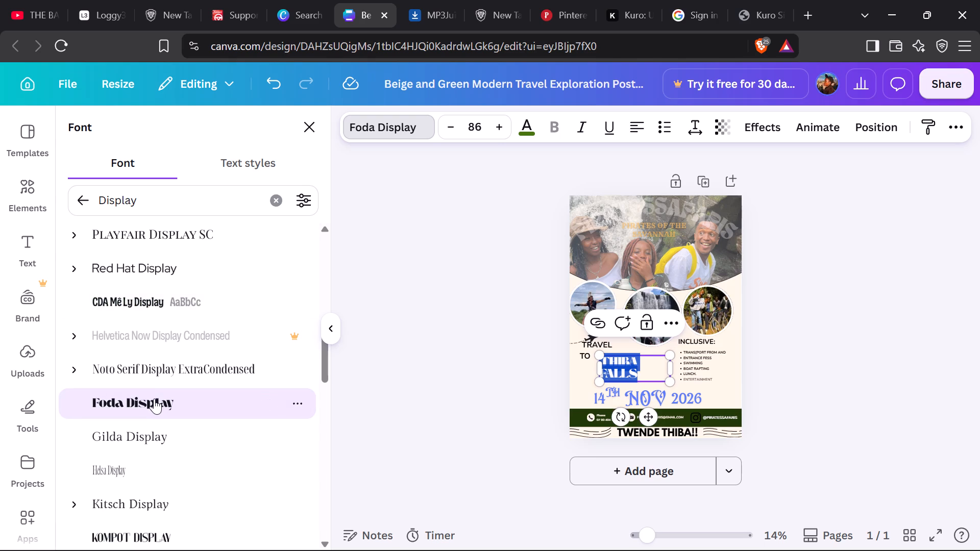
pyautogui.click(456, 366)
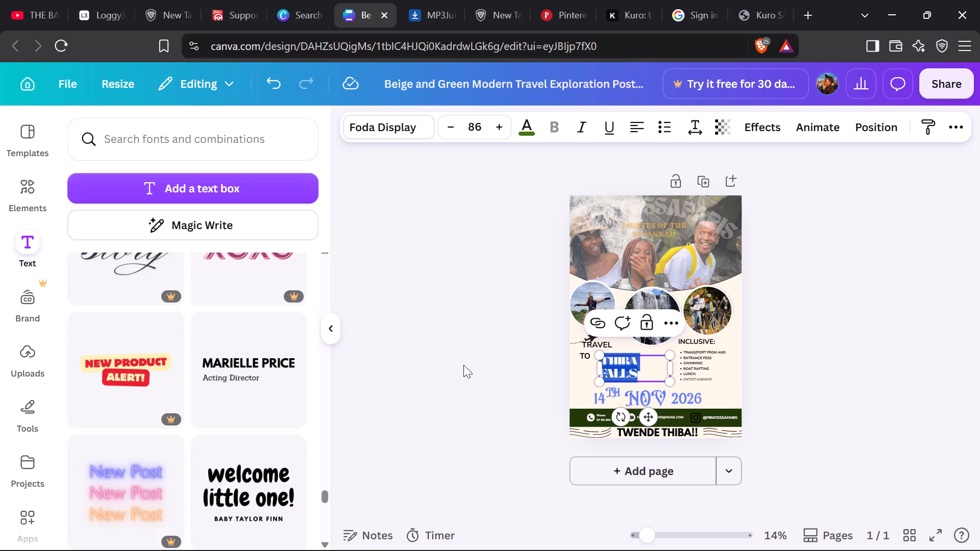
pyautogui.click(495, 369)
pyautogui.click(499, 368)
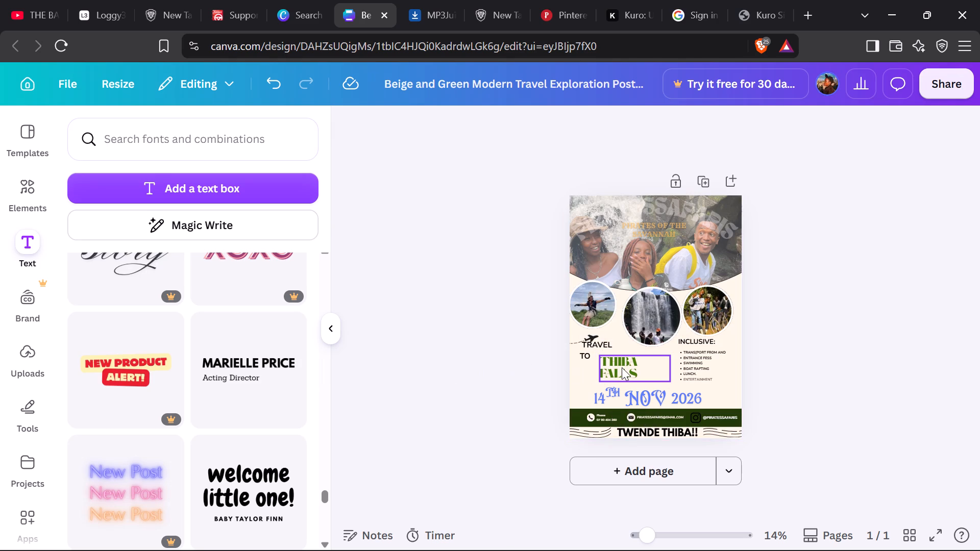
# Enlarge the green THIBA FALLS text to size 121 and fit it between TRAVEL TO and the date line.
pyautogui.click(621, 369)
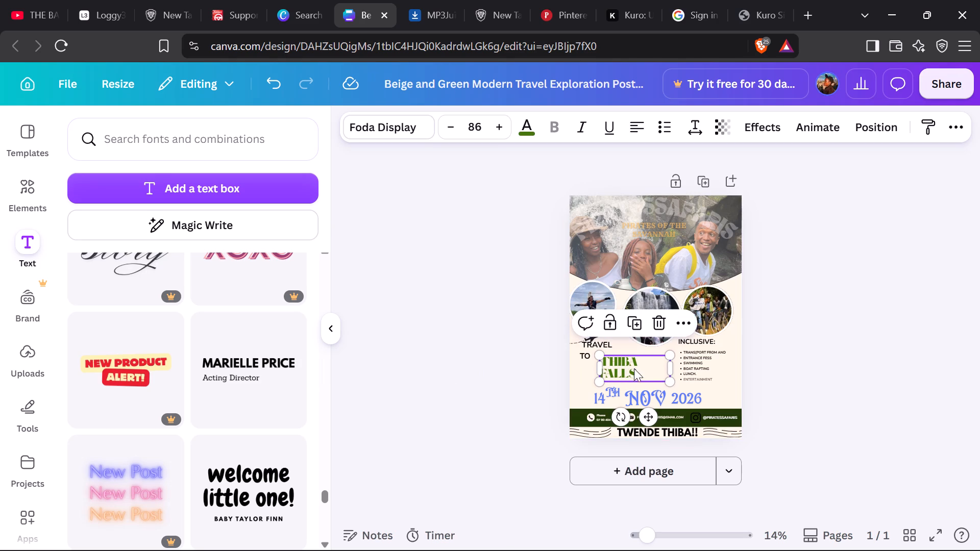
pyautogui.click(642, 363)
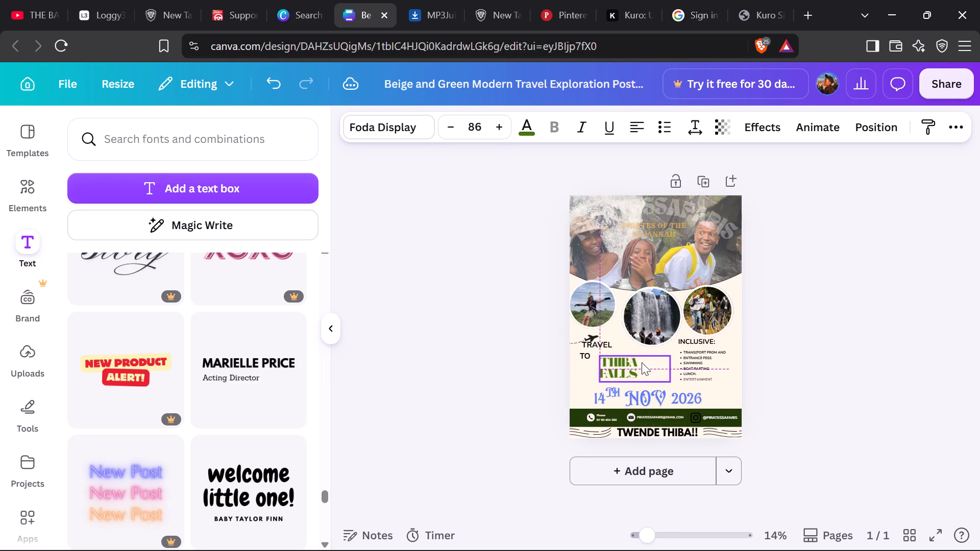
pyautogui.moveTo(669, 382); pyautogui.dragTo(684, 389)
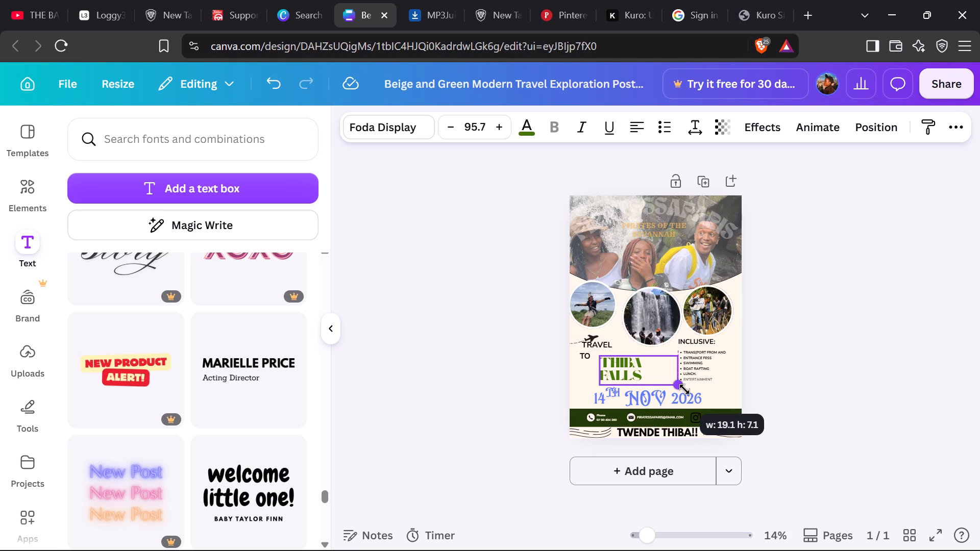
pyautogui.moveTo(684, 389); pyautogui.dragTo(705, 392)
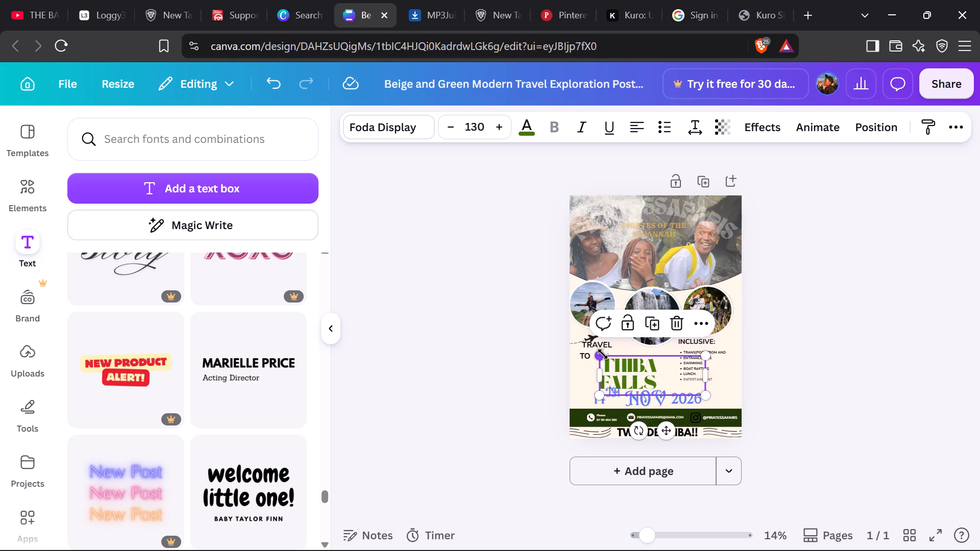
pyautogui.moveTo(603, 354); pyautogui.dragTo(599, 348)
pyautogui.moveTo(635, 373); pyautogui.dragTo(636, 365)
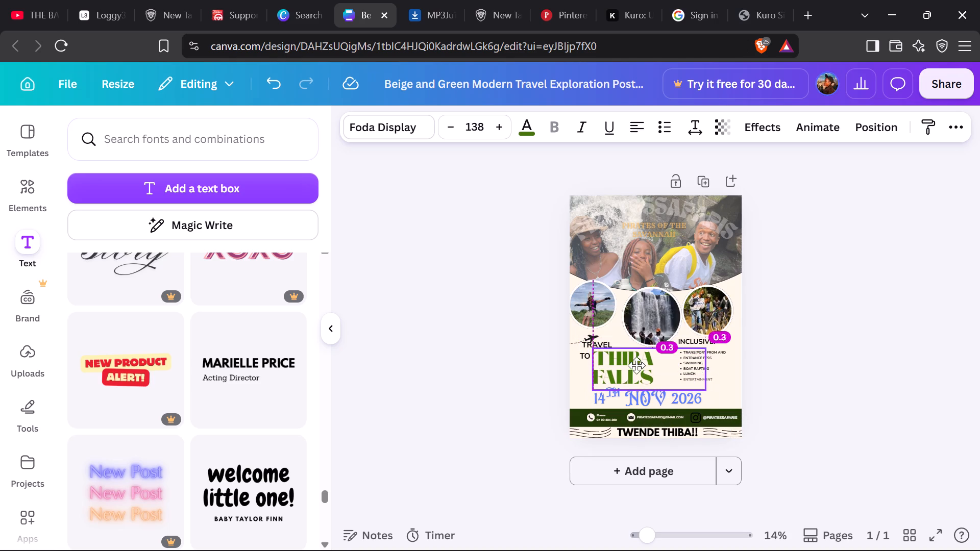
pyautogui.click(637, 365)
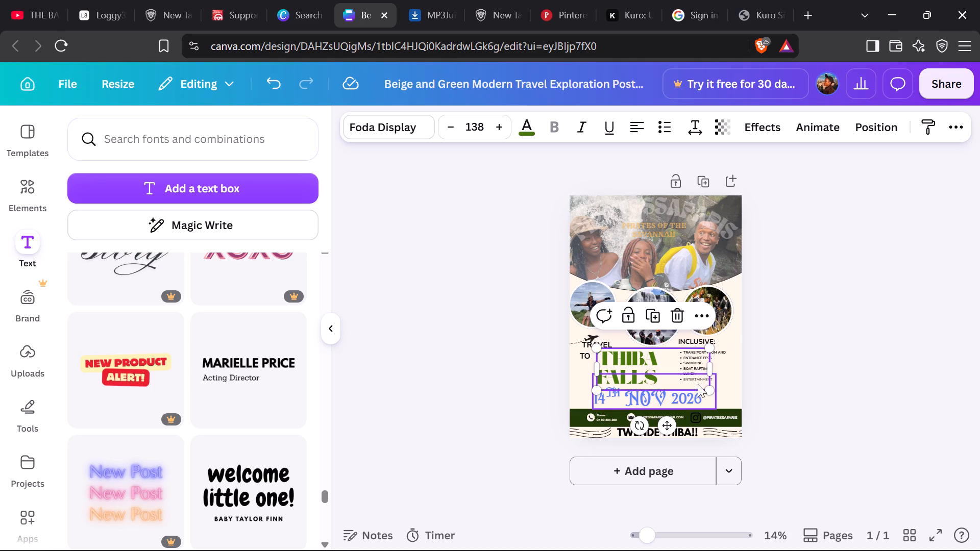
pyautogui.moveTo(711, 389); pyautogui.dragTo(701, 379)
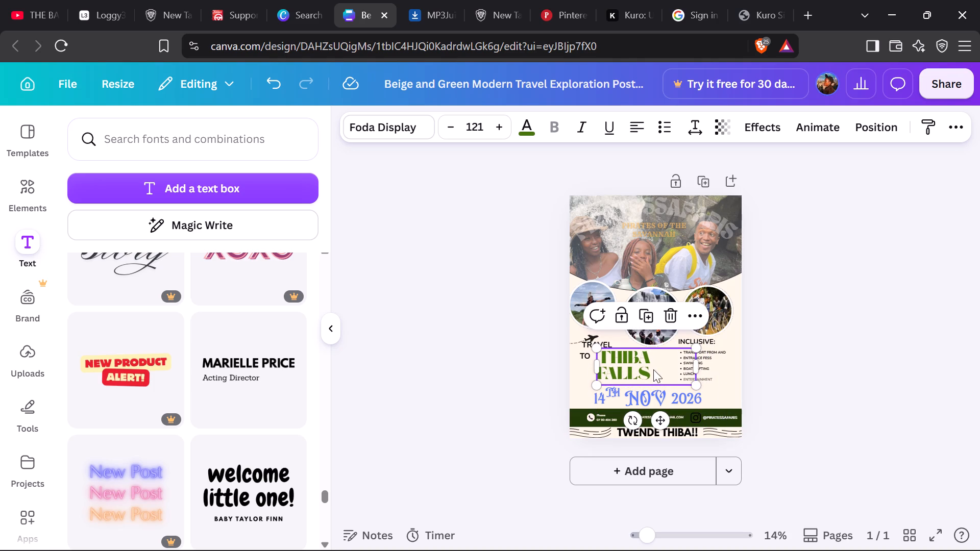
pyautogui.click(655, 360)
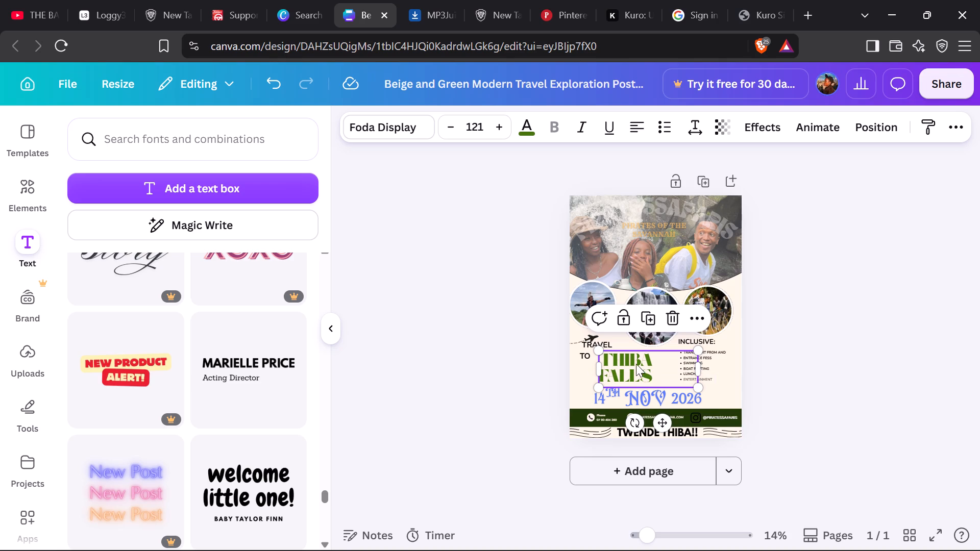
# Clear the Display font search, try Anton and Open Sauce on the THIBA FALLS text, and apply Archivo Black.
pyautogui.click(388, 122)
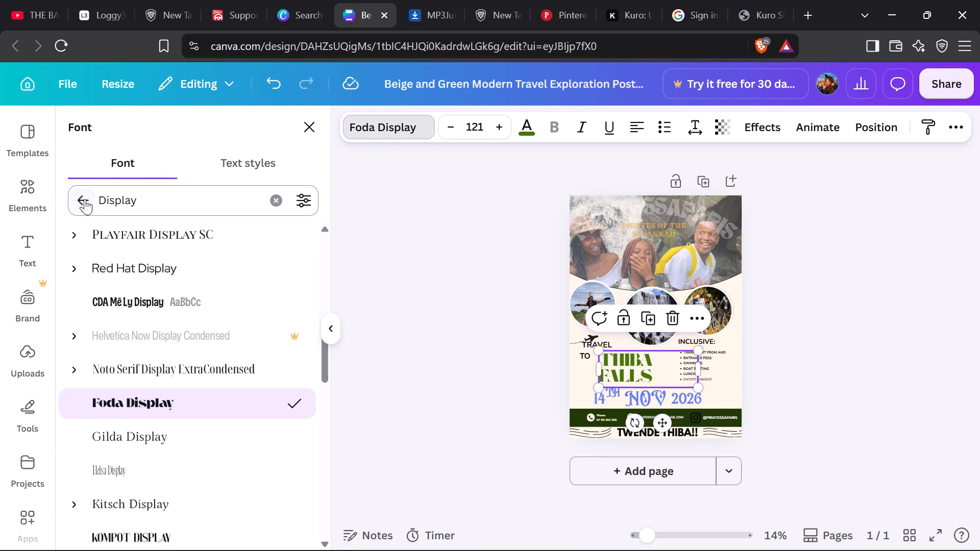
pyautogui.click(86, 199)
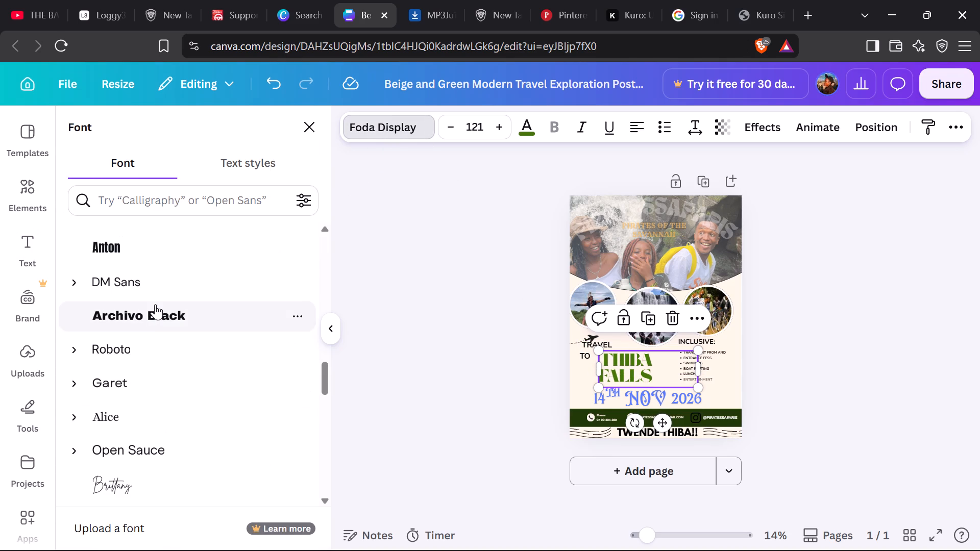
pyautogui.click(166, 258)
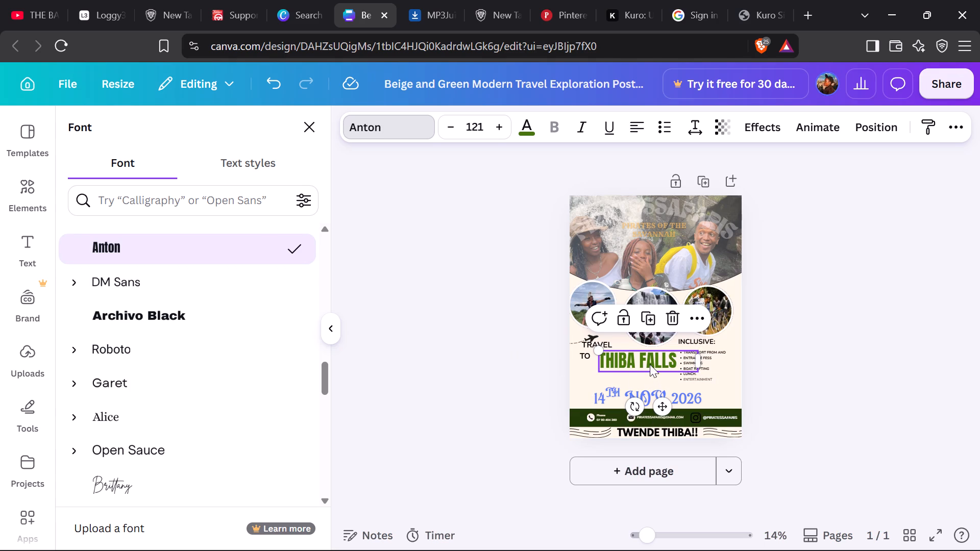
pyautogui.click(161, 445)
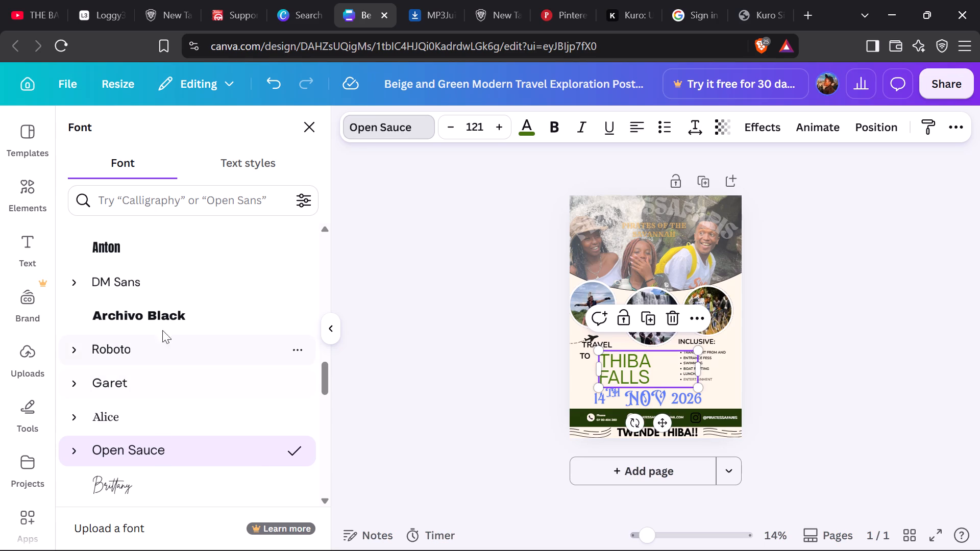
pyautogui.click(171, 312)
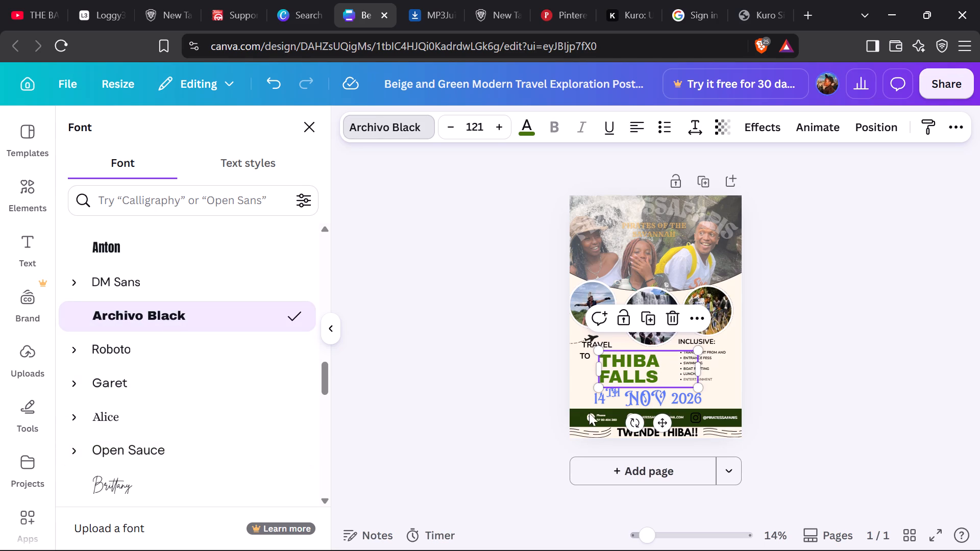
pyautogui.moveTo(891, 437); pyautogui.dragTo(897, 450)
pyautogui.doubleClick(787, 373)
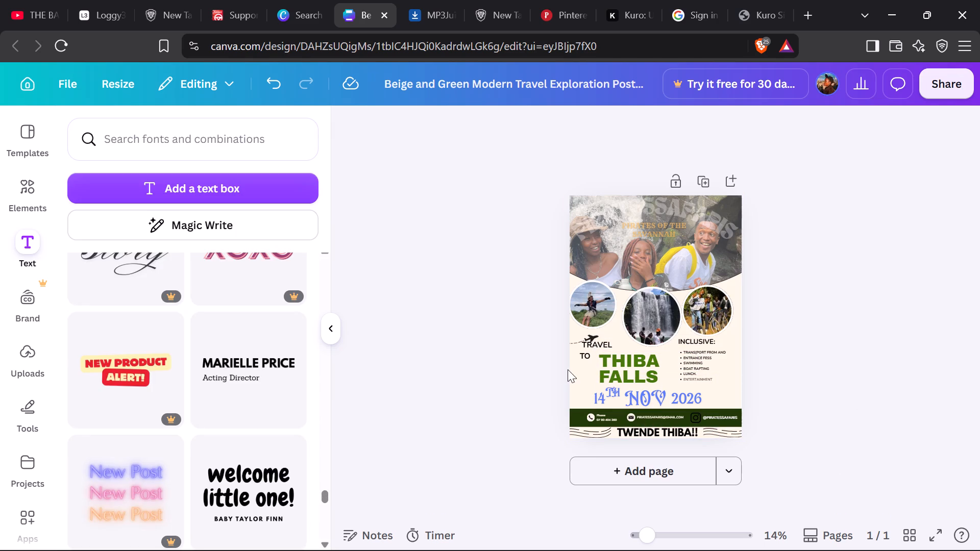
# Add three exclamation marks to the end of the THIBA FALLS text.
pyautogui.click(663, 370)
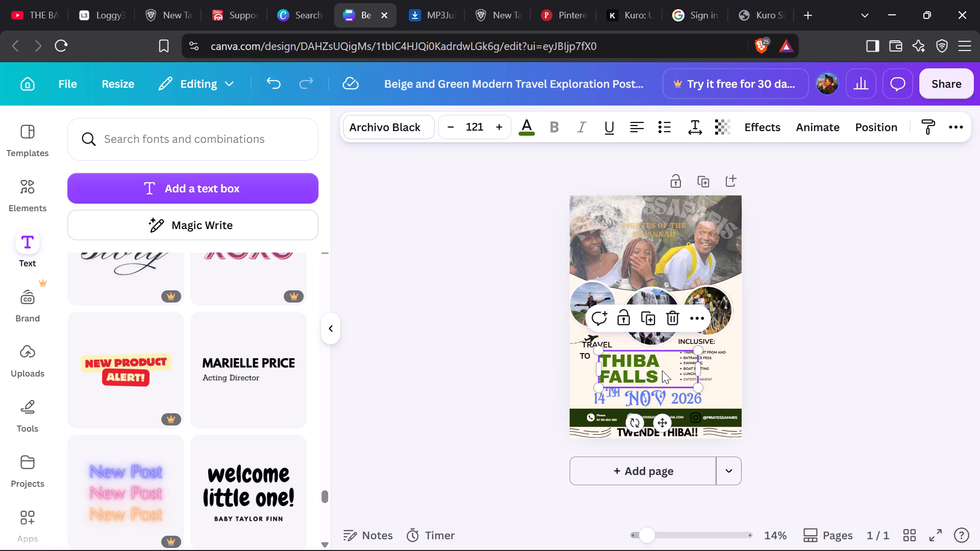
pyautogui.doubleClick(657, 362)
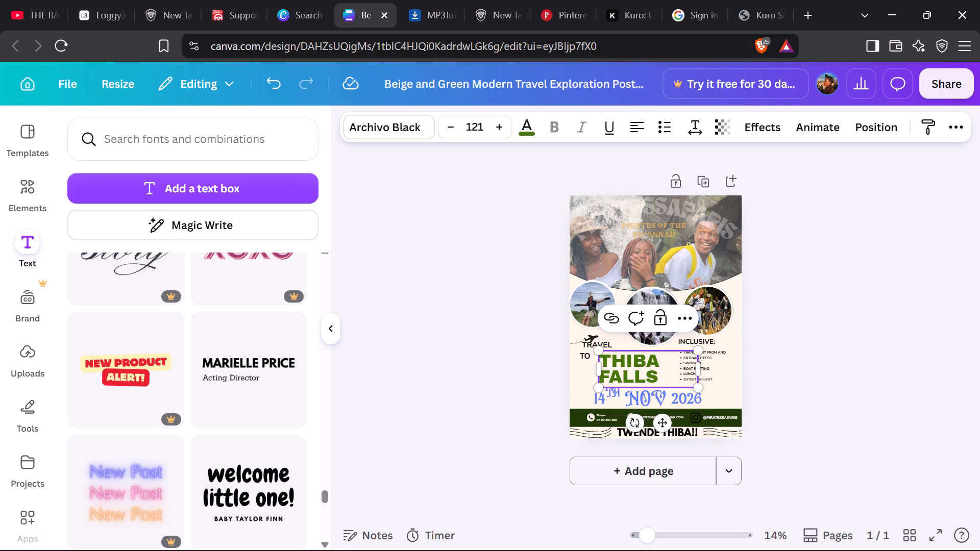
pyautogui.click(659, 371)
pyautogui.click(662, 381)
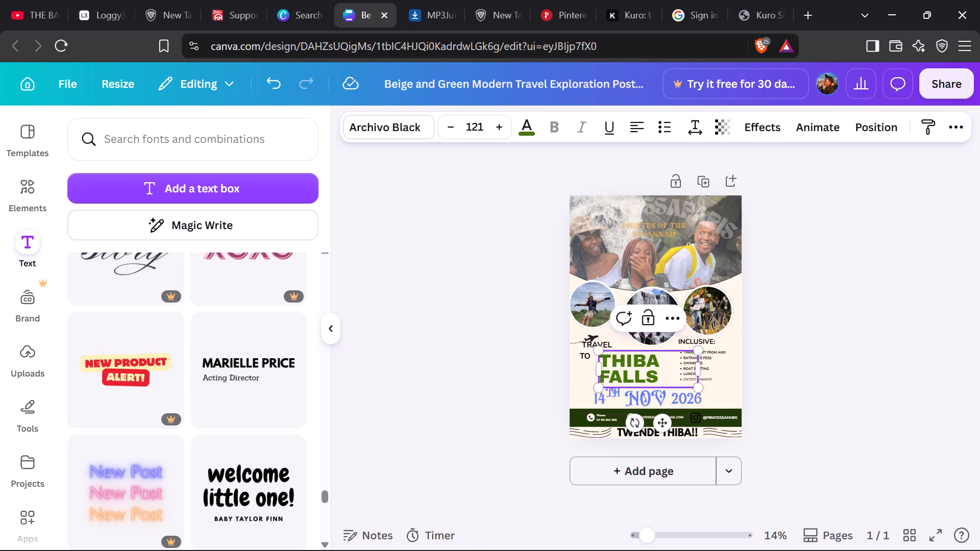
pyautogui.write('!!!')
pyautogui.click(773, 382)
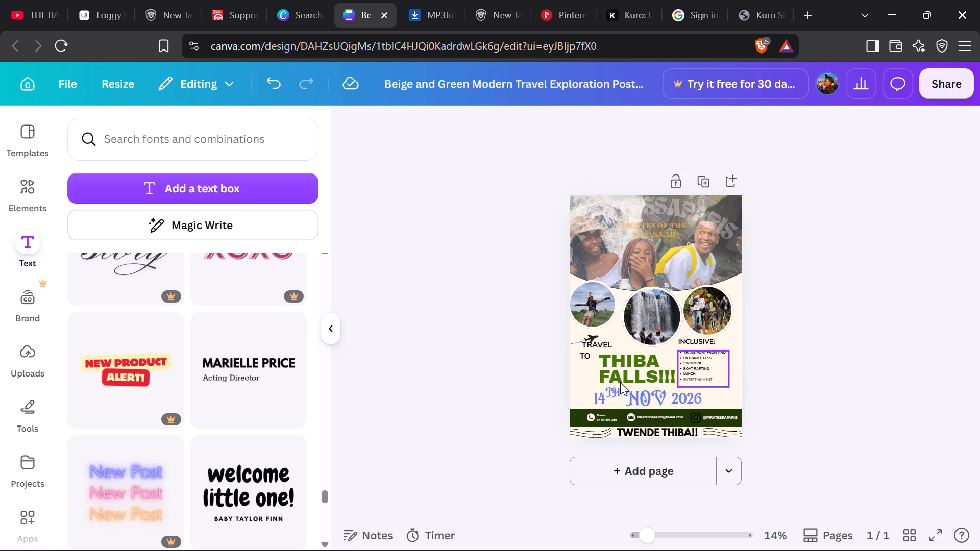
# Replace the TRAVEL TO text beside THIBA FALLS with NATURETRAIL, using the suggested spelling NATURE.
pyautogui.click(591, 348)
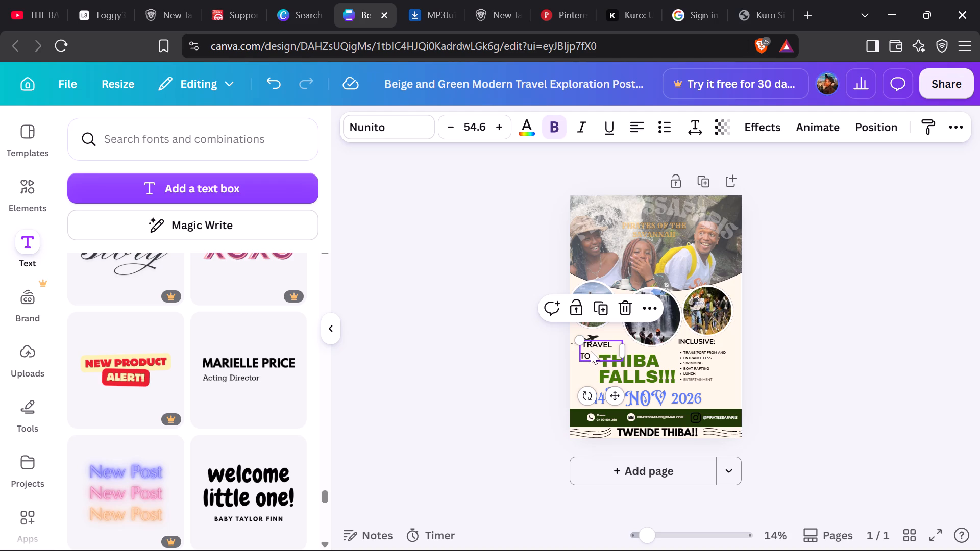
pyautogui.click(792, 376)
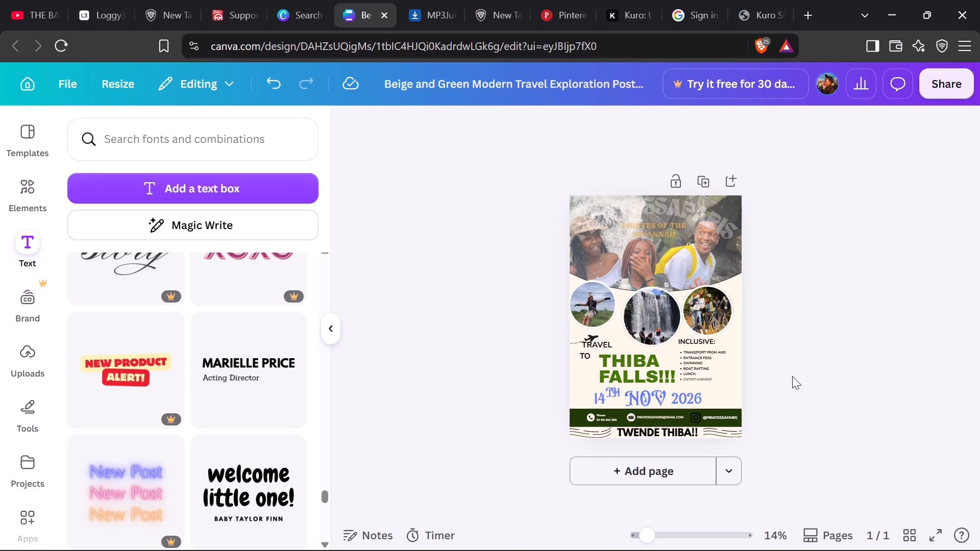
pyautogui.click(591, 355)
pyautogui.doubleClick(592, 351)
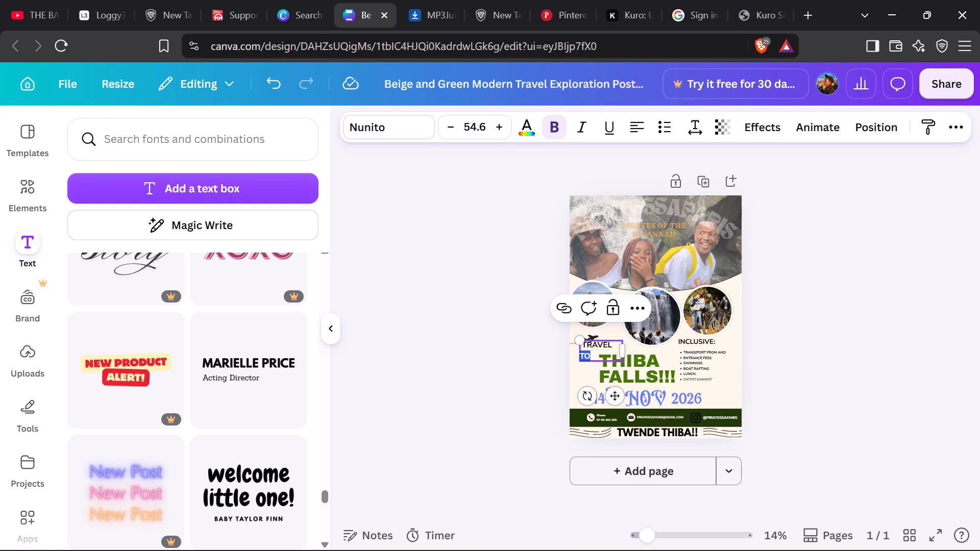
pyautogui.press('BackSpace')
pyautogui.press('BackSpace')
pyautogui.press('BackSpace')
pyautogui.press('BackSpace')
pyautogui.press('BackSpace')
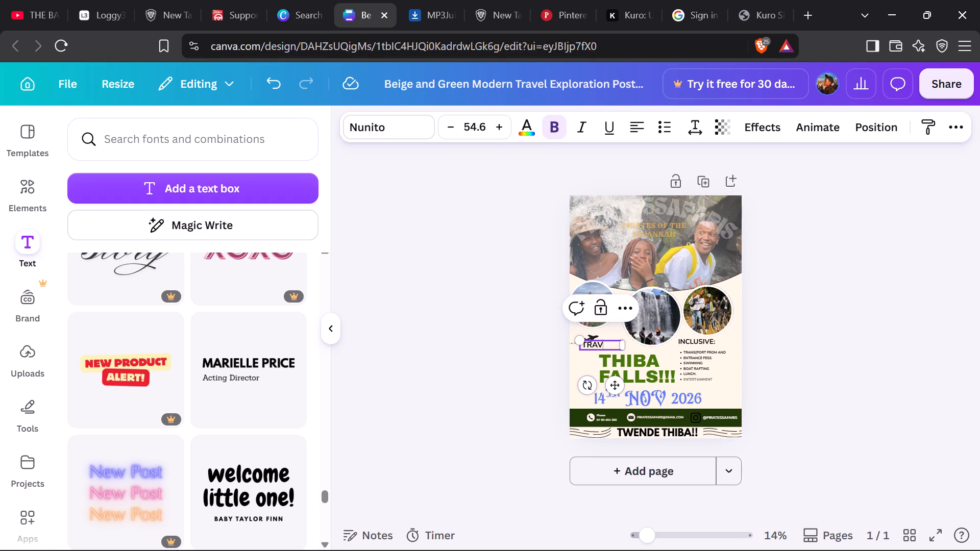
pyautogui.press('BackSpace')
pyautogui.press('BackSpace')
pyautogui.press('BackSpace')
pyautogui.write('NARUT')
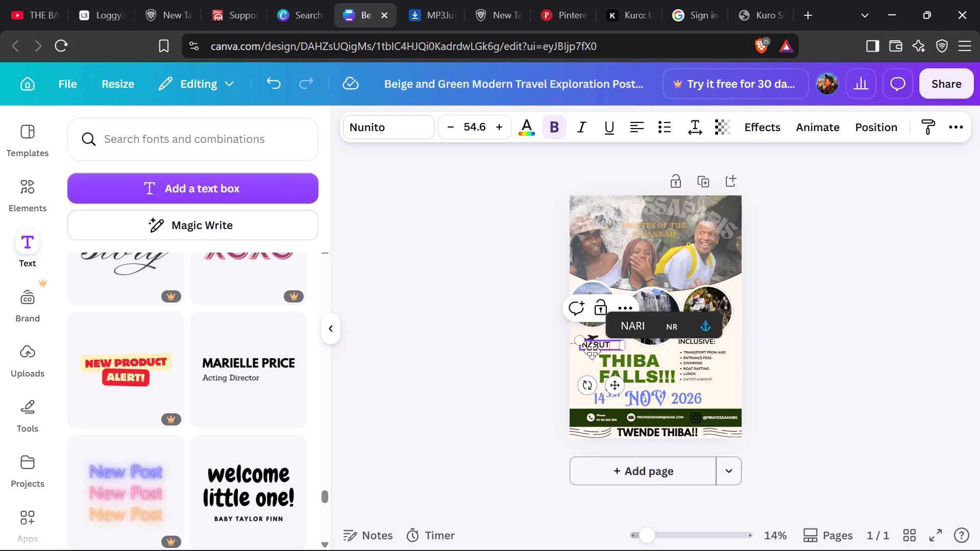
pyautogui.press('e')
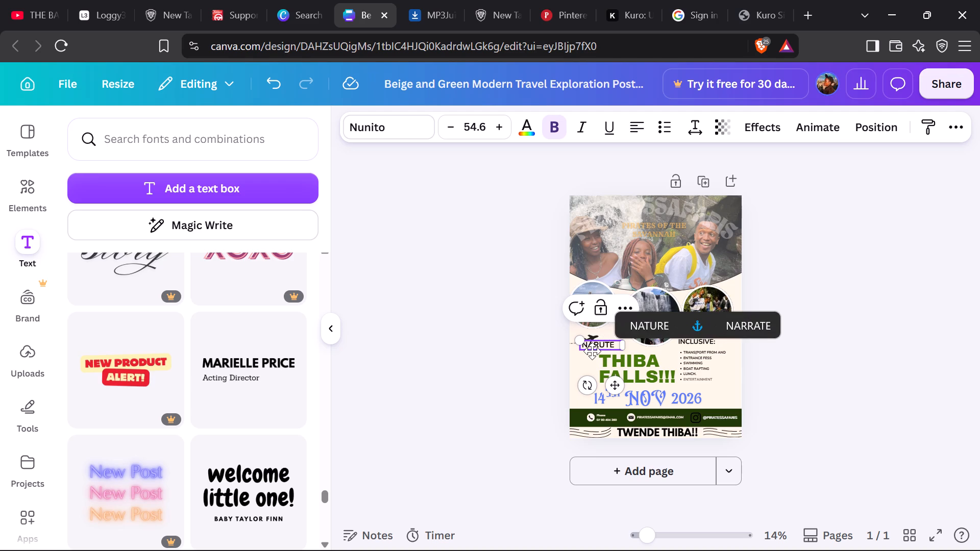
pyautogui.click(661, 329)
pyautogui.write('TRAIL')
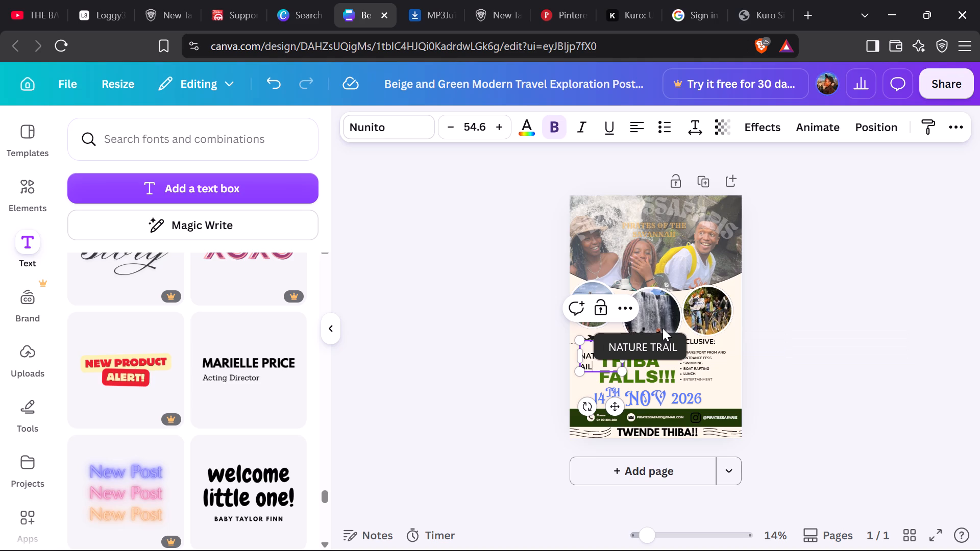
pyautogui.click(491, 399)
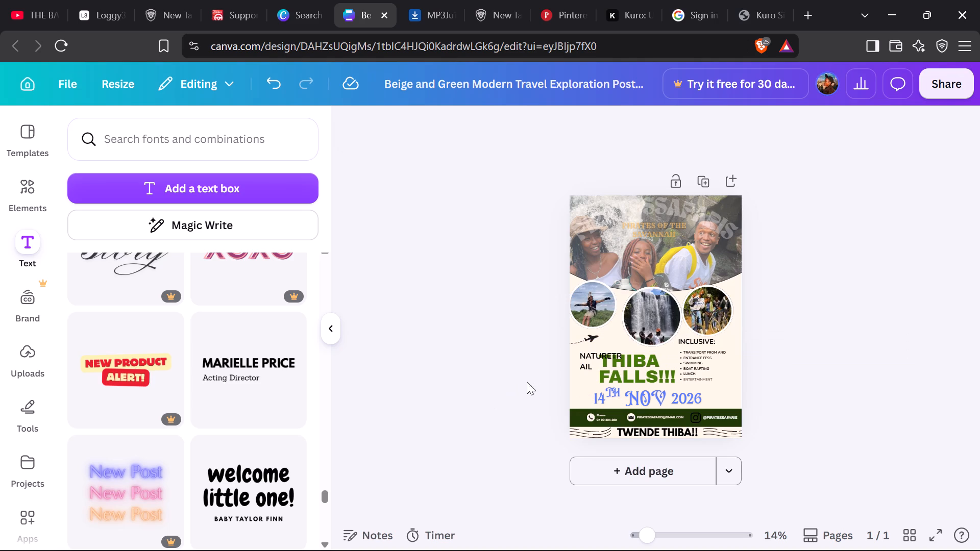
# Move the NATURETRAIL text slightly up and left, closer to the airplane graphic.
pyautogui.moveTo(593, 361); pyautogui.dragTo(590, 351)
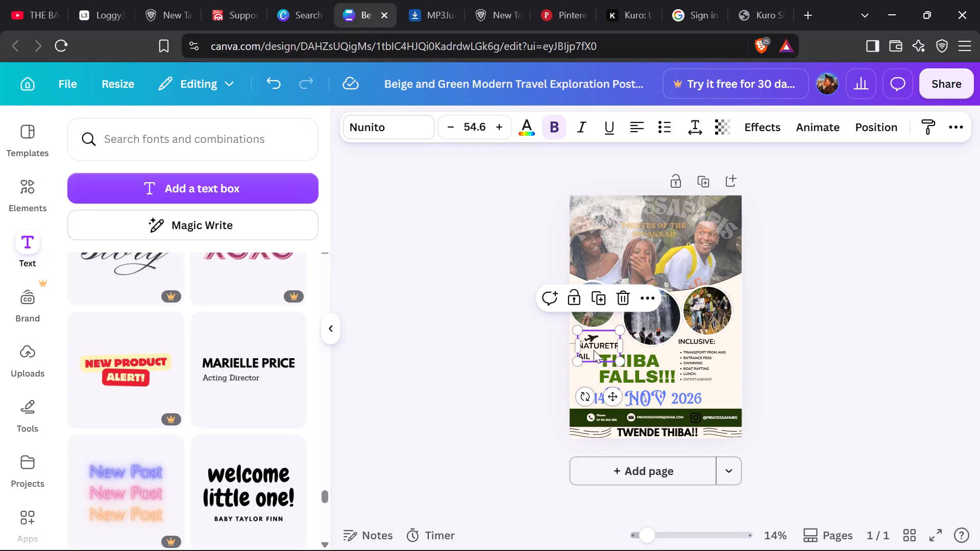
# Insert a space between NATURE and TRAIL in the NATURETRAIL text.
pyautogui.click(590, 354)
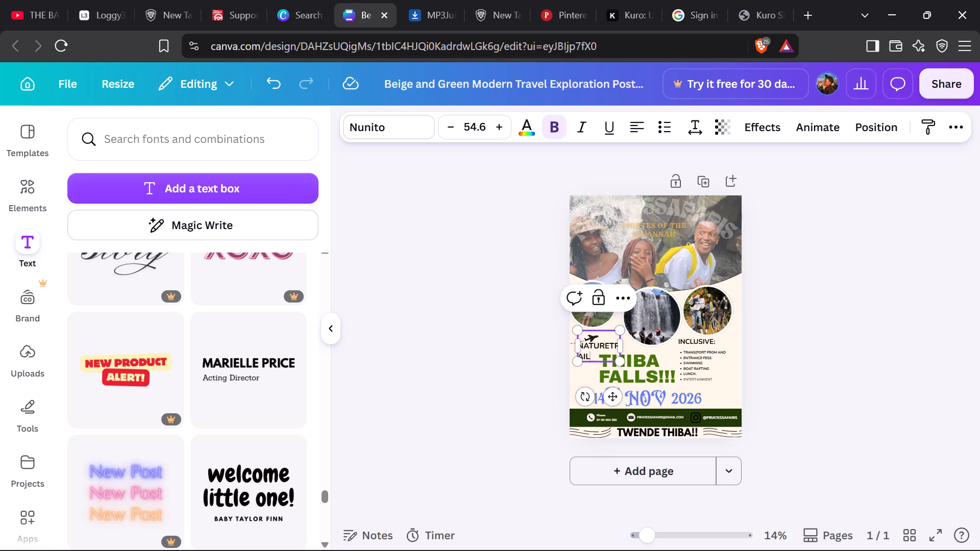
pyautogui.click(609, 345)
pyautogui.press('space')
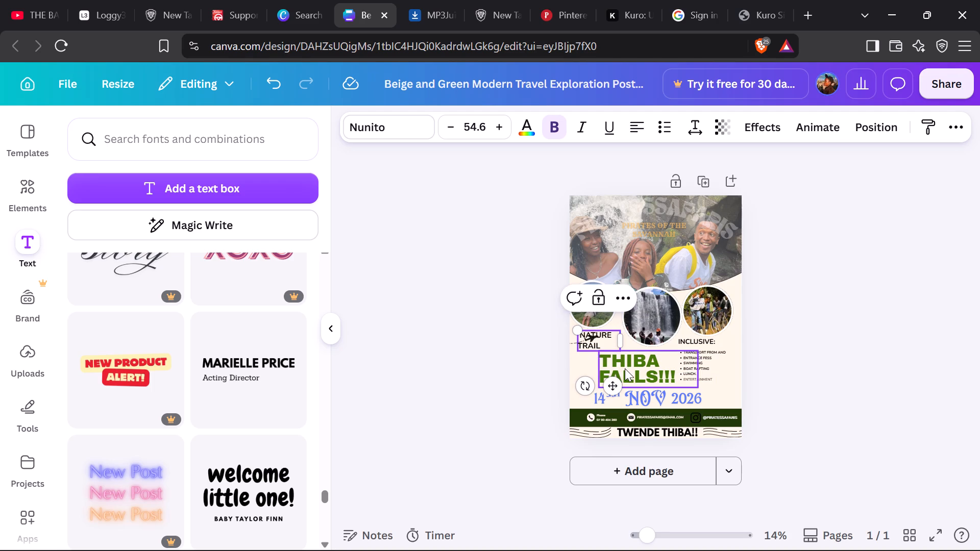
# Move the THIBA FALLS!!! text left and slightly down, against the poster's left edge below NATURE TRAIL.
pyautogui.moveTo(625, 368); pyautogui.dragTo(591, 377)
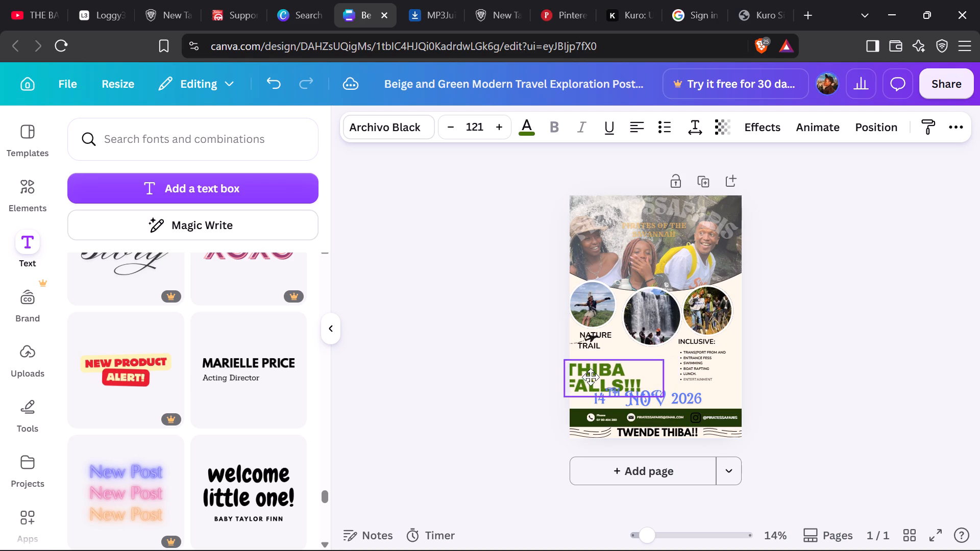
pyautogui.moveTo(591, 377); pyautogui.dragTo(595, 372)
# Delete the word TRAIL from the NATURE TRAIL text, leaving NATURE followed by a space.
pyautogui.click(602, 344)
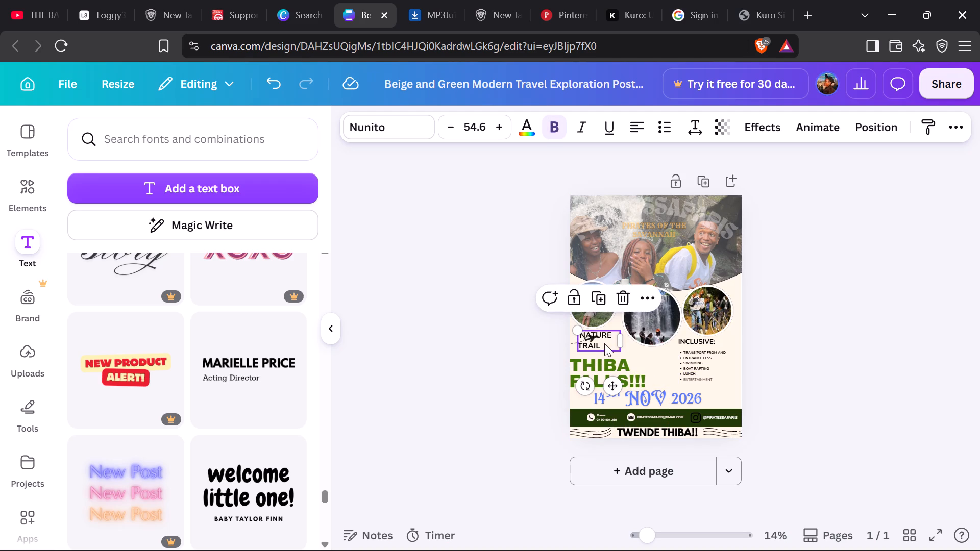
pyautogui.click(600, 344)
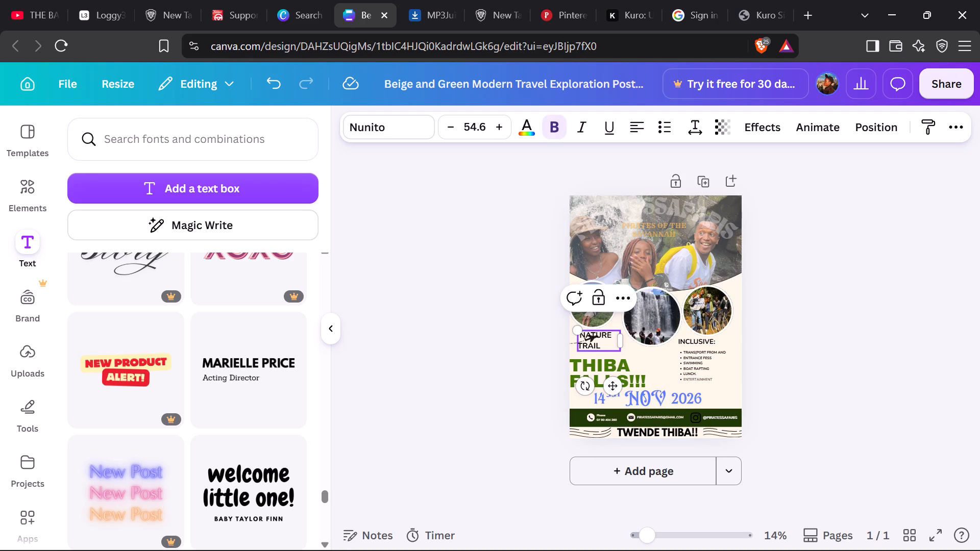
pyautogui.press('BackSpace')
pyautogui.press('BackSpace')
pyautogui.press('BackSpace')
pyautogui.press('BackSpace')
pyautogui.press('BackSpace')
pyautogui.press('BackSpace')
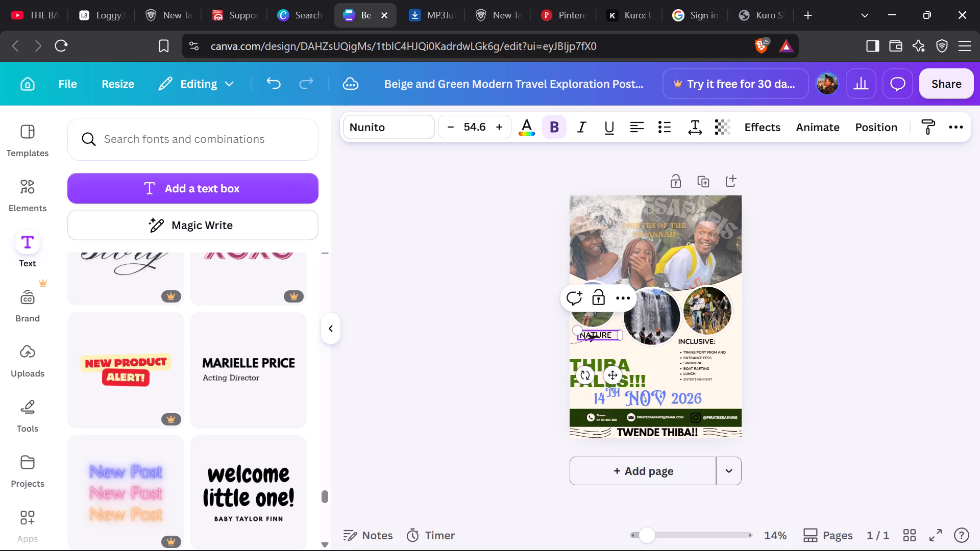
pyautogui.press('space')
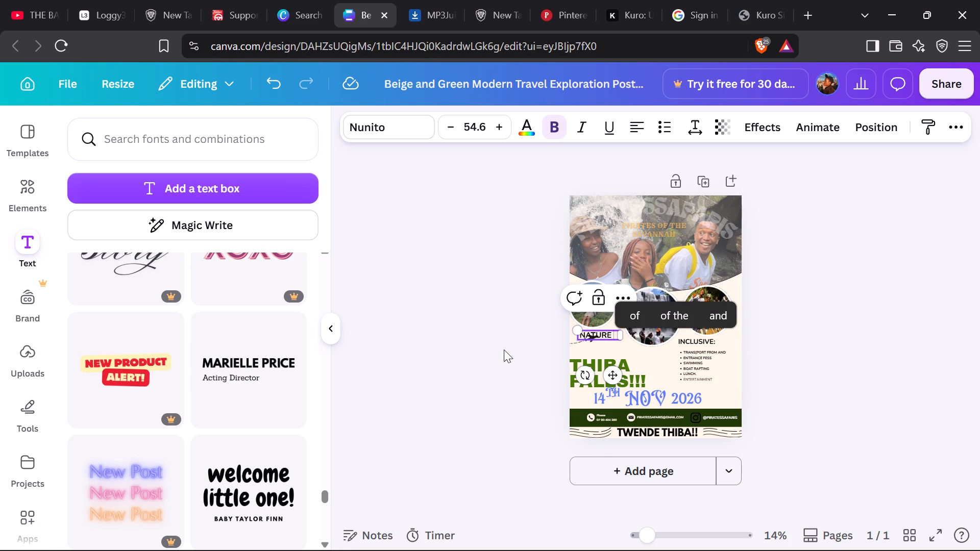
pyautogui.click(504, 349)
# Move the NATURE text down, between the airplane graphic and the THIBA FALLS!!! text.
pyautogui.click(607, 335)
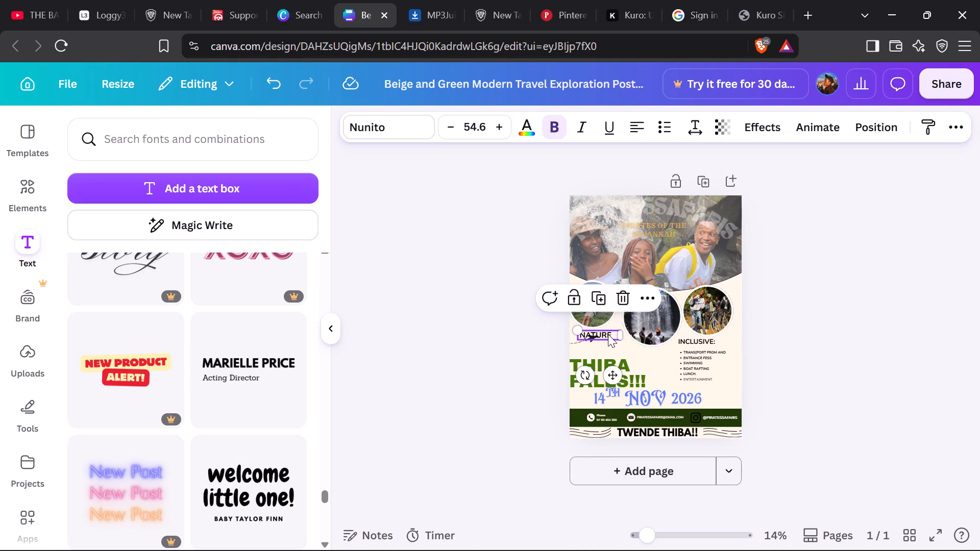
pyautogui.moveTo(608, 334); pyautogui.dragTo(609, 347)
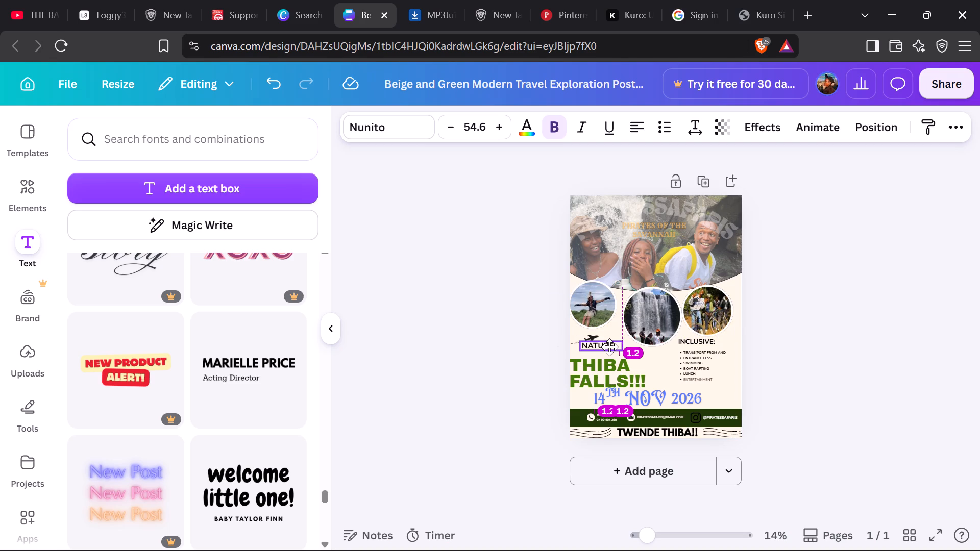
pyautogui.moveTo(609, 347); pyautogui.dragTo(603, 350)
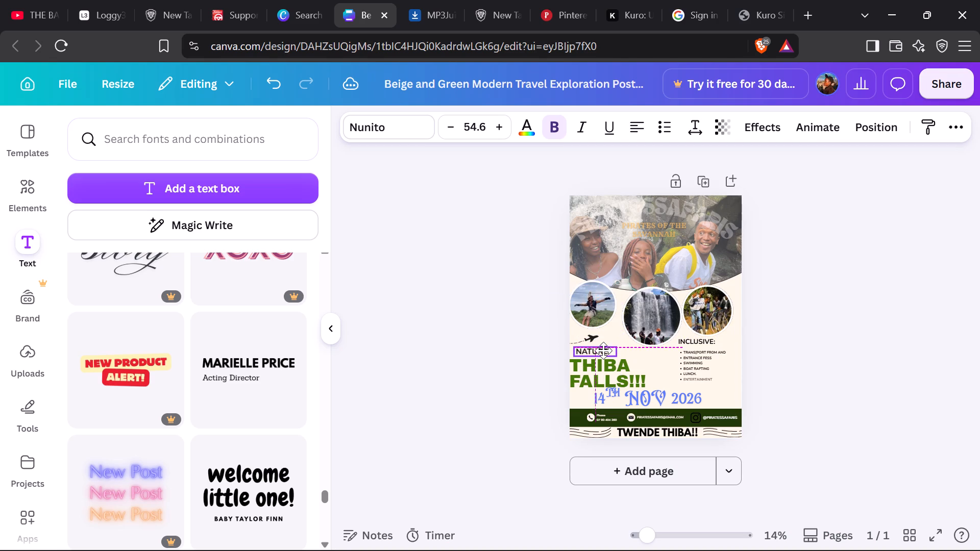
pyautogui.moveTo(603, 350); pyautogui.dragTo(604, 349)
# Widen the NATURE text box towards the INCLUSIVE list, to a width of about 23.1.
pyautogui.moveTo(617, 348); pyautogui.dragTo(625, 349)
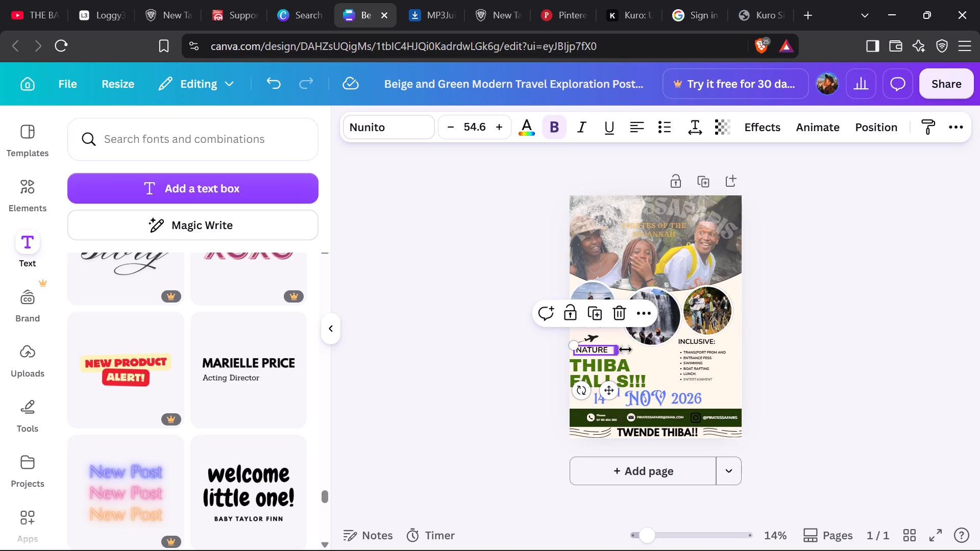
pyautogui.moveTo(625, 349); pyautogui.dragTo(641, 350)
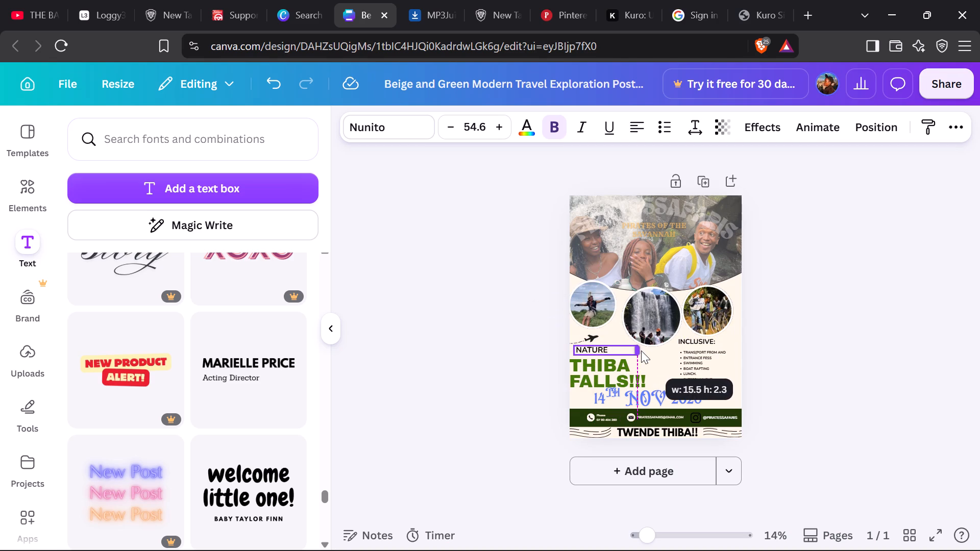
pyautogui.moveTo(641, 350); pyautogui.dragTo(668, 348)
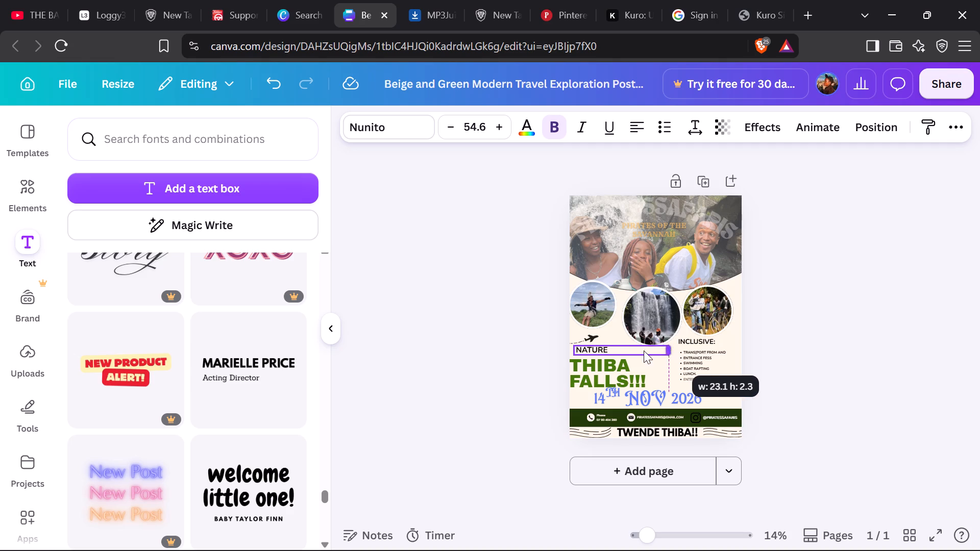
# Add the word TRAIL after NATURE so that the single line reads NATURE TRAIL.
pyautogui.click(611, 348)
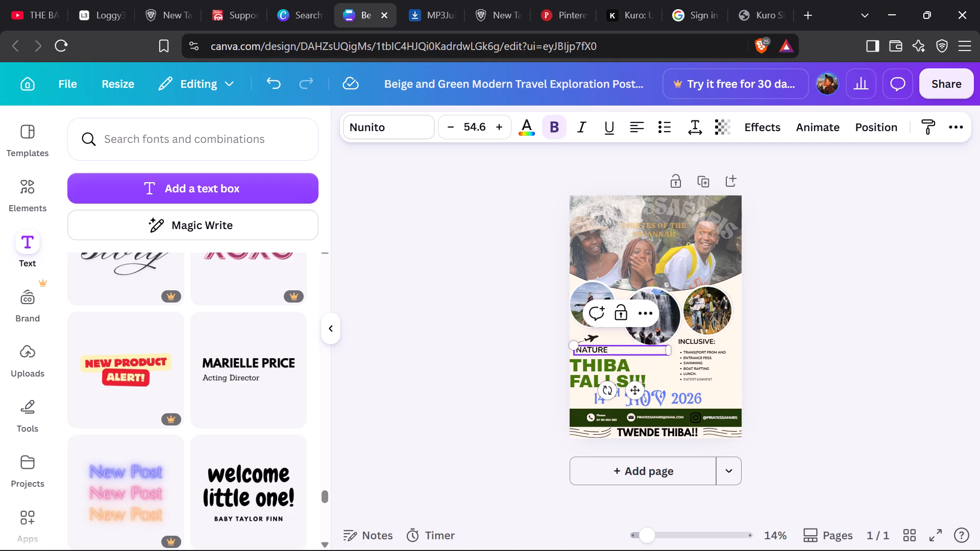
pyautogui.write('TRAIL')
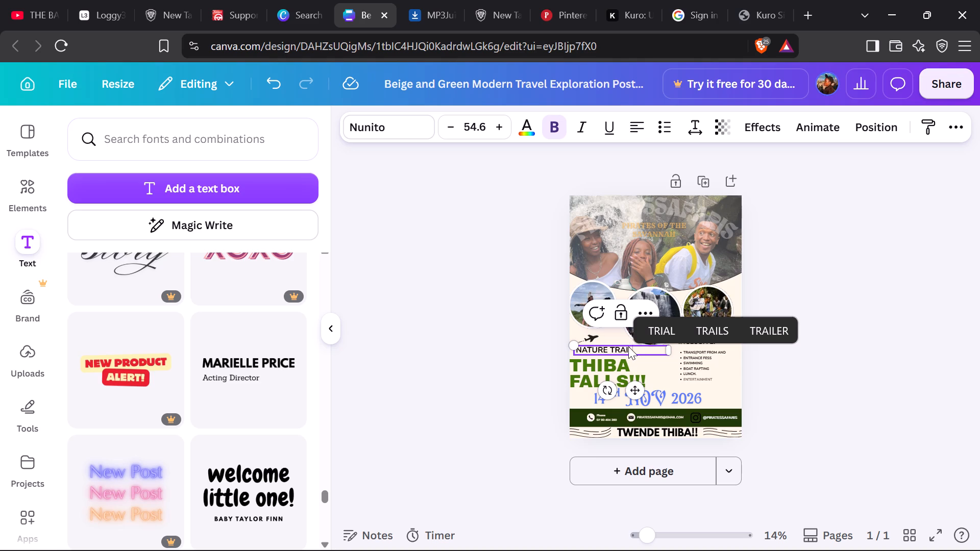
pyautogui.moveTo(631, 344); pyautogui.dragTo(615, 346)
pyautogui.click(632, 343)
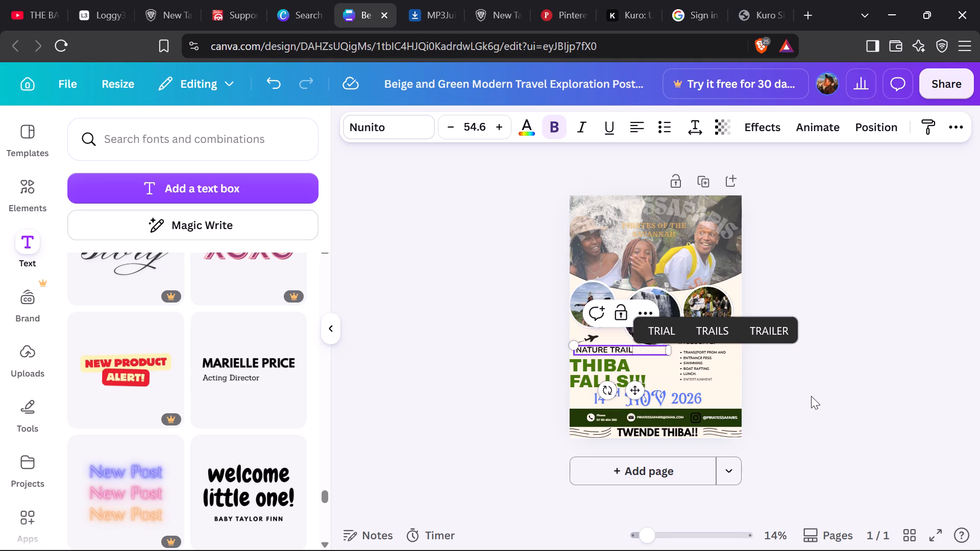
pyautogui.click(811, 396)
# Try Archivo Black on the whole NATURE TRAIL text, and apply the Shrikhand font instead.
pyautogui.click(643, 348)
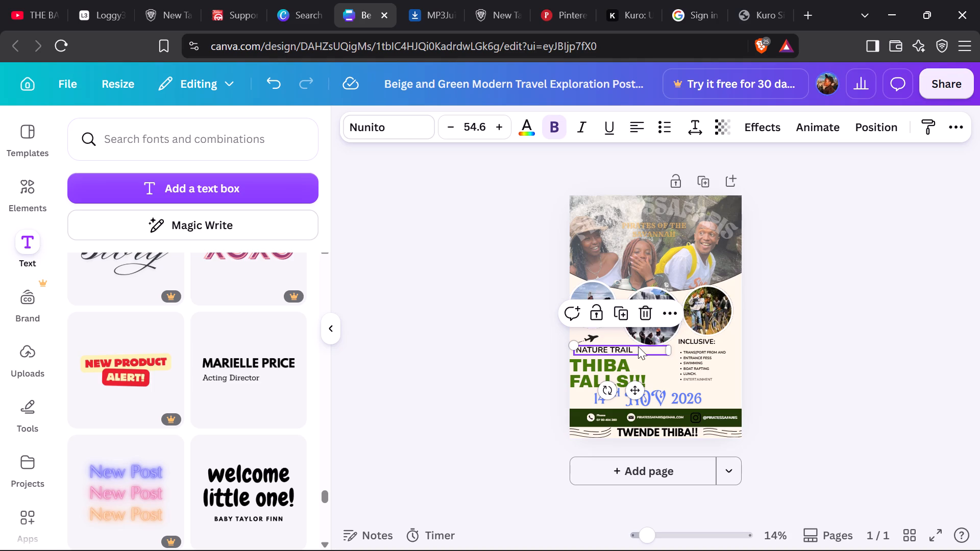
pyautogui.doubleClick(638, 346)
pyautogui.moveTo(634, 348); pyautogui.dragTo(624, 350)
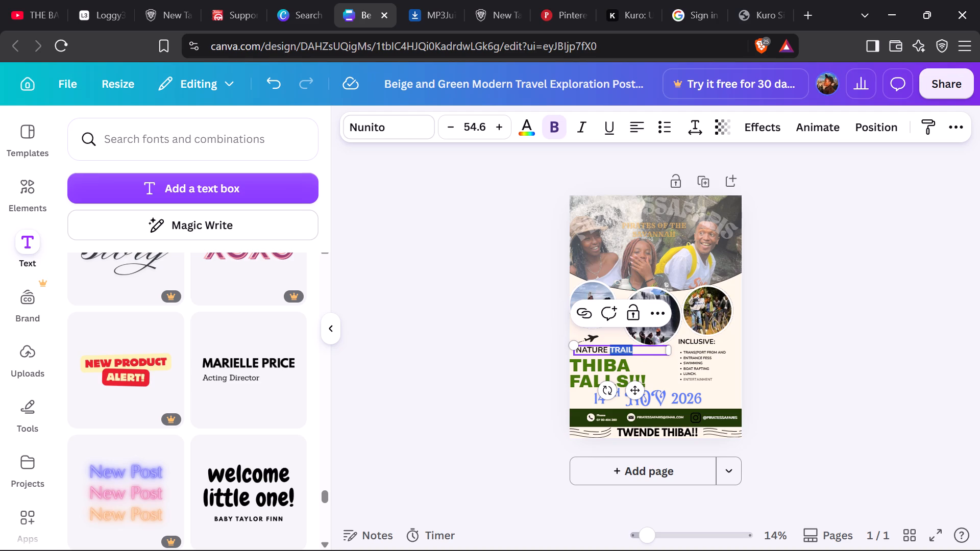
pyautogui.moveTo(624, 350); pyautogui.dragTo(616, 352)
pyautogui.moveTo(636, 350); pyautogui.dragTo(579, 356)
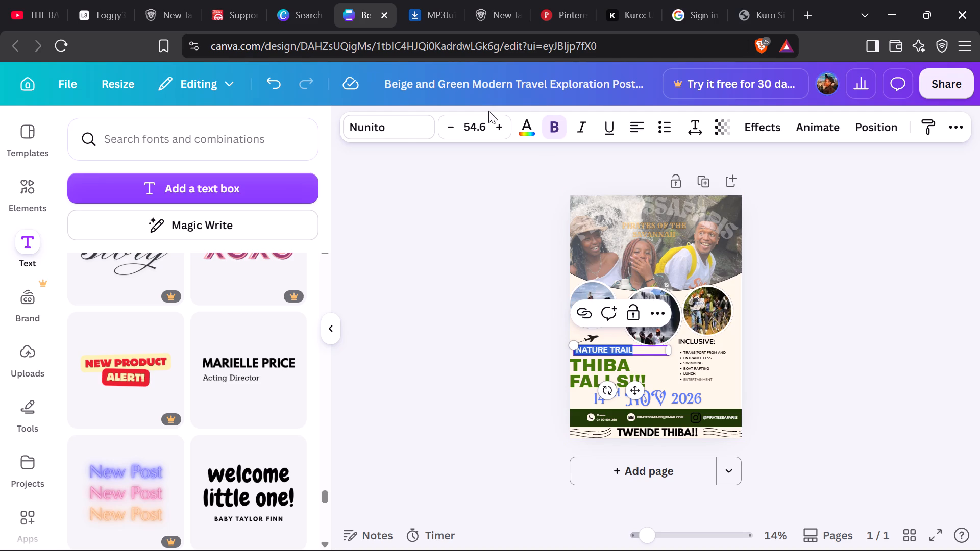
pyautogui.click(393, 133)
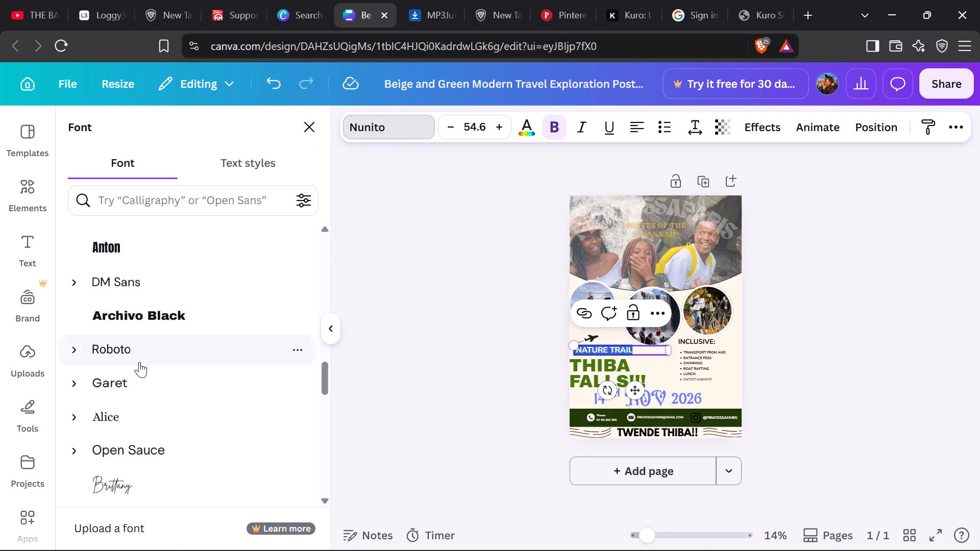
pyautogui.click(171, 315)
pyautogui.scroll(-2, 171, 315)
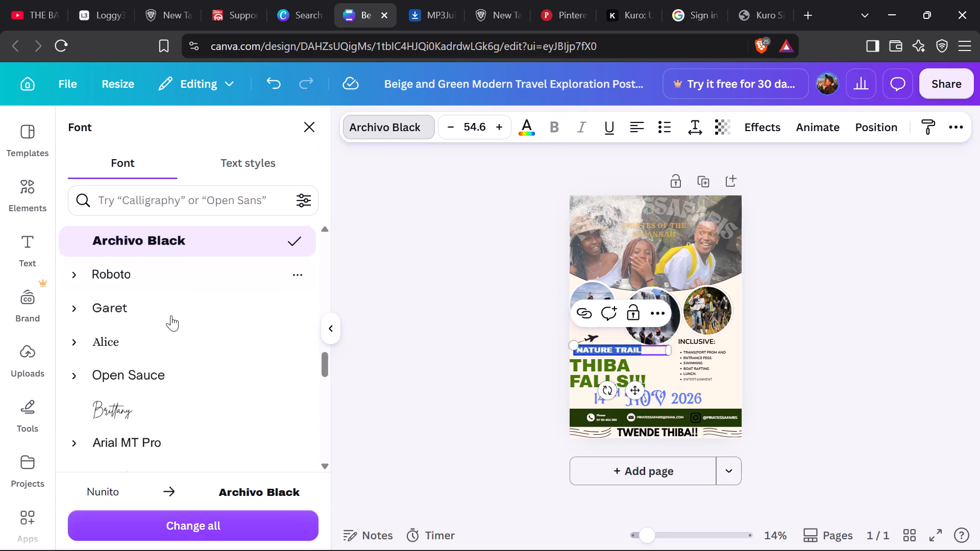
pyautogui.scroll(-4, 171, 315)
pyautogui.click(175, 303)
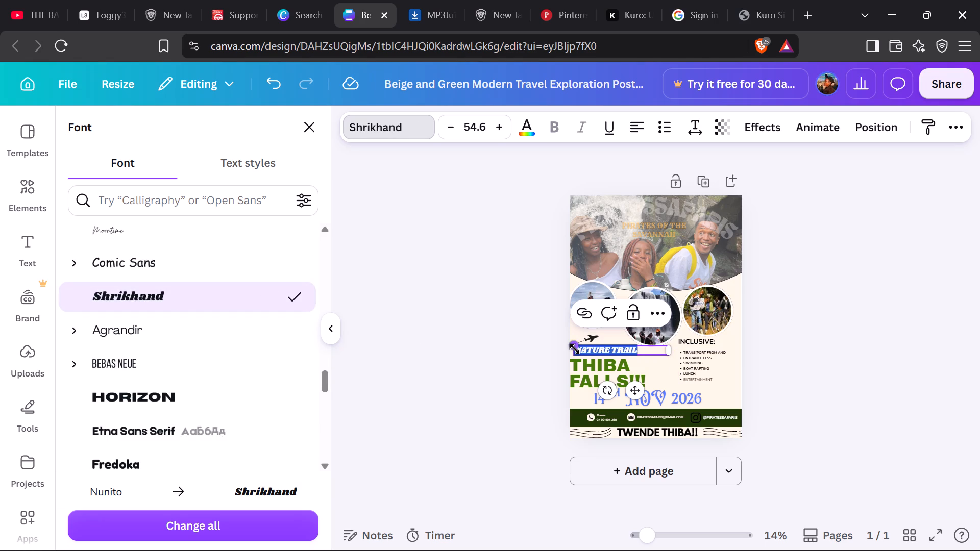
# Scale the NATURE TRAIL text box up slightly, to a font size of 57.8.
pyautogui.moveTo(575, 349); pyautogui.dragTo(568, 341)
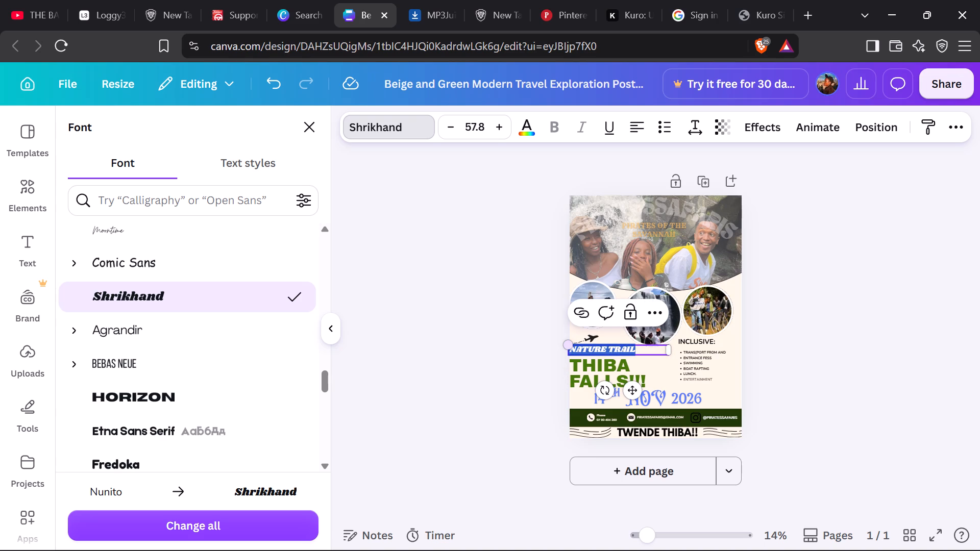
pyautogui.click(492, 342)
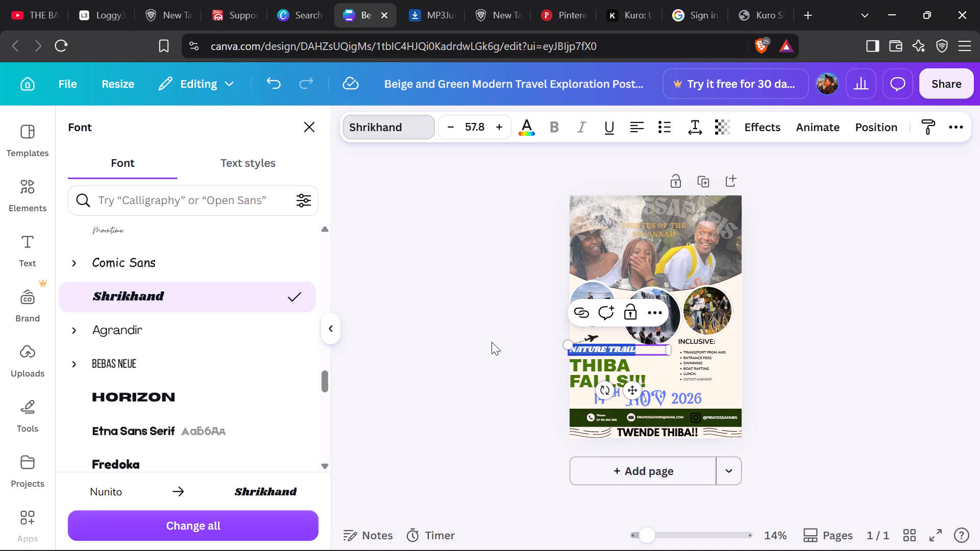
pyautogui.doubleClick(492, 342)
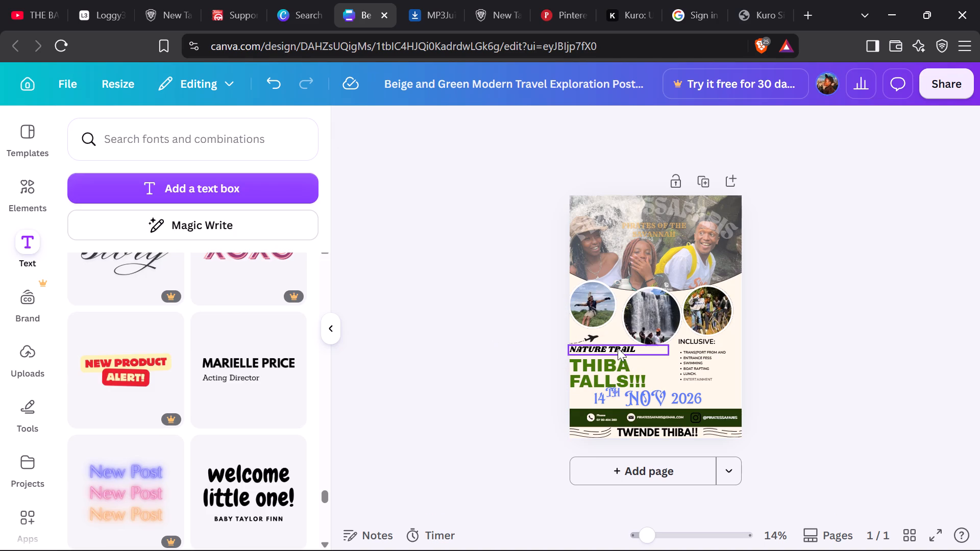
# Move the NATURE TRAIL text slightly right and down, just above THIBA FALLS!!! and inside the poster's edge.
pyautogui.click(629, 349)
pyautogui.moveTo(643, 349); pyautogui.dragTo(623, 353)
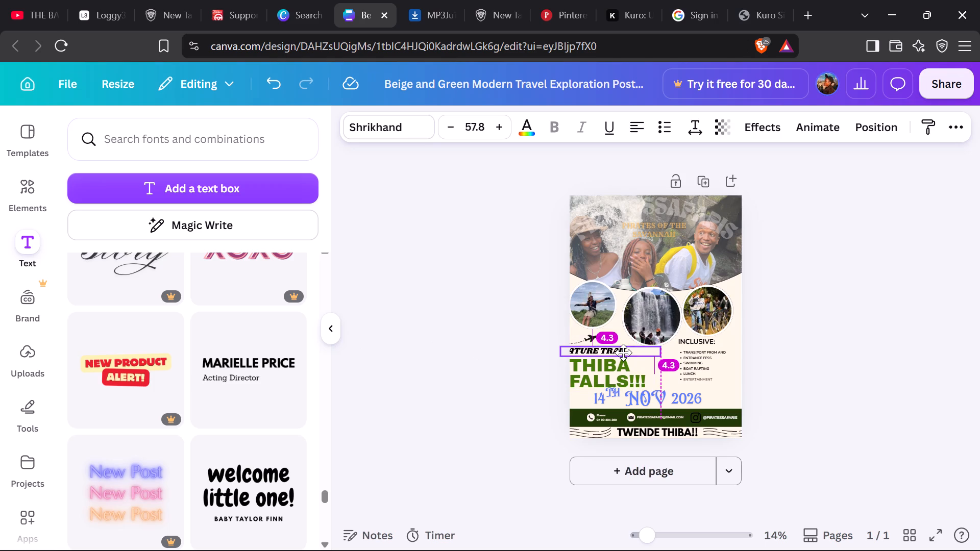
pyautogui.moveTo(623, 353); pyautogui.dragTo(648, 351)
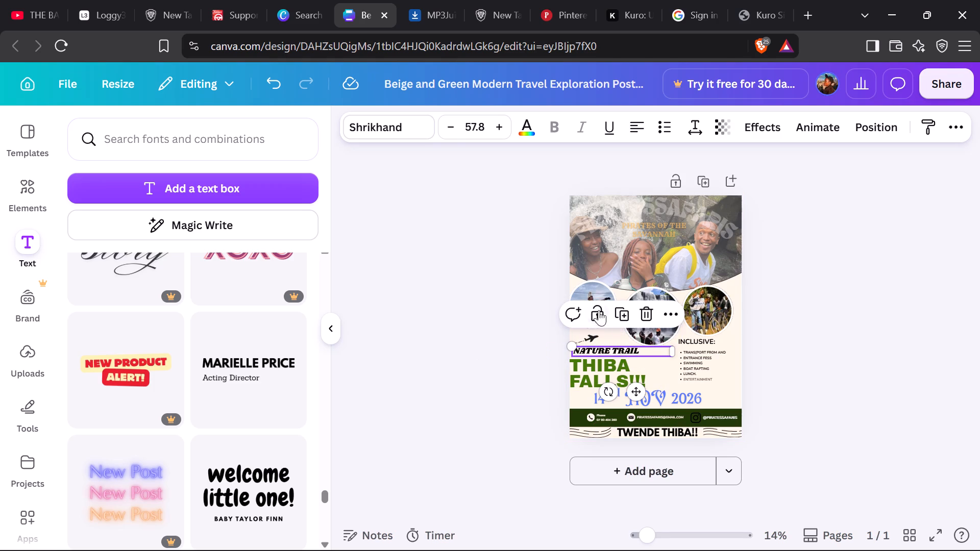
# Increase the NATURE TRAIL text's font size to 71.8.
pyautogui.click(495, 128)
pyautogui.tripleClick(495, 128)
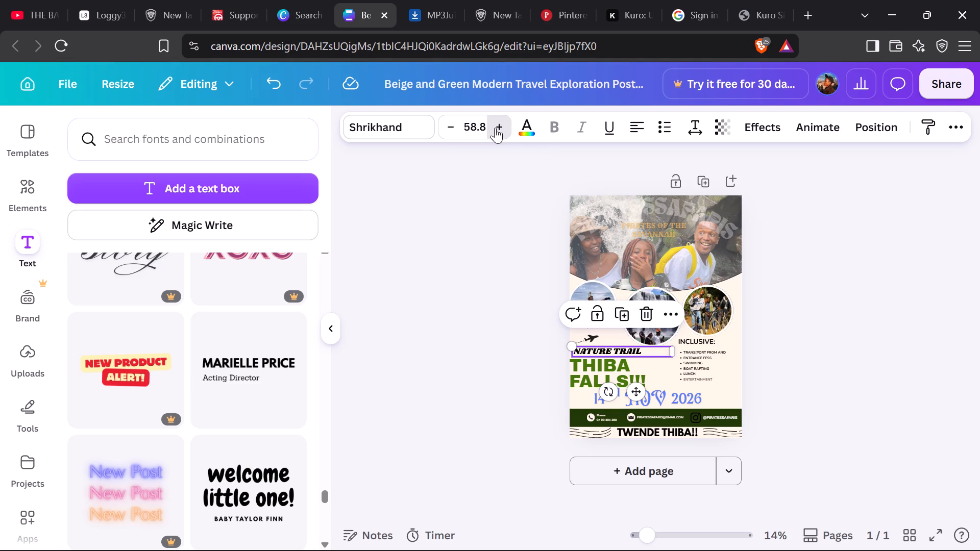
pyautogui.tripleClick(495, 128)
pyautogui.tripleClick(495, 128)
pyautogui.click(495, 128)
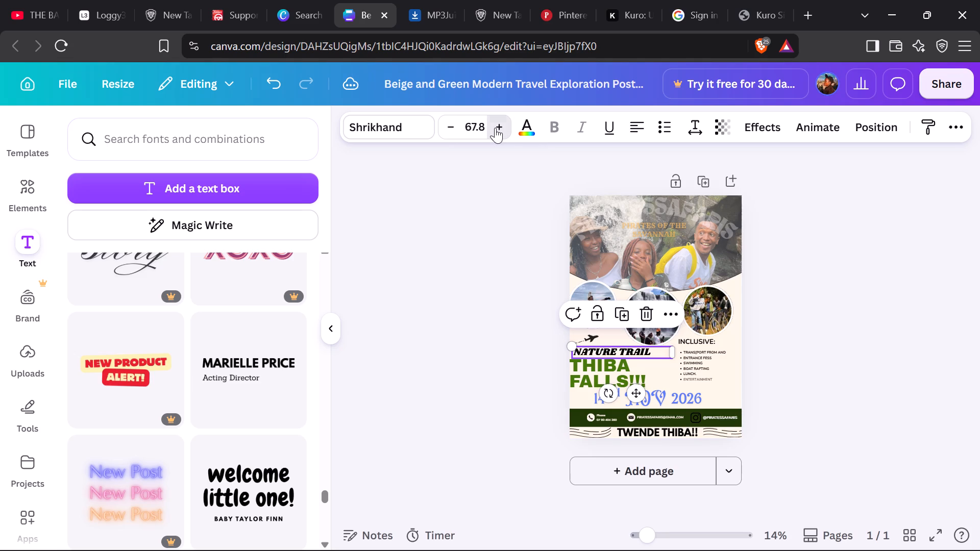
pyautogui.click(495, 128)
pyautogui.doubleClick(495, 128)
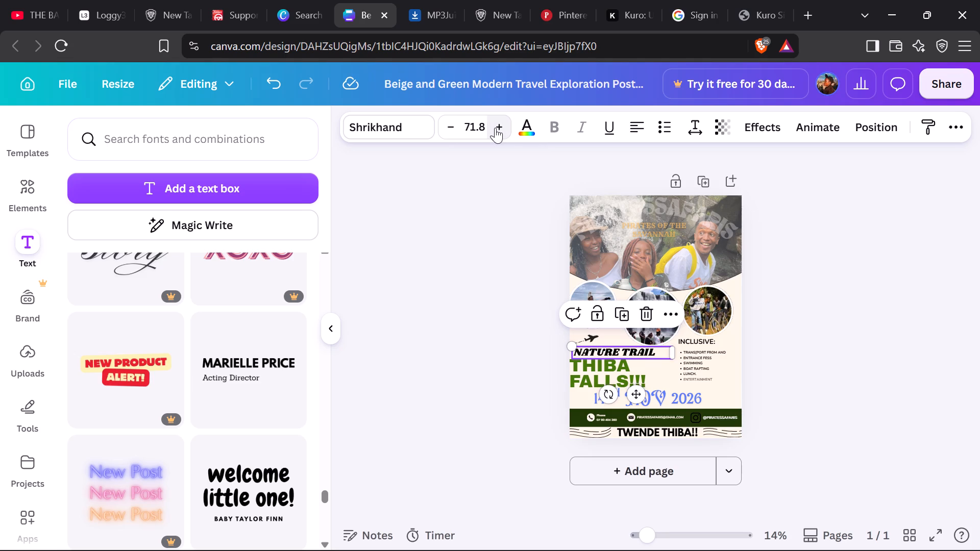
# Select the whole NATURE TRAIL text and browse the font list for an alternative to Shrikhand.
pyautogui.click(663, 348)
pyautogui.moveTo(661, 351); pyautogui.dragTo(569, 354)
pyautogui.click(371, 126)
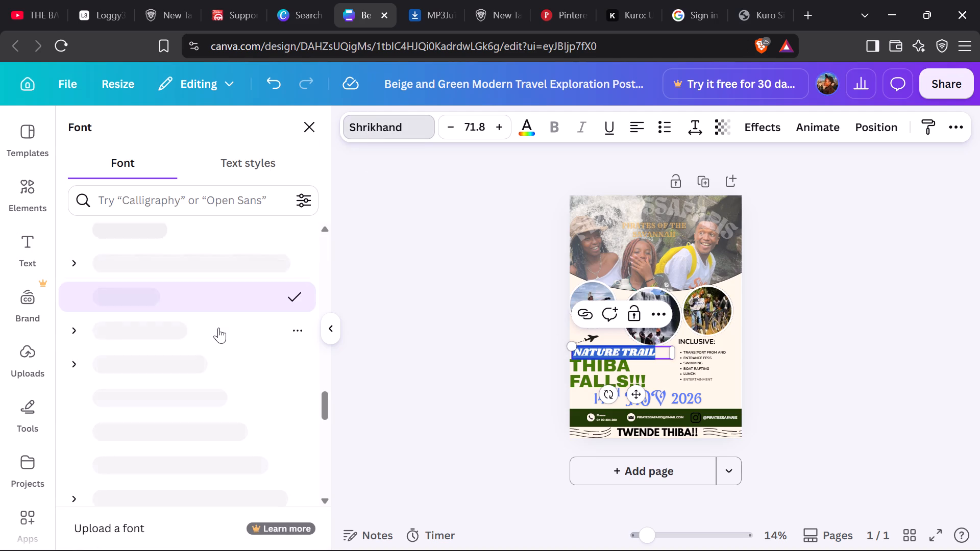
pyautogui.scroll(-13, 218, 328)
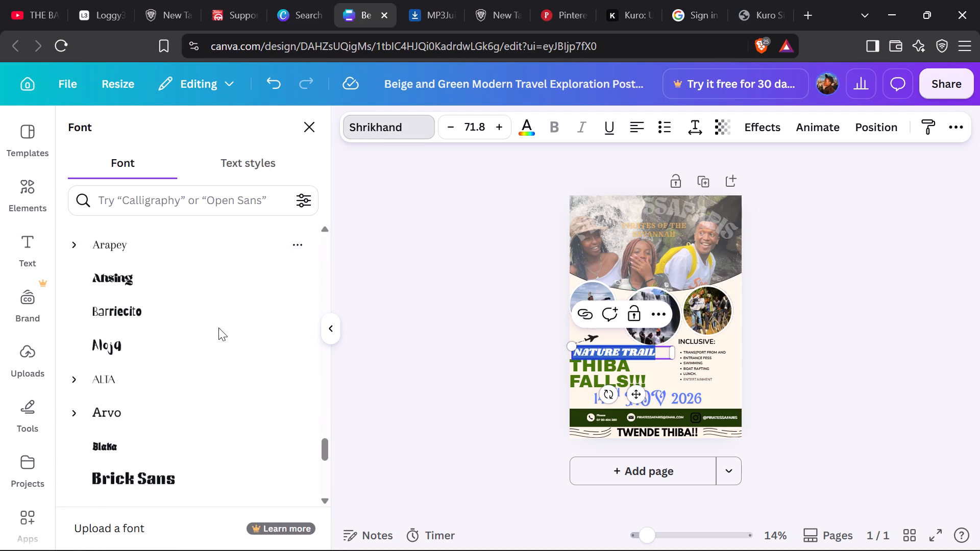
pyautogui.scroll(-10, 218, 328)
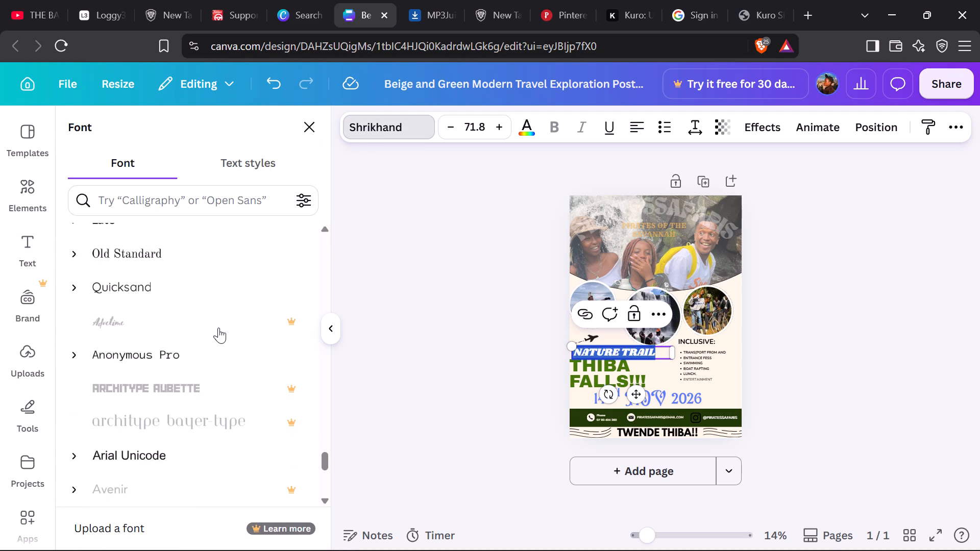
pyautogui.scroll(-13, 218, 328)
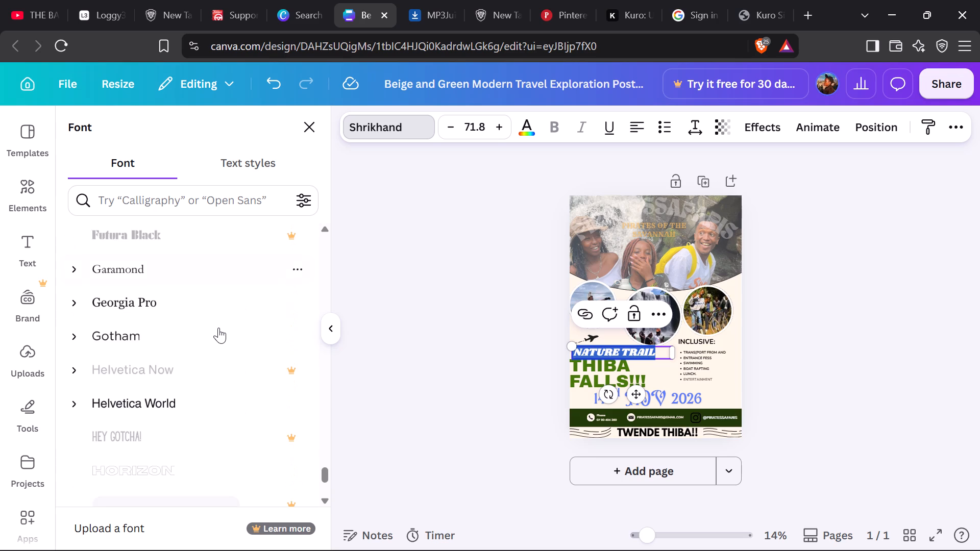
pyautogui.scroll(-11, 218, 328)
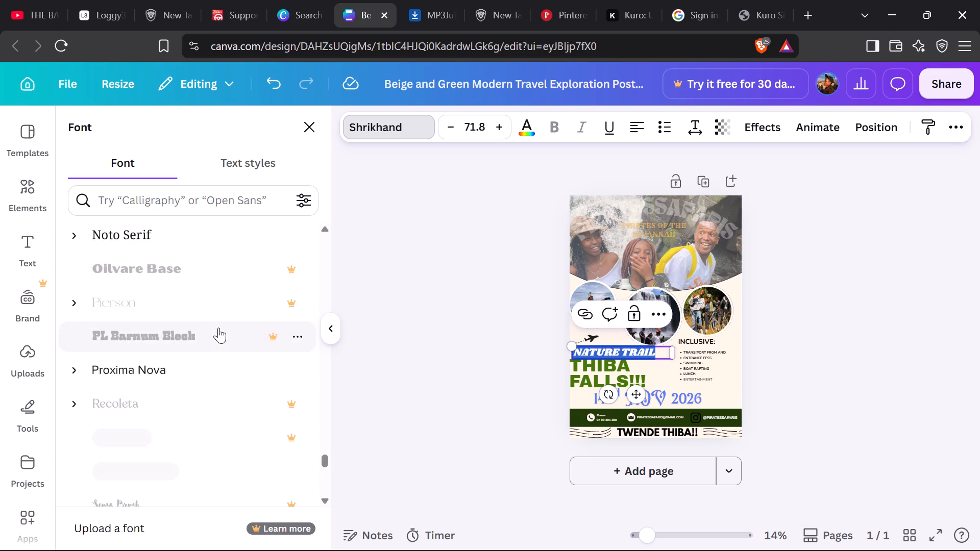
pyautogui.scroll(-11, 218, 328)
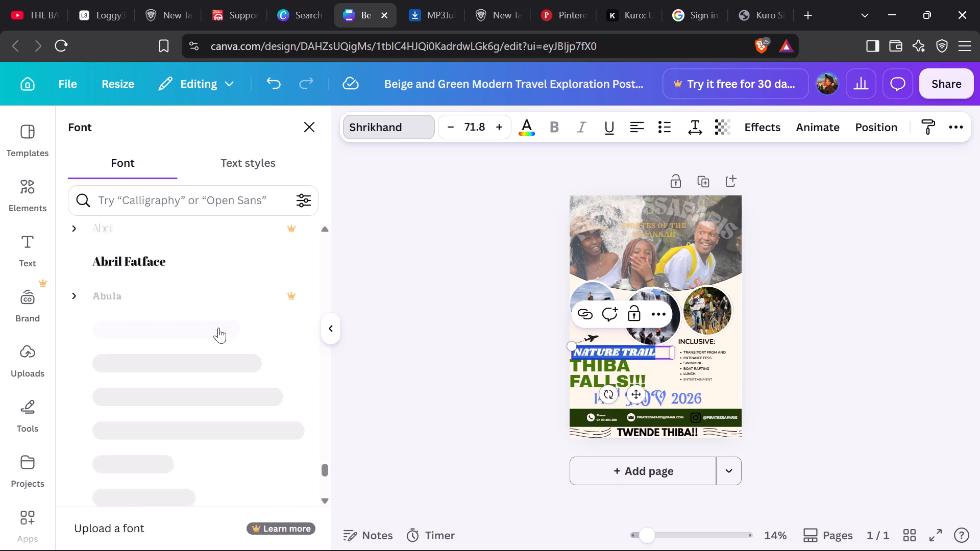
pyautogui.scroll(-3, 218, 328)
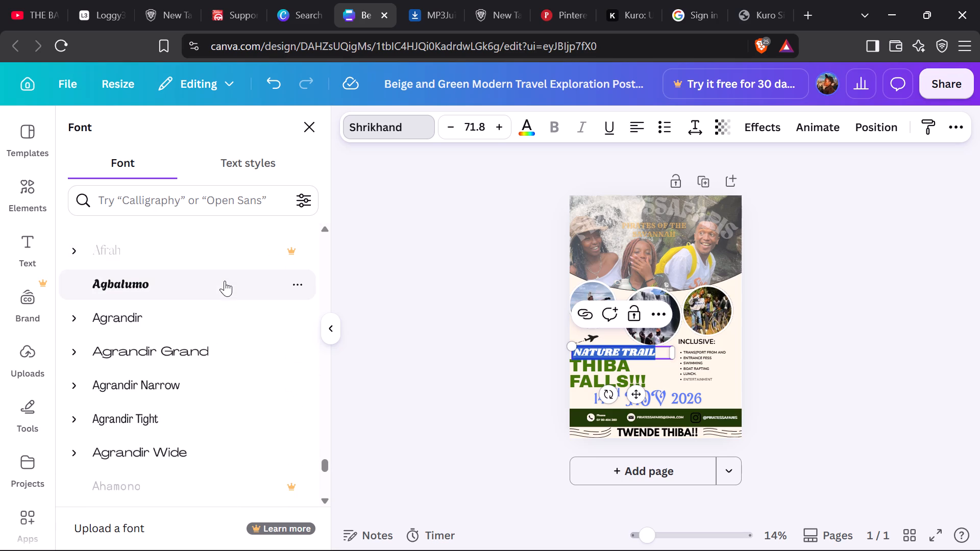
pyautogui.scroll(-10, 219, 317)
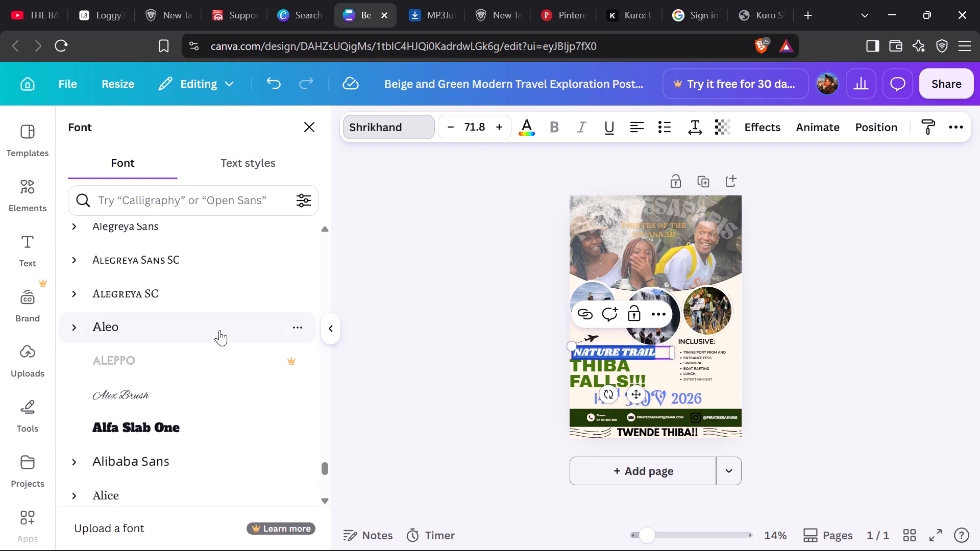
pyautogui.scroll(-5, 219, 330)
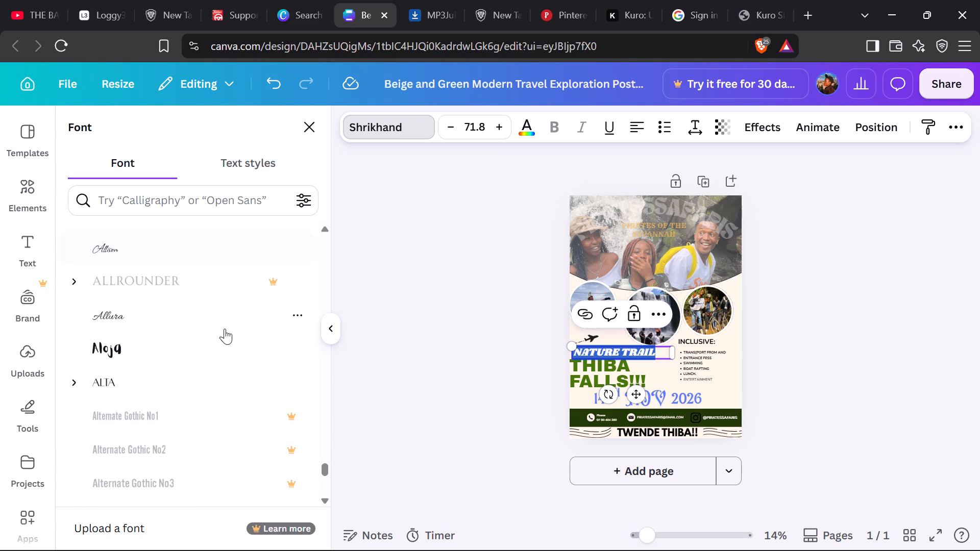
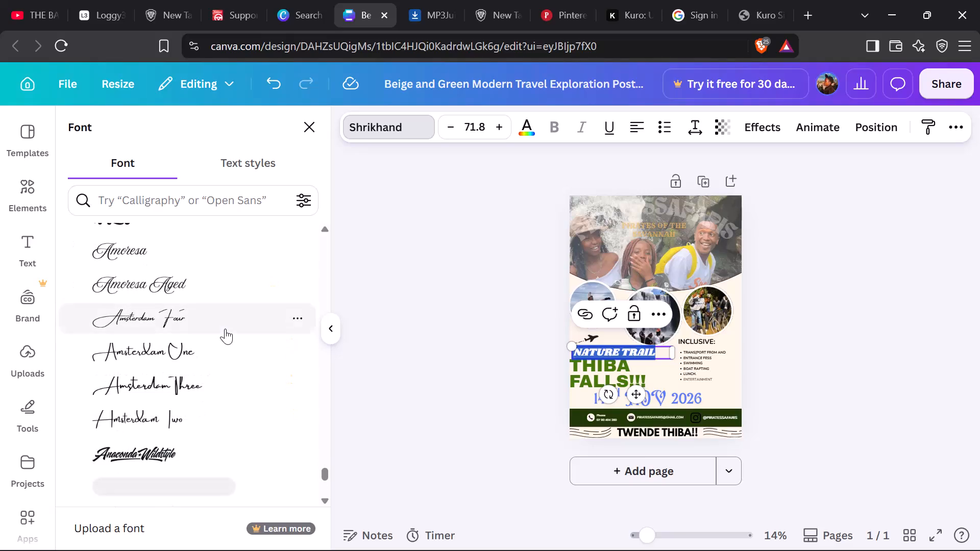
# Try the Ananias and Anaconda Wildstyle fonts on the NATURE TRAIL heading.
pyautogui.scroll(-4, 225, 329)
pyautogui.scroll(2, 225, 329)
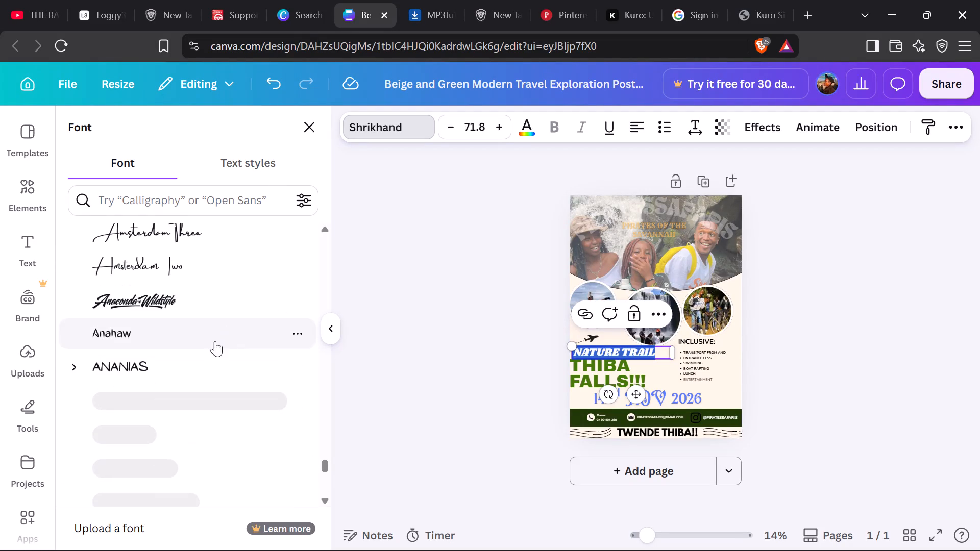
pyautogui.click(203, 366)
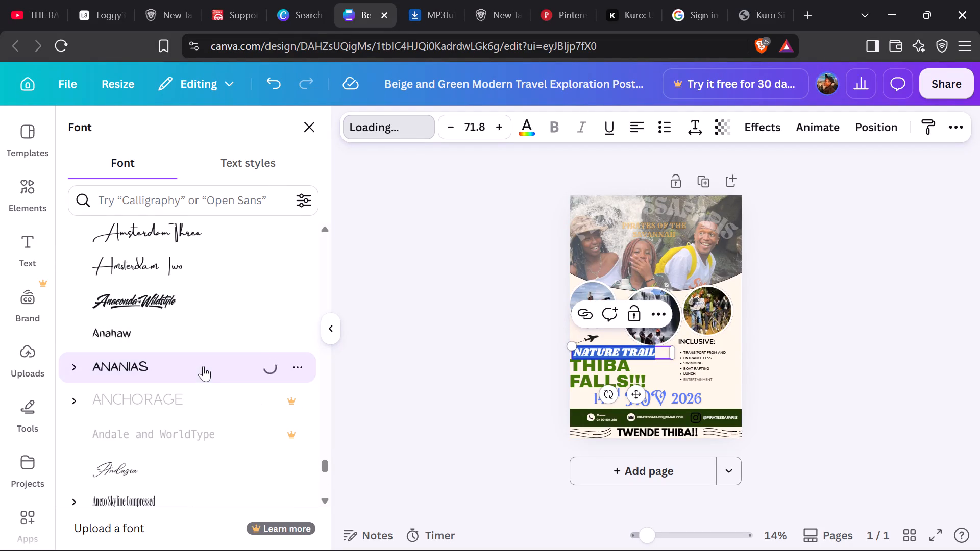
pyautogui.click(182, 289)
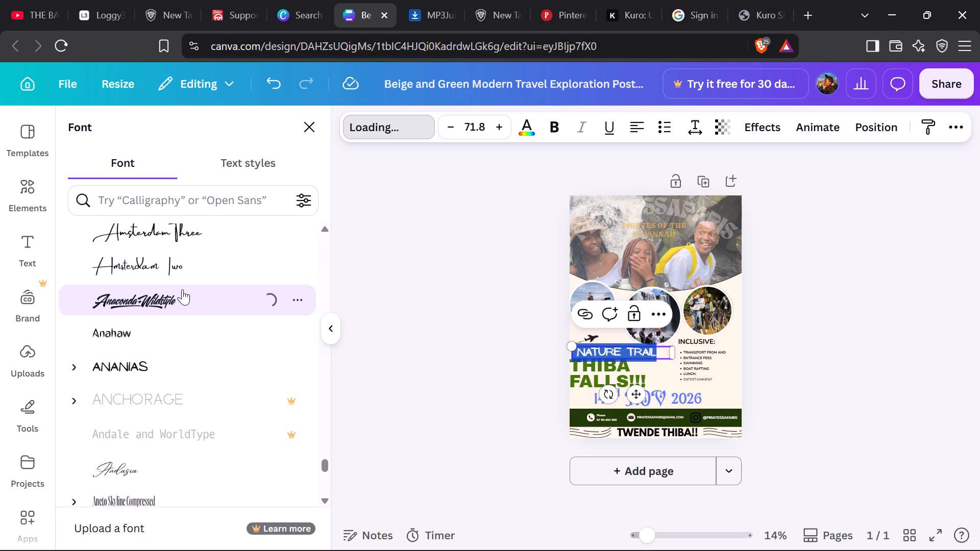
# Set the font of the NATURE TRAIL heading to Anton.
pyautogui.scroll(-2, 176, 426)
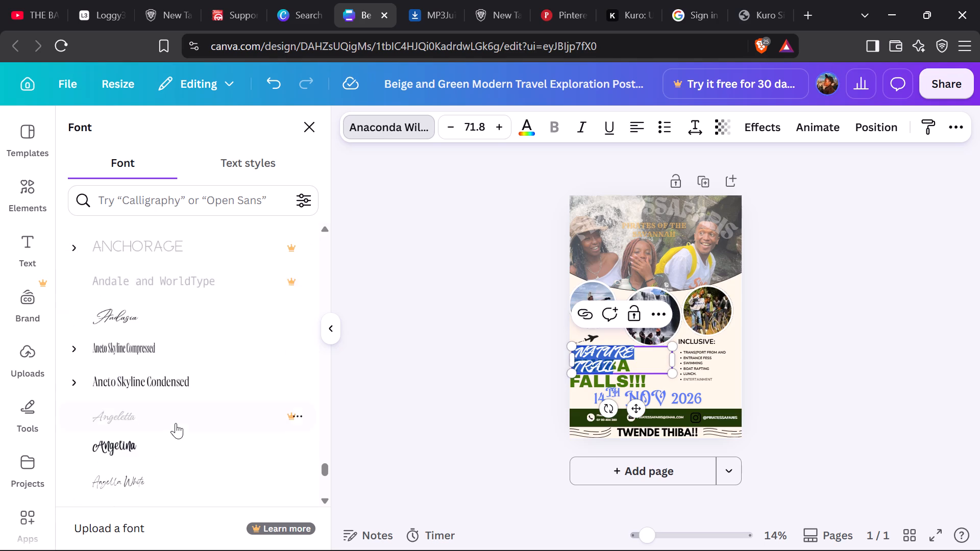
pyautogui.scroll(-6, 176, 421)
pyautogui.click(188, 252)
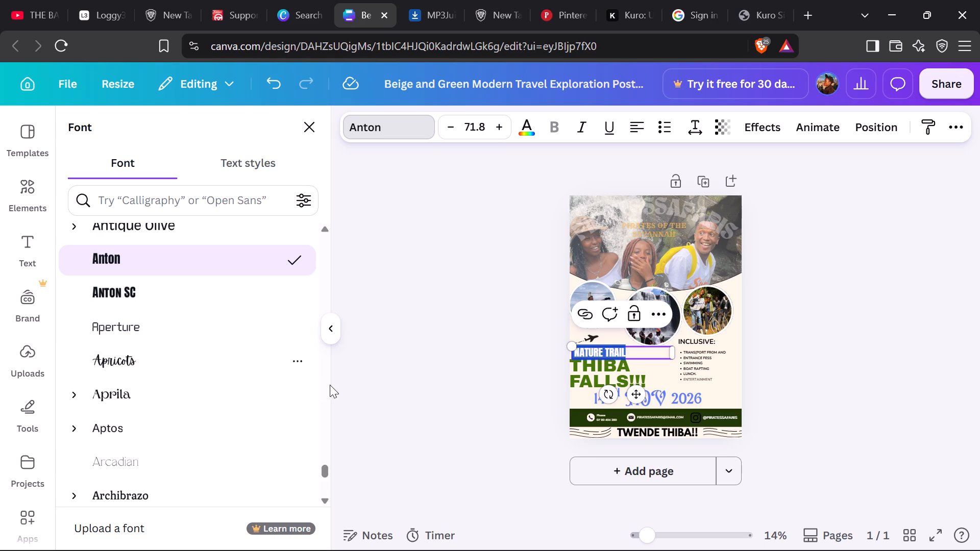
pyautogui.click(384, 412)
pyautogui.click(458, 428)
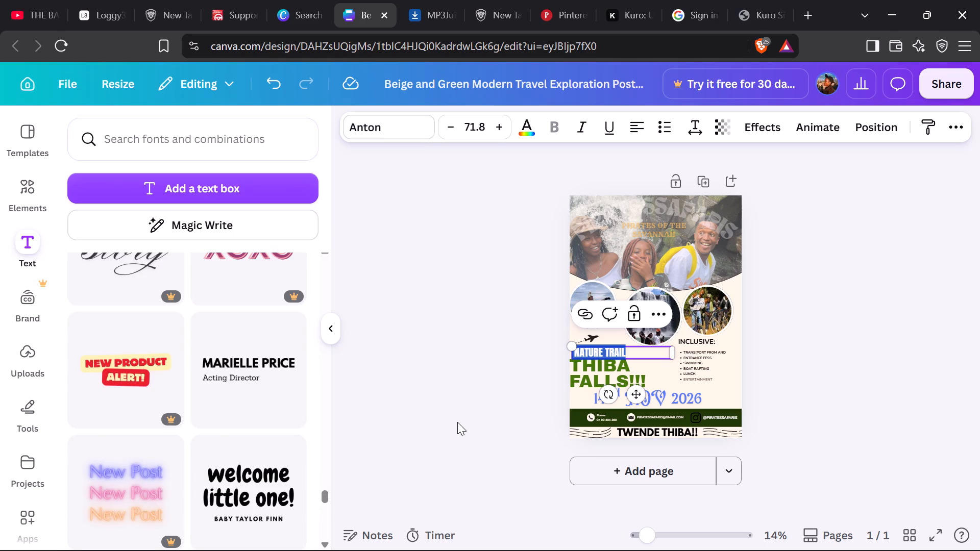
# Increase the NATURE TRAIL heading's font size to 75.8.
pyautogui.click(606, 351)
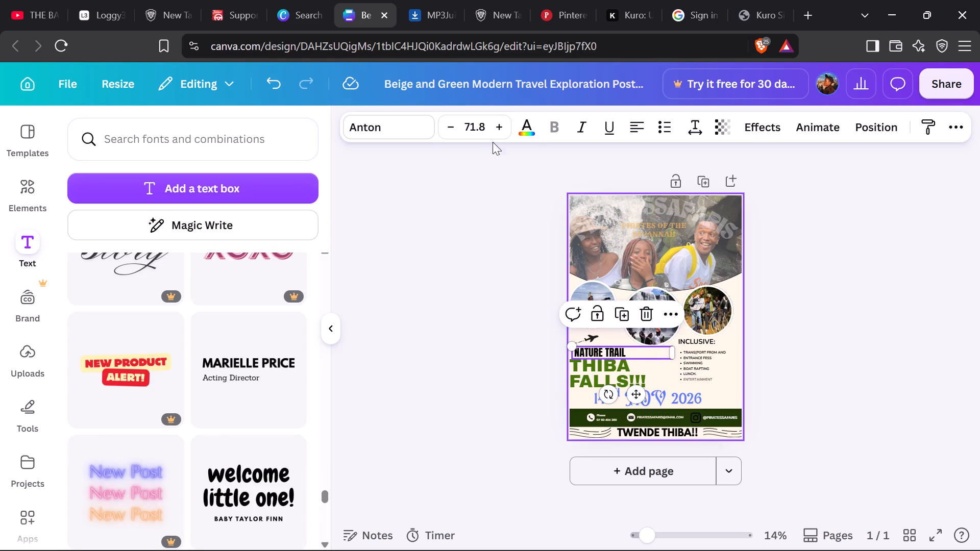
pyautogui.doubleClick(503, 129)
pyautogui.doubleClick(503, 129)
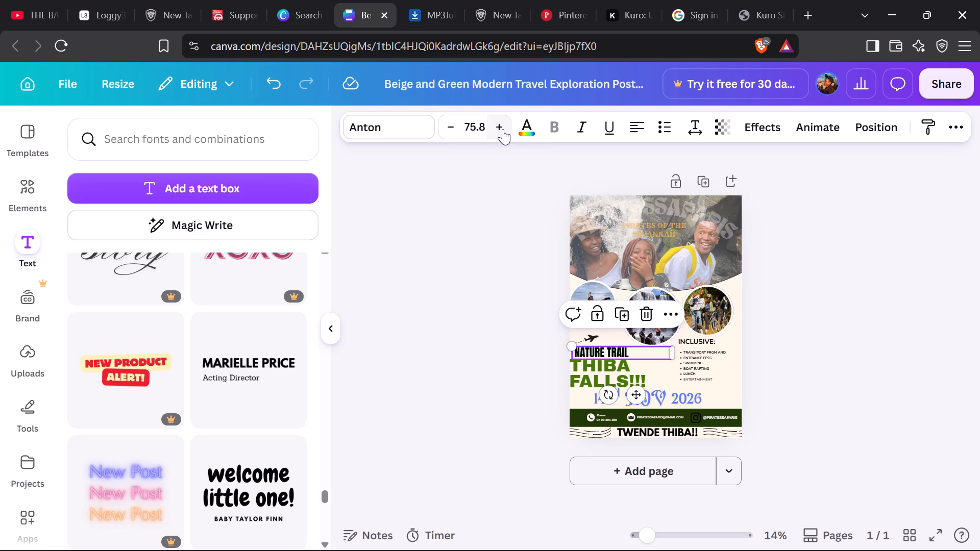
pyautogui.click(520, 336)
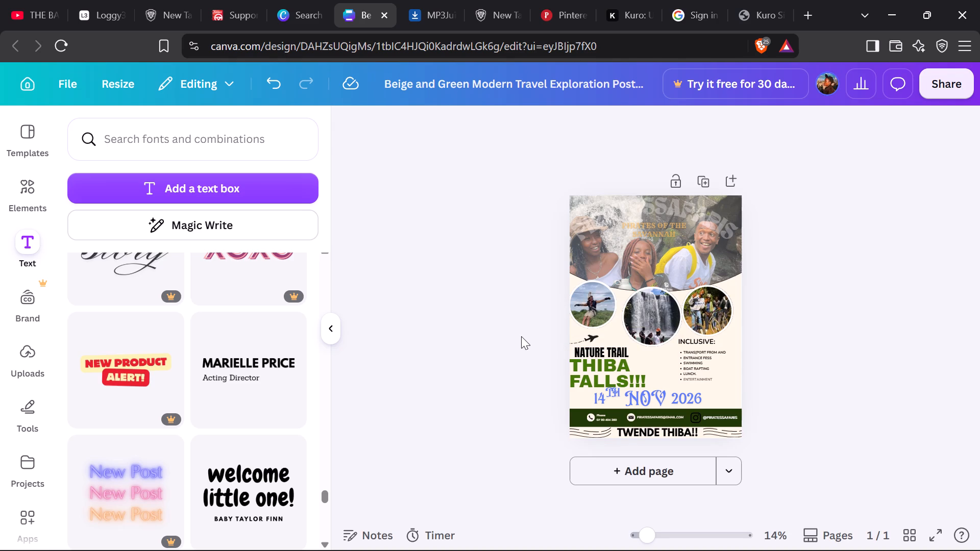
# Move the NATURE TRAIL heading slightly left so its text lines up with the left edge of THIBA FALLS!!! below.
pyautogui.click(600, 351)
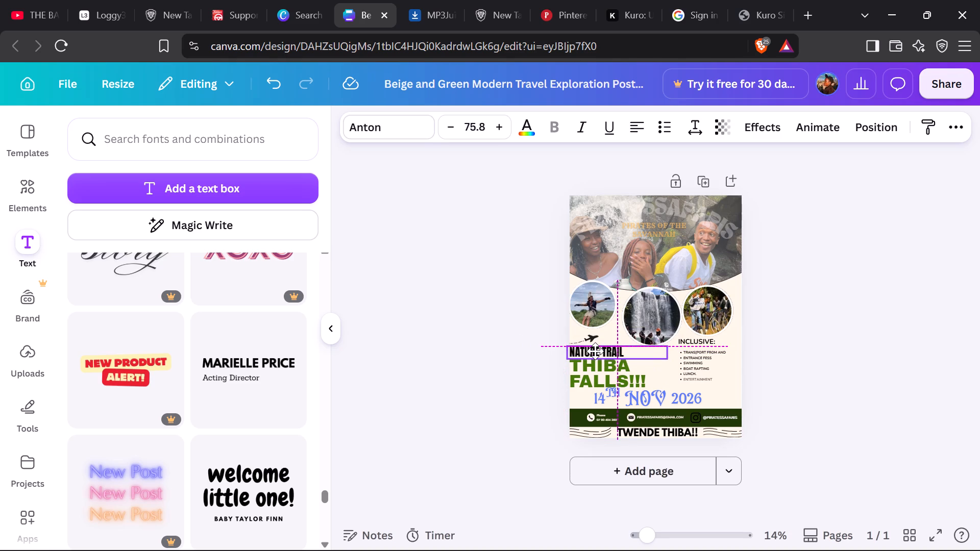
pyautogui.click(502, 363)
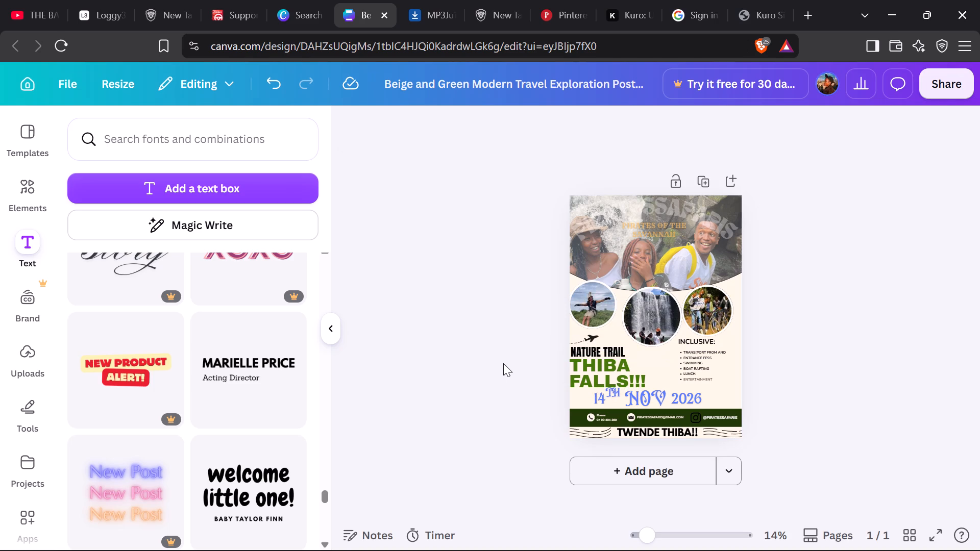
pyautogui.click(630, 354)
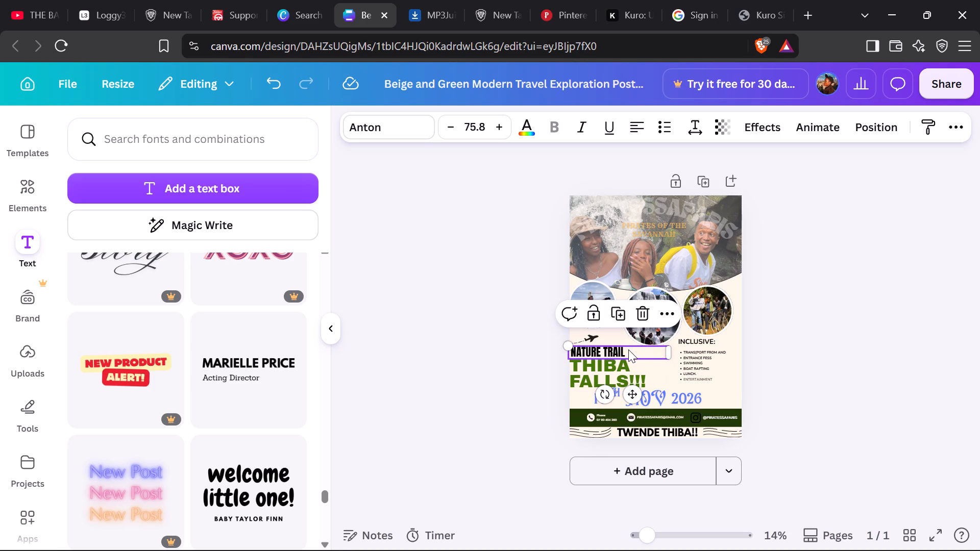
pyautogui.click(527, 371)
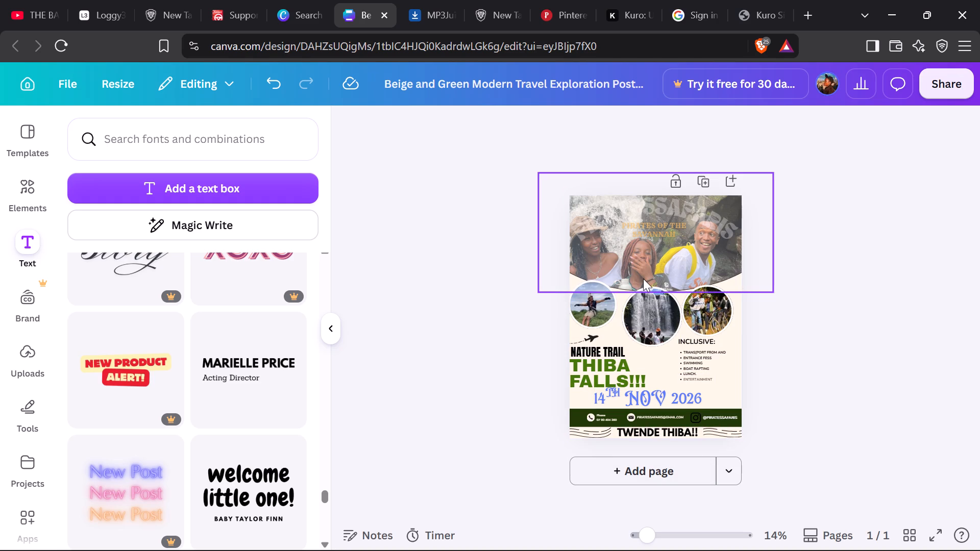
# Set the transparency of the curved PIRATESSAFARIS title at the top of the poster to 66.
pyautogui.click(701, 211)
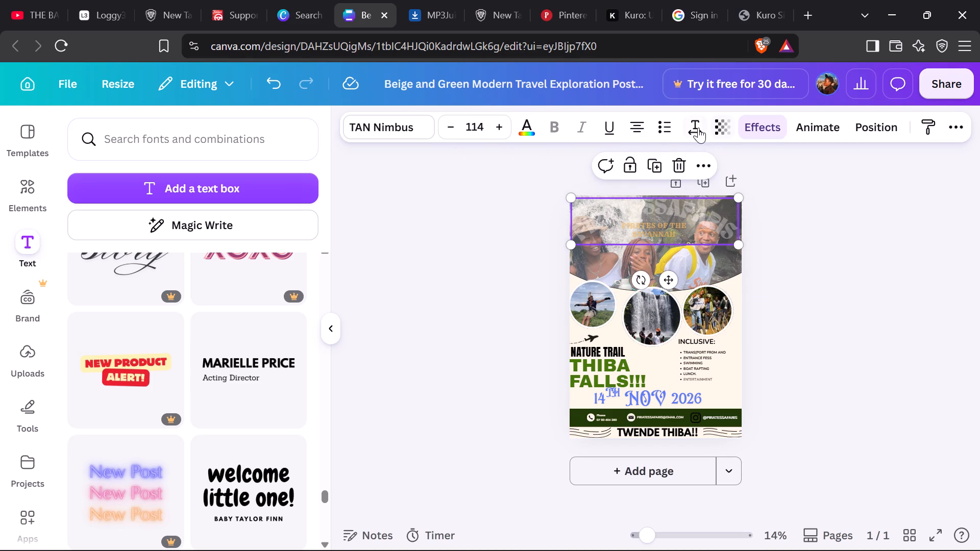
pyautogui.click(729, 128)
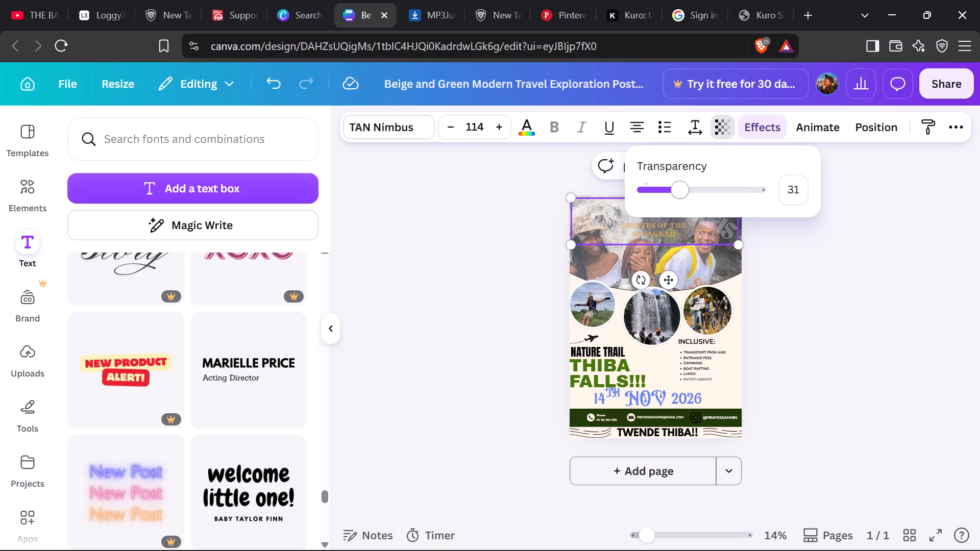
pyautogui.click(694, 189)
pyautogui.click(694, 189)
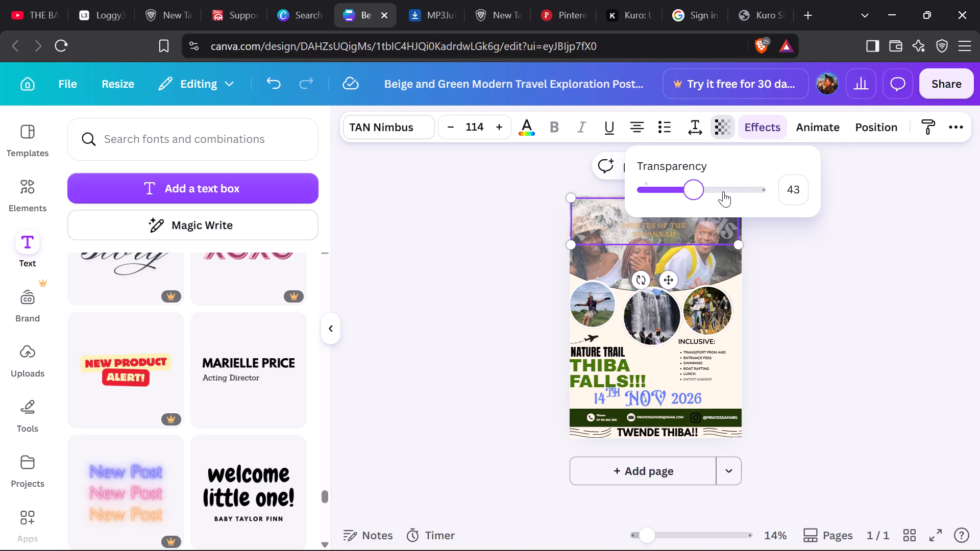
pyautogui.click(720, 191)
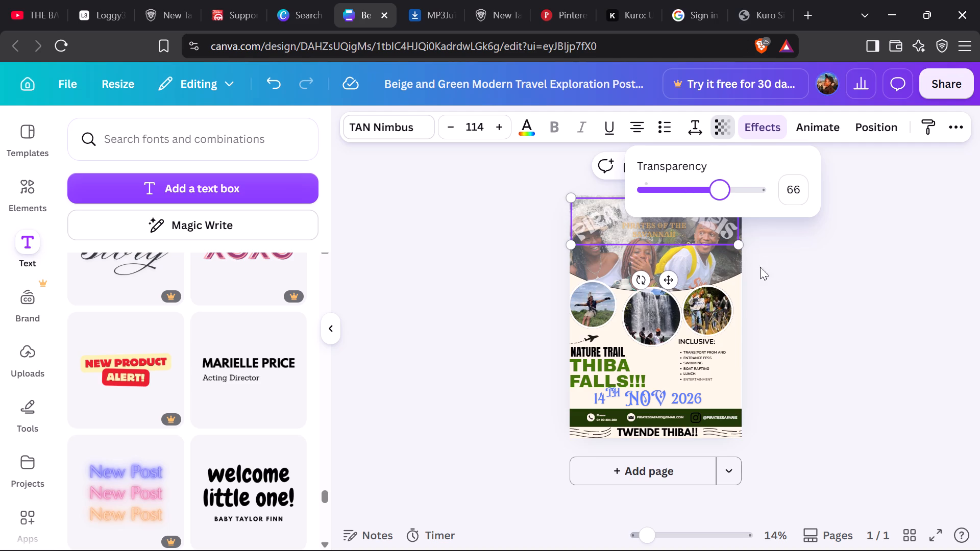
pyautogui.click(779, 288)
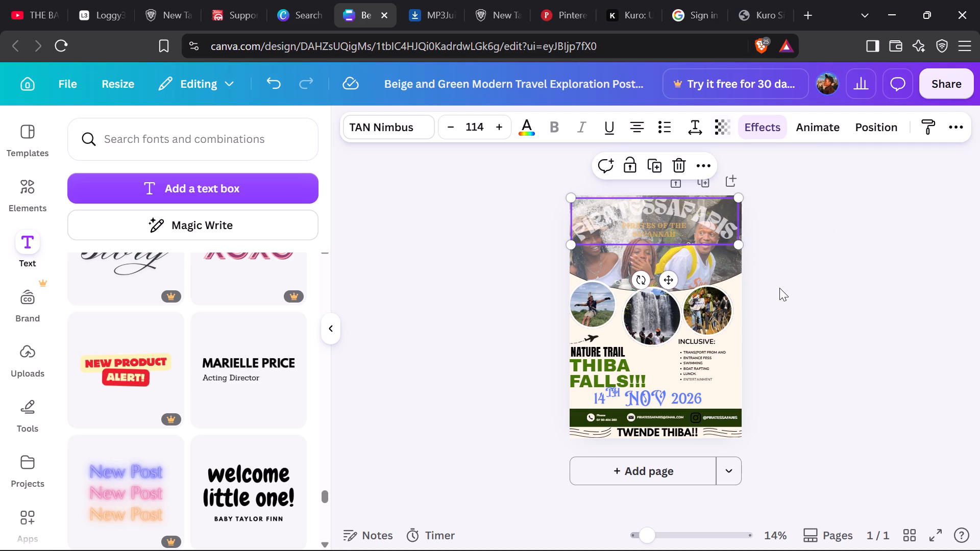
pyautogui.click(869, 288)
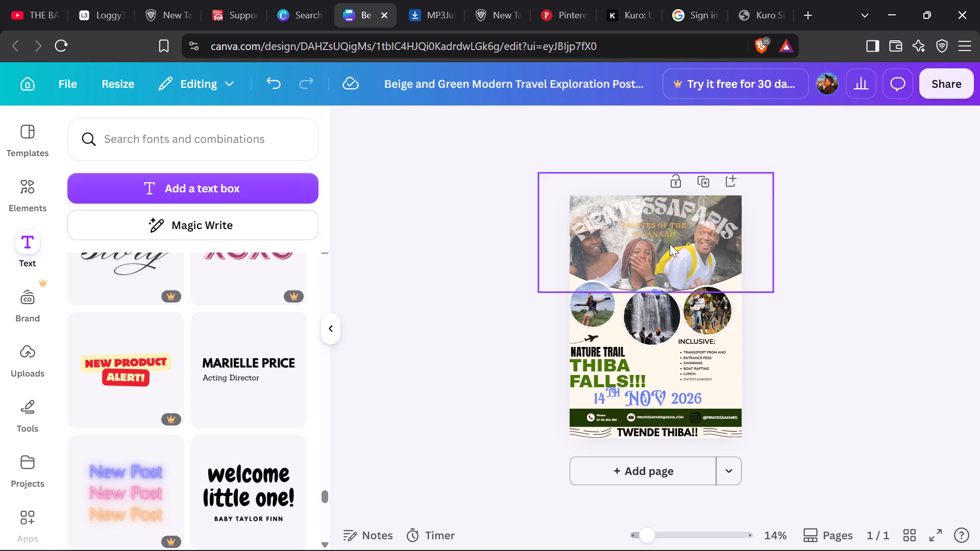
# Set the transparency of the orange PIRATES OF THE SAVANNAH tagline to 81.
pyautogui.click(664, 231)
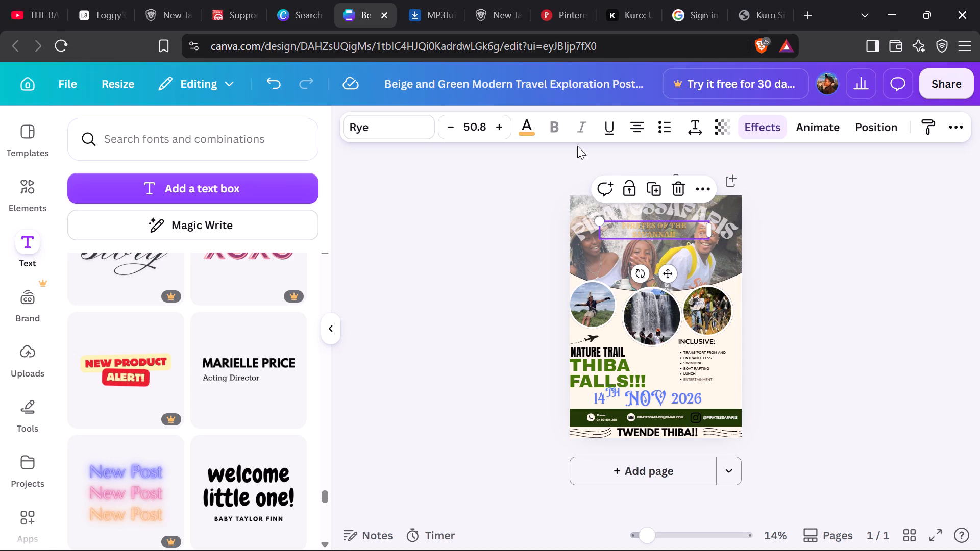
pyautogui.click(555, 128)
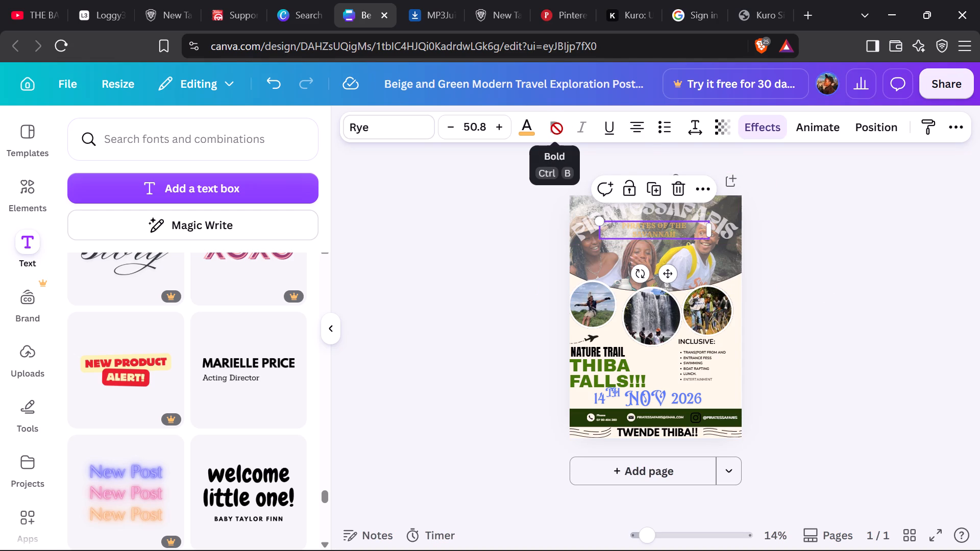
pyautogui.click(716, 132)
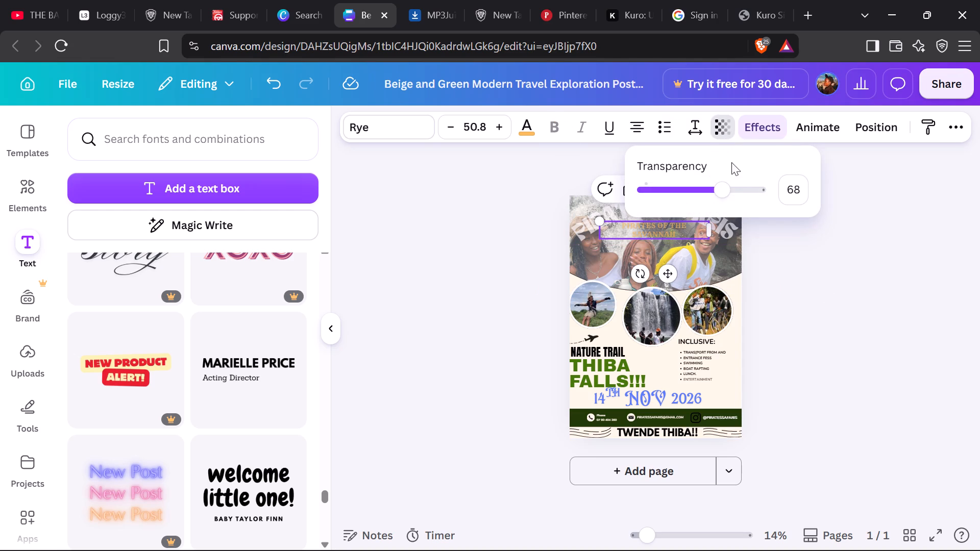
pyautogui.moveTo(731, 193); pyautogui.dragTo(737, 193)
pyautogui.moveTo(737, 193); pyautogui.dragTo(738, 194)
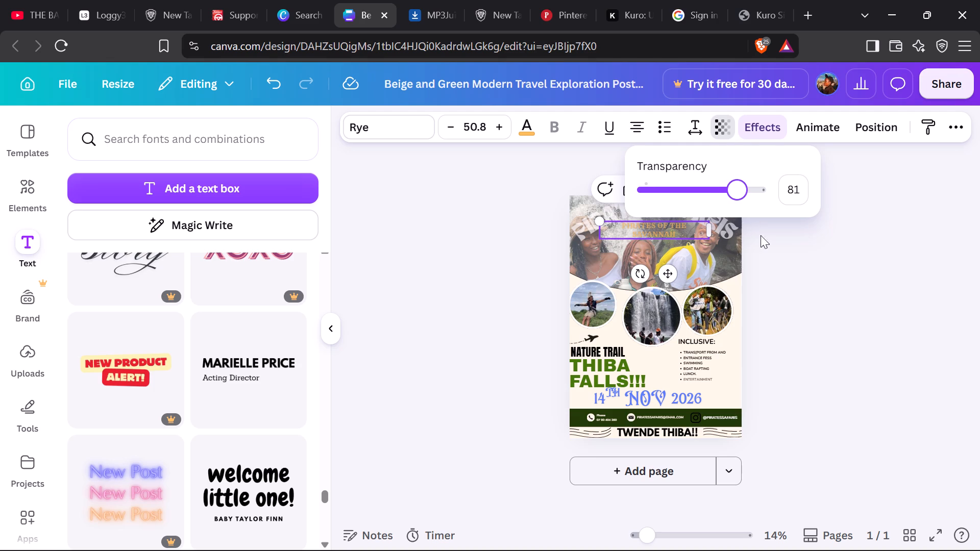
pyautogui.click(777, 296)
pyautogui.click(798, 309)
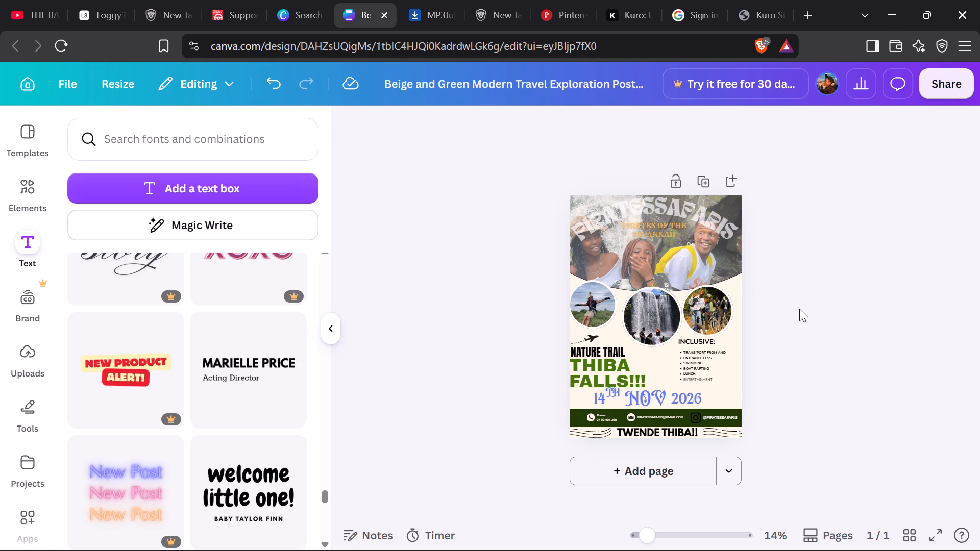
# Set the transparency of the curved PIRATESSAFARIS title at the top of the poster to 70.
pyautogui.click(726, 233)
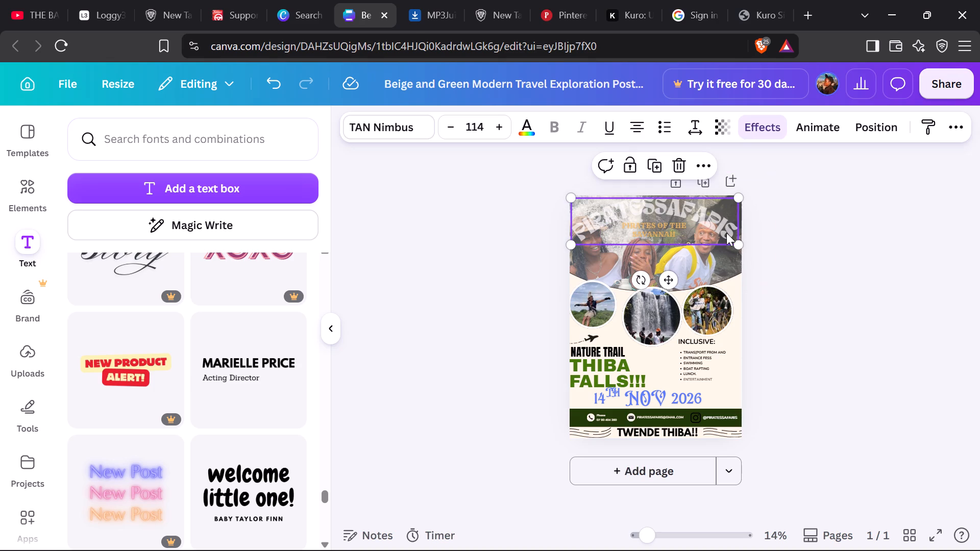
pyautogui.click(732, 133)
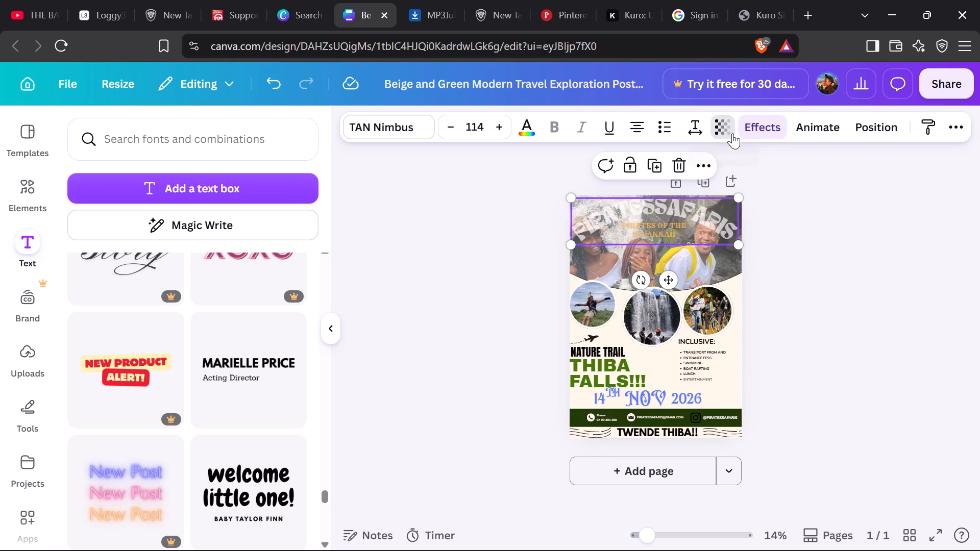
pyautogui.click(732, 133)
pyautogui.click(732, 133)
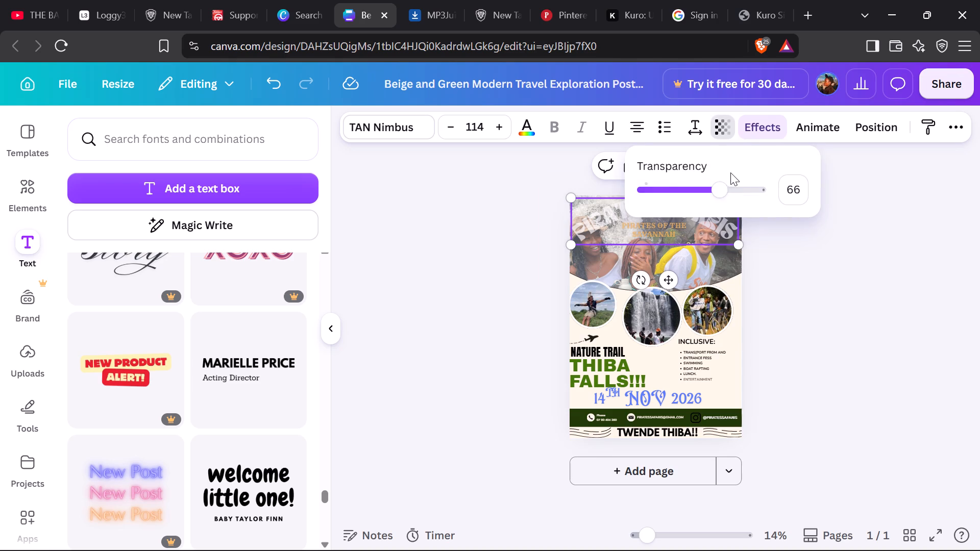
pyautogui.moveTo(717, 192); pyautogui.dragTo(698, 195)
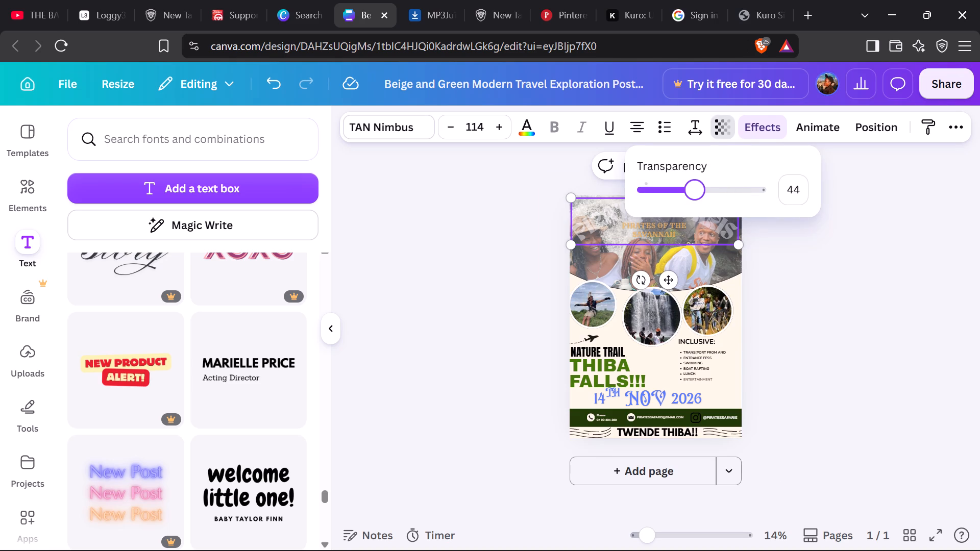
pyautogui.moveTo(698, 195); pyautogui.dragTo(722, 198)
pyautogui.moveTo(722, 198); pyautogui.dragTo(718, 212)
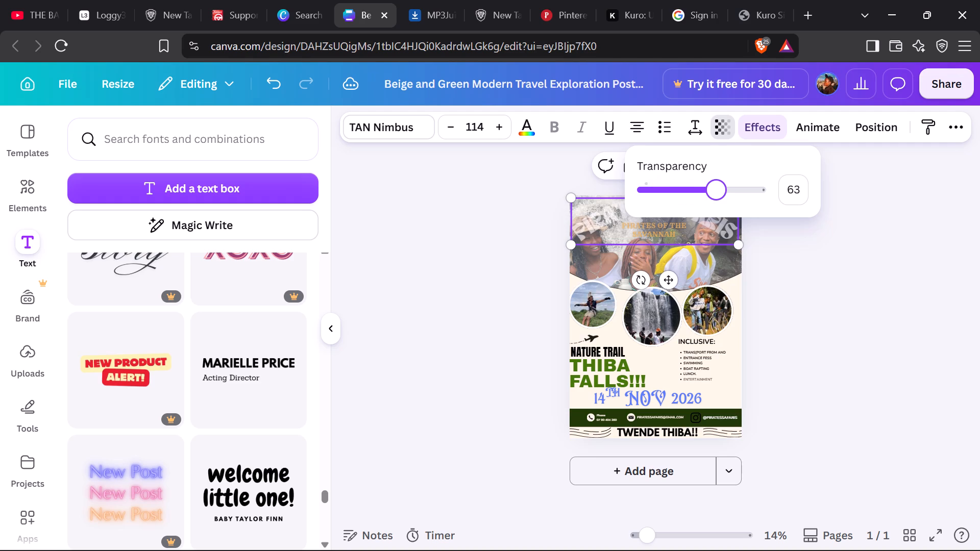
pyautogui.moveTo(718, 212); pyautogui.dragTo(717, 212)
pyautogui.moveTo(714, 193); pyautogui.dragTo(667, 205)
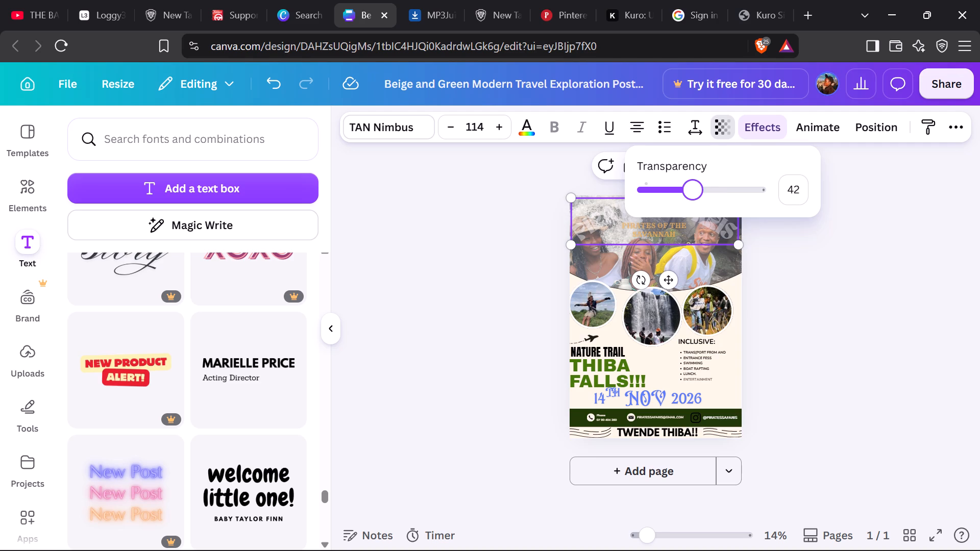
pyautogui.moveTo(667, 205); pyautogui.dragTo(689, 206)
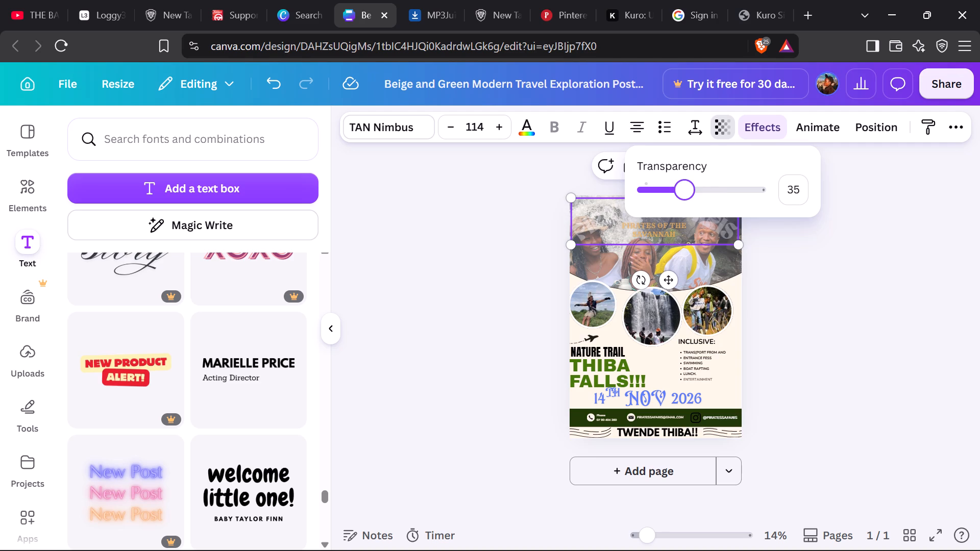
pyautogui.moveTo(689, 206); pyautogui.dragTo(702, 208)
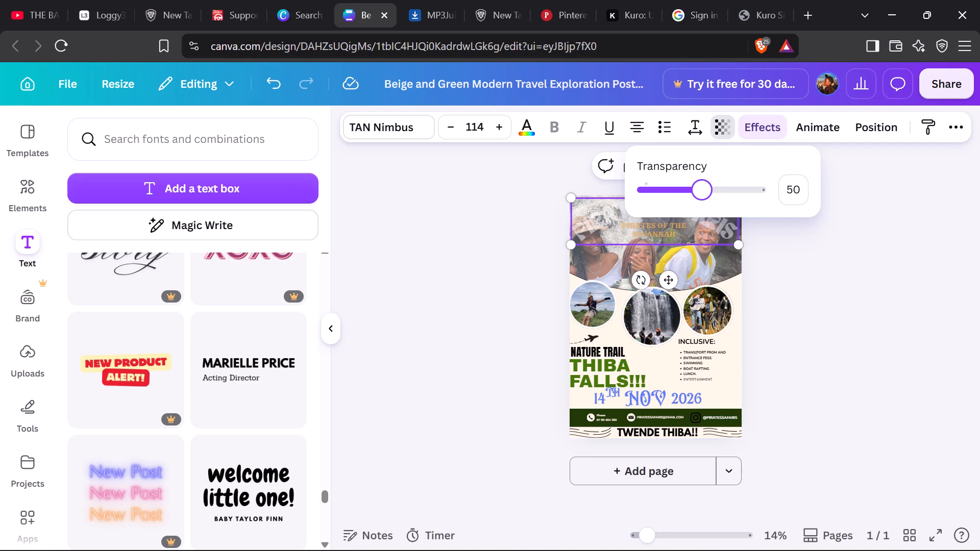
pyautogui.moveTo(702, 208); pyautogui.dragTo(712, 210)
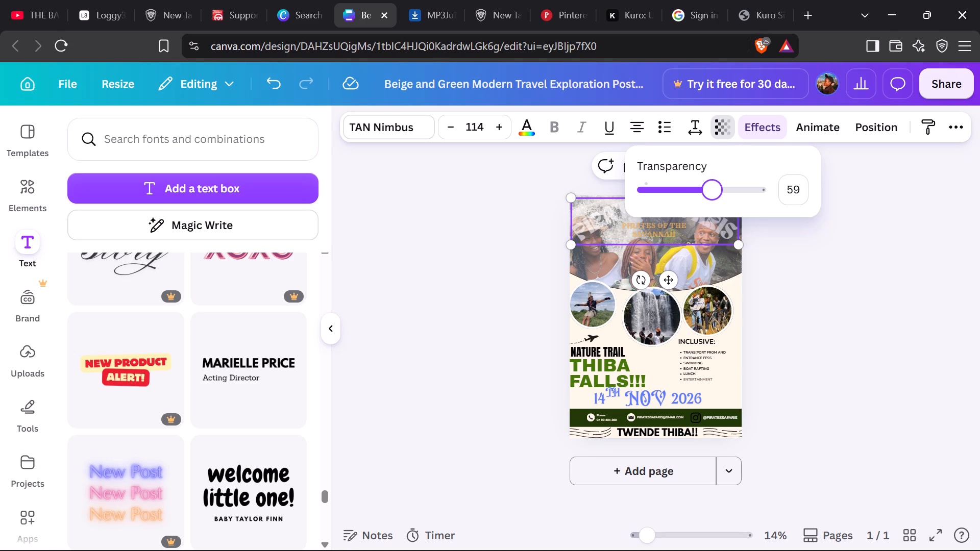
pyautogui.moveTo(712, 210); pyautogui.dragTo(739, 213)
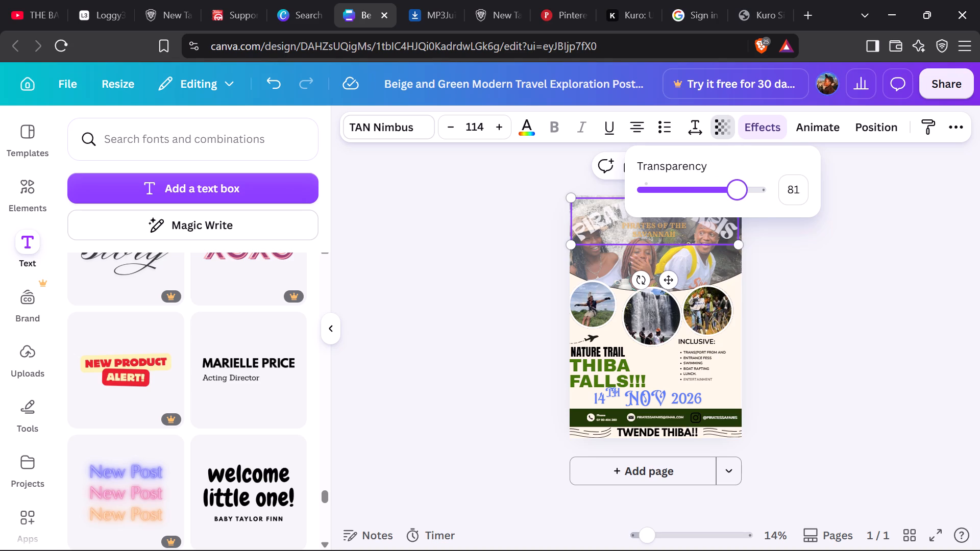
pyautogui.click(743, 213)
pyautogui.moveTo(739, 213); pyautogui.dragTo(739, 213)
pyautogui.moveTo(746, 214); pyautogui.dragTo(778, 219)
pyautogui.moveTo(744, 196); pyautogui.dragTo(767, 199)
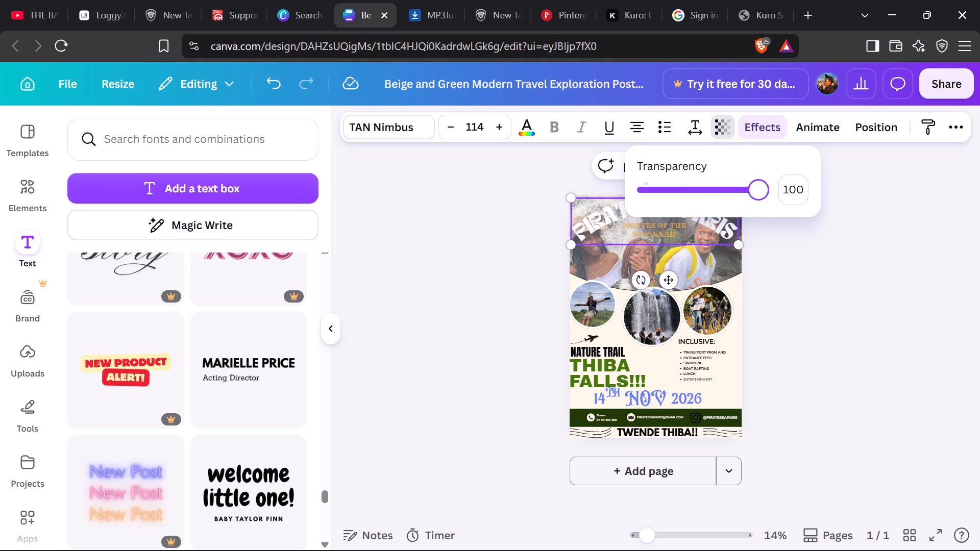
pyautogui.moveTo(767, 199); pyautogui.dragTo(736, 209)
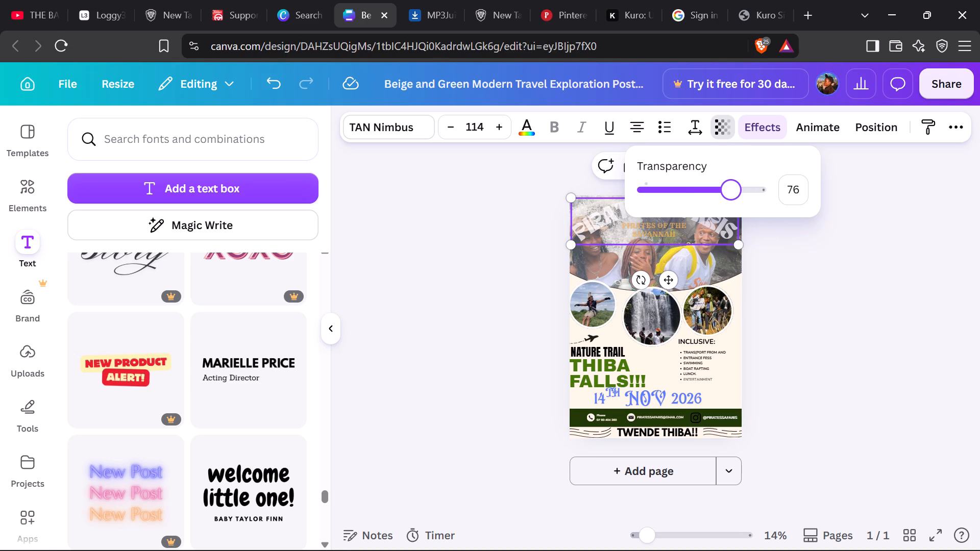
pyautogui.moveTo(736, 209); pyautogui.dragTo(736, 209)
pyautogui.moveTo(733, 191); pyautogui.dragTo(722, 197)
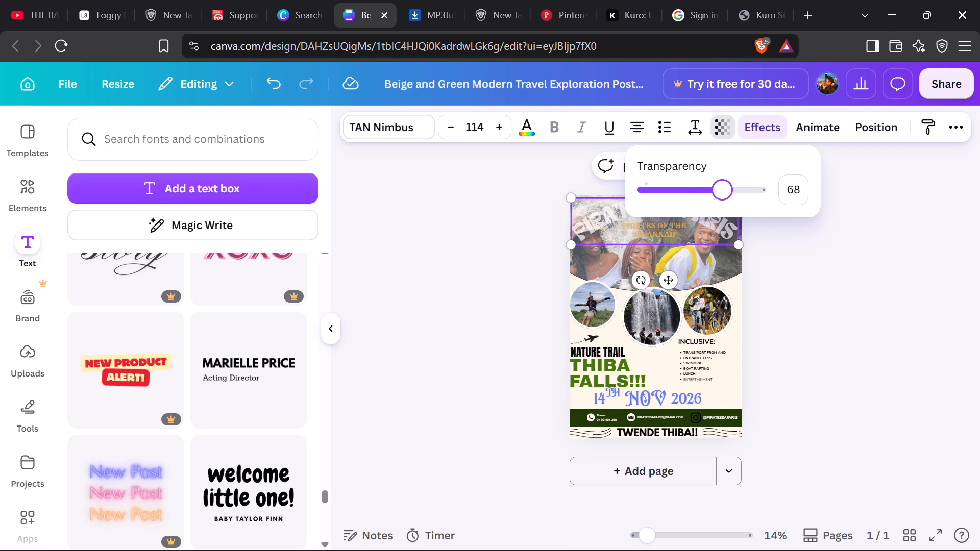
pyautogui.moveTo(722, 197); pyautogui.dragTo(728, 197)
pyautogui.moveTo(728, 197); pyautogui.dragTo(726, 201)
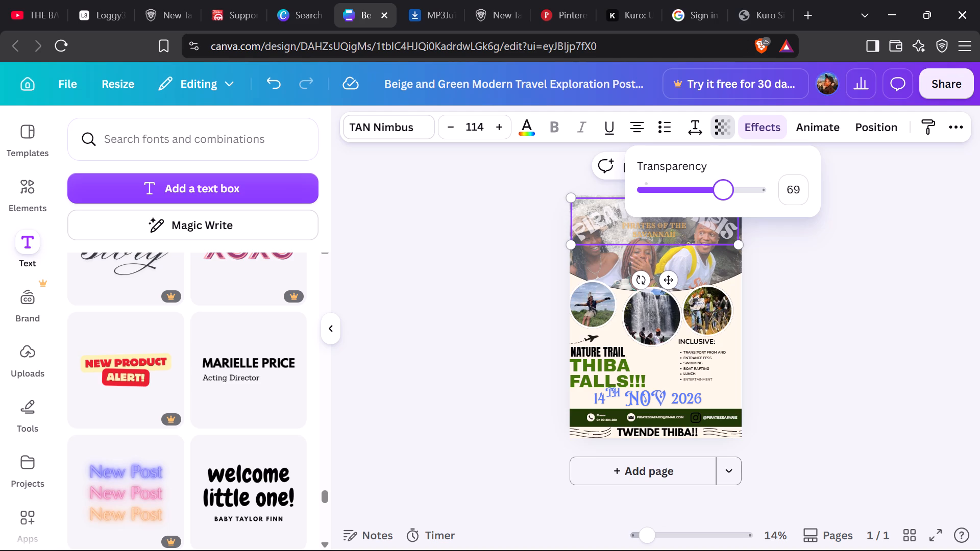
pyautogui.moveTo(726, 201); pyautogui.dragTo(722, 203)
pyautogui.moveTo(722, 203); pyautogui.dragTo(725, 203)
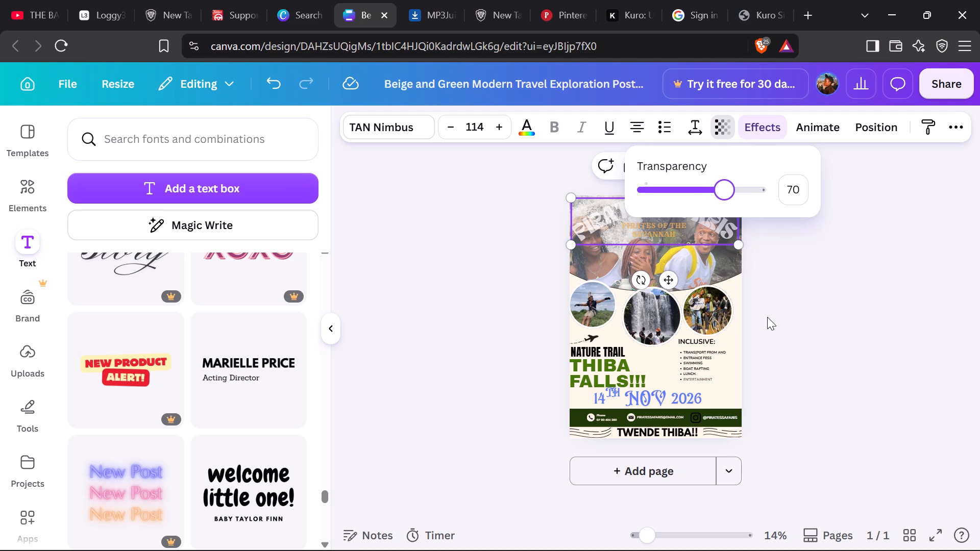
pyautogui.click(767, 317)
pyautogui.click(780, 325)
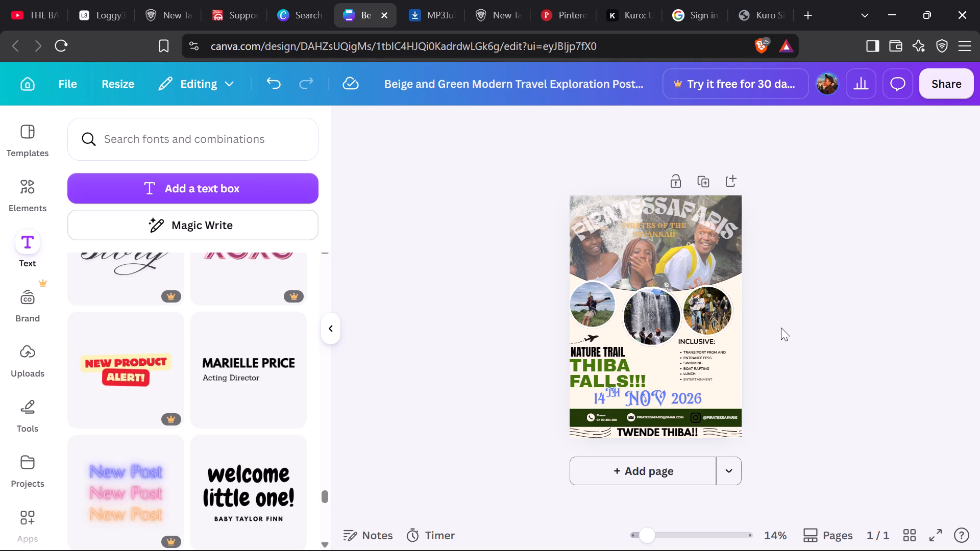
# Reduce the font size of the orange PIRATES OF THE SAVANNAH tagline to 41.8 so it fits on one line.
pyautogui.click(689, 544)
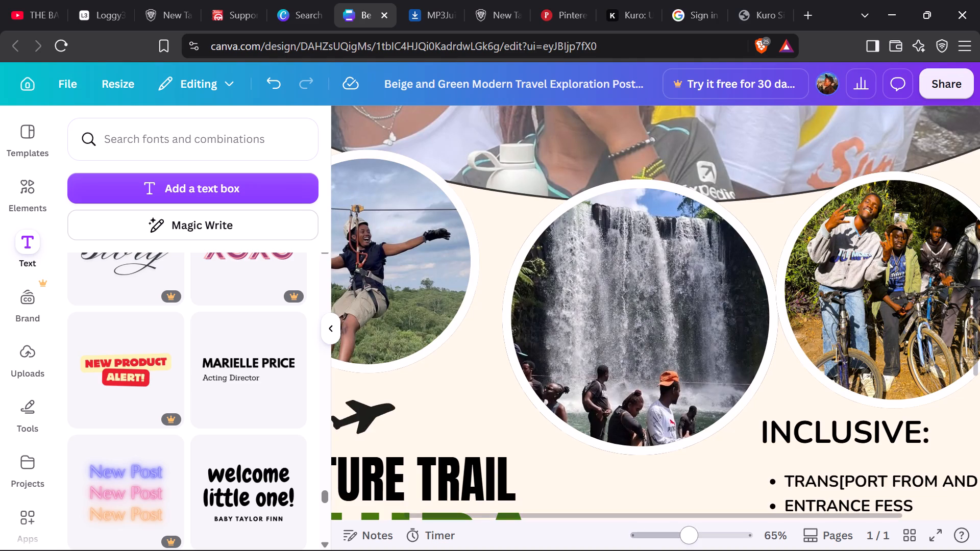
pyautogui.click(664, 530)
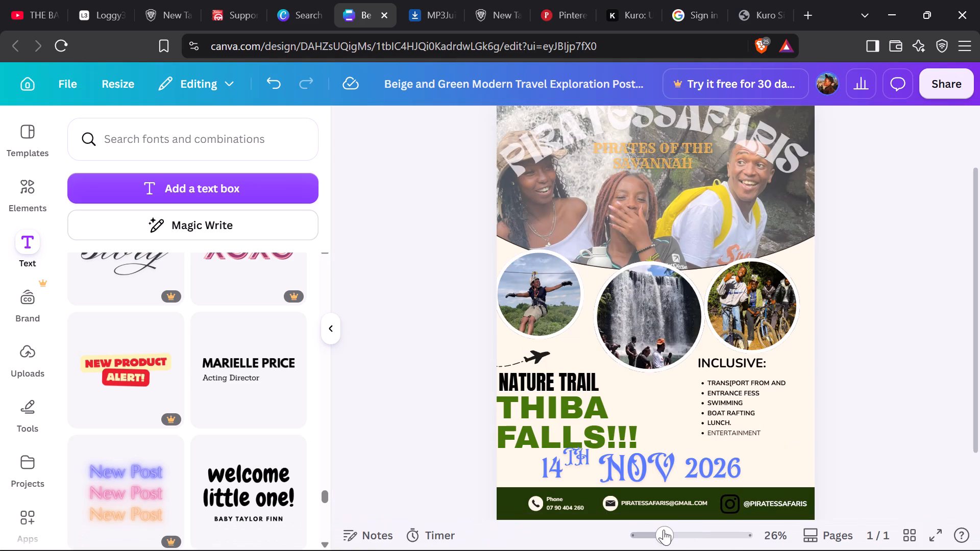
pyautogui.click(650, 533)
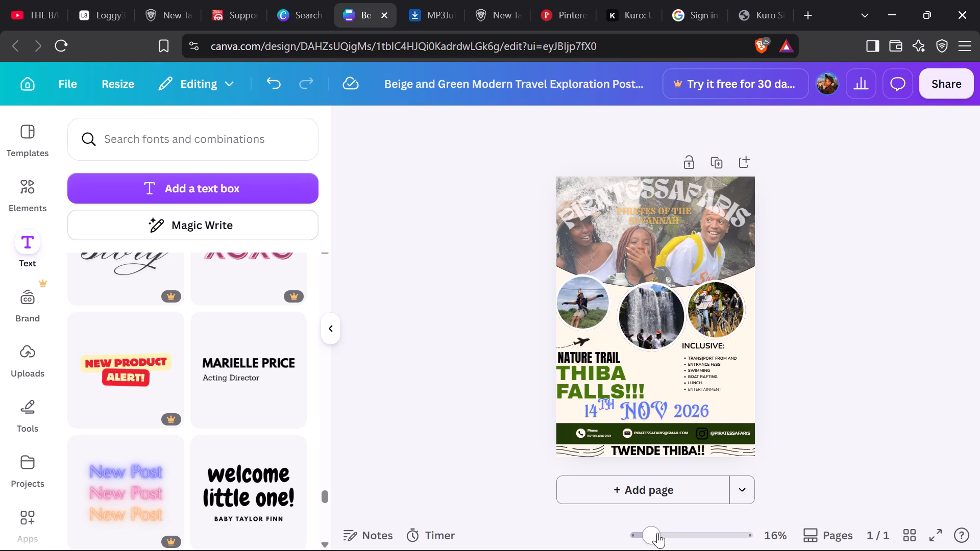
pyautogui.click(657, 533)
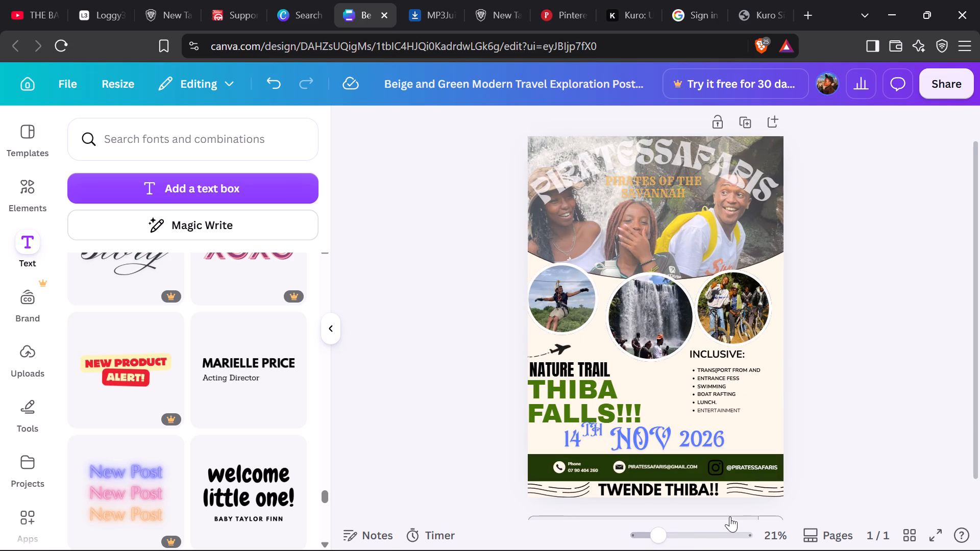
pyautogui.click(689, 197)
pyautogui.doubleClick(449, 128)
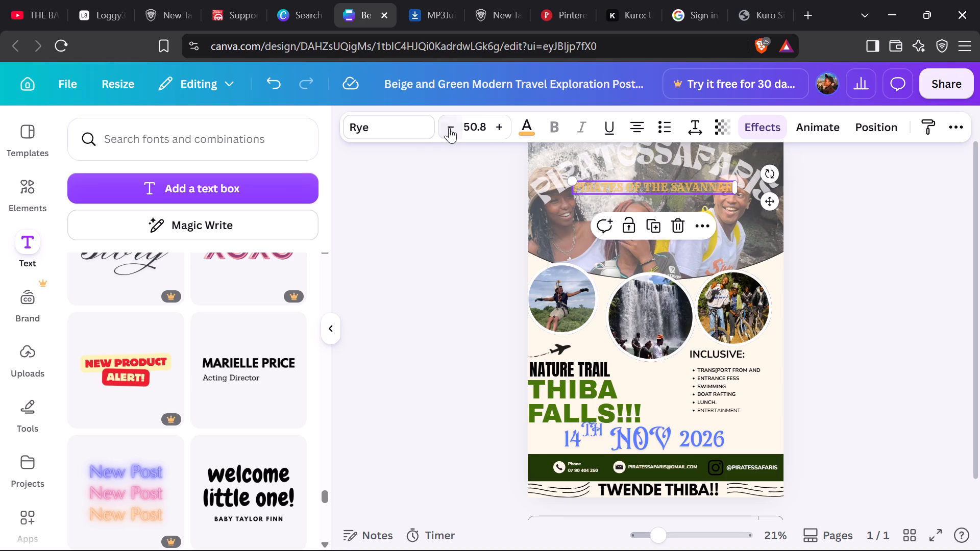
pyautogui.doubleClick(449, 128)
pyautogui.tripleClick(449, 128)
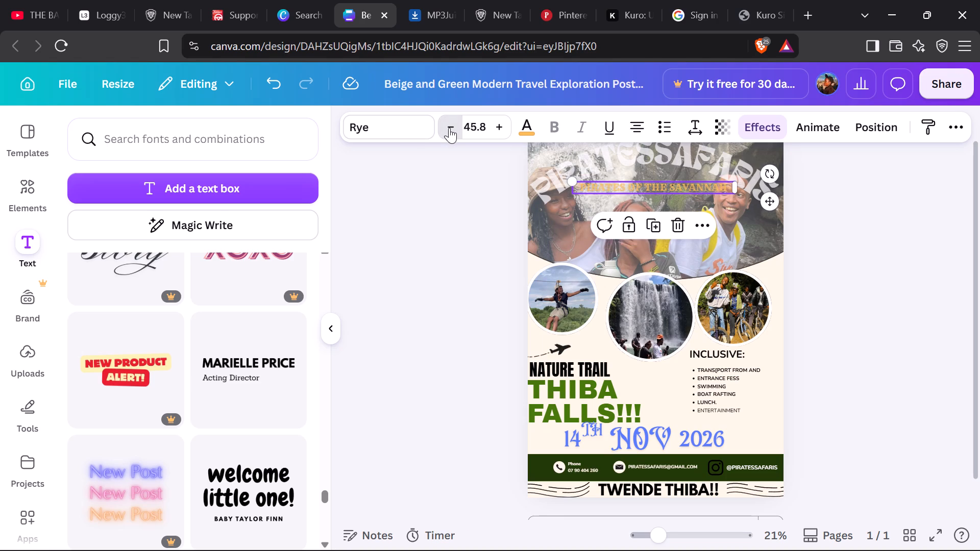
pyautogui.doubleClick(449, 128)
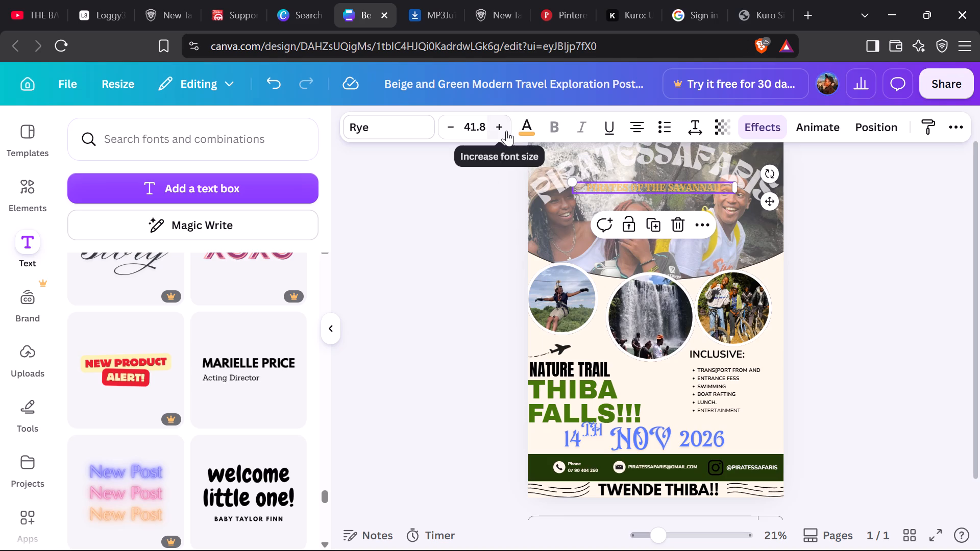
# Set the transparency of the PIRATES OF THE SAVANNAH tagline to 100.
pyautogui.click(726, 131)
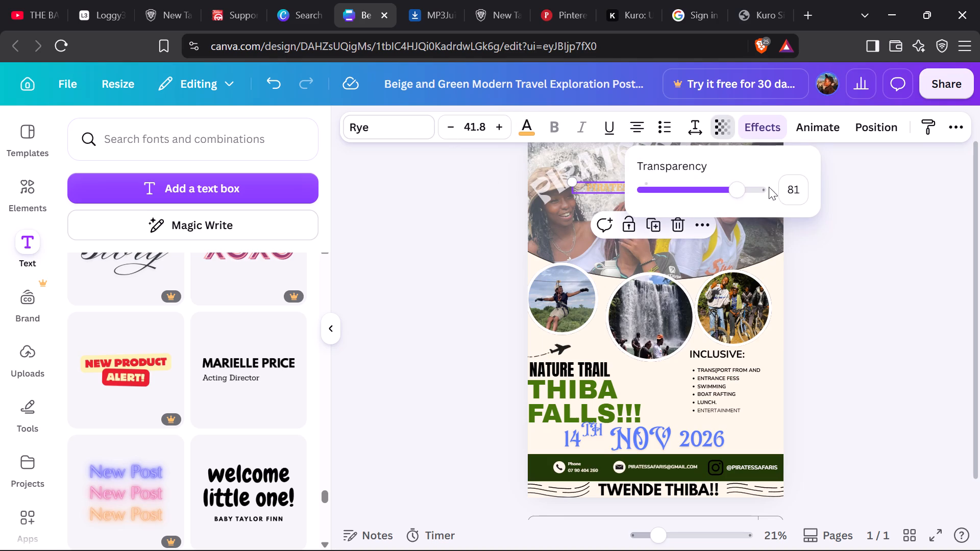
pyautogui.moveTo(740, 193); pyautogui.dragTo(745, 193)
pyautogui.moveTo(745, 193); pyautogui.dragTo(775, 192)
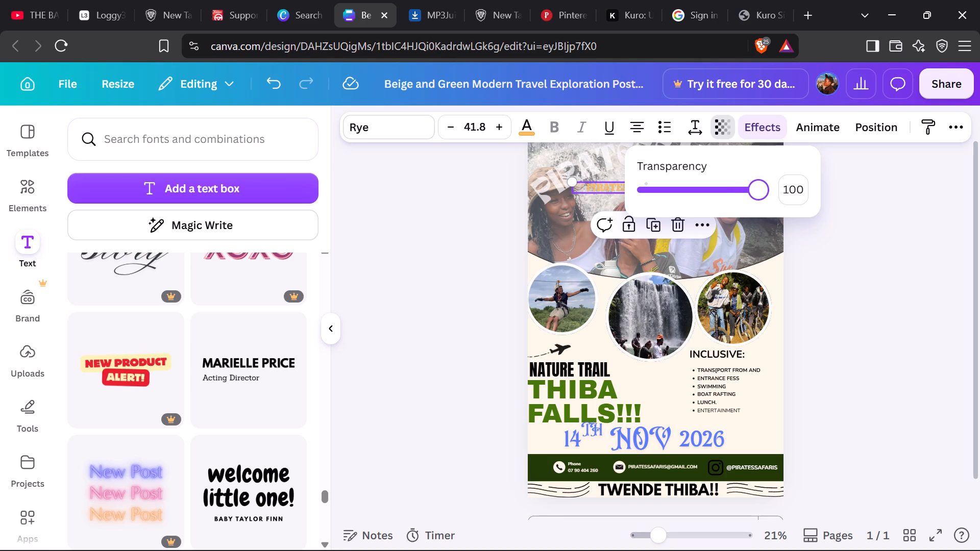
pyautogui.moveTo(775, 192); pyautogui.dragTo(776, 192)
pyautogui.click(828, 261)
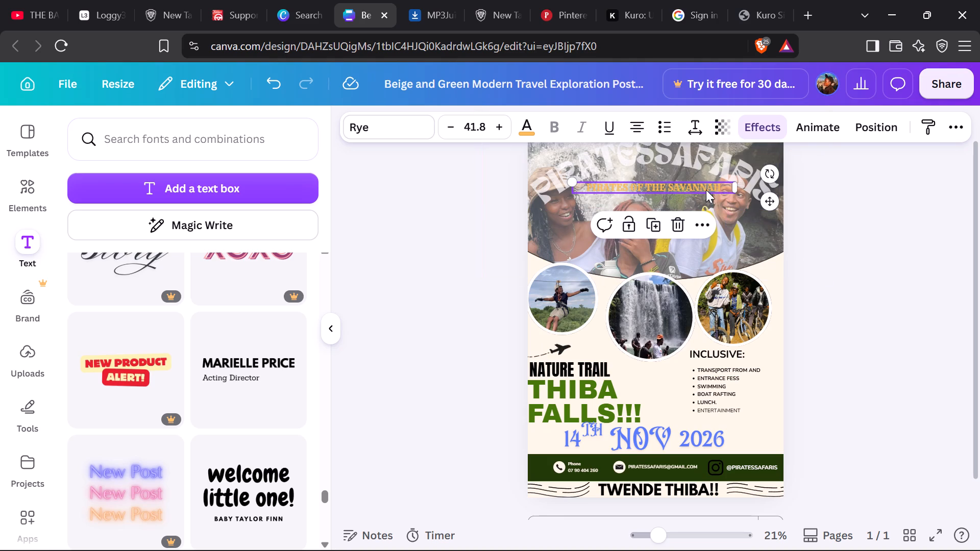
# Move the PIRATES OF THE SAVANNAH tagline slightly down and to the left beneath the curved title.
pyautogui.click(703, 186)
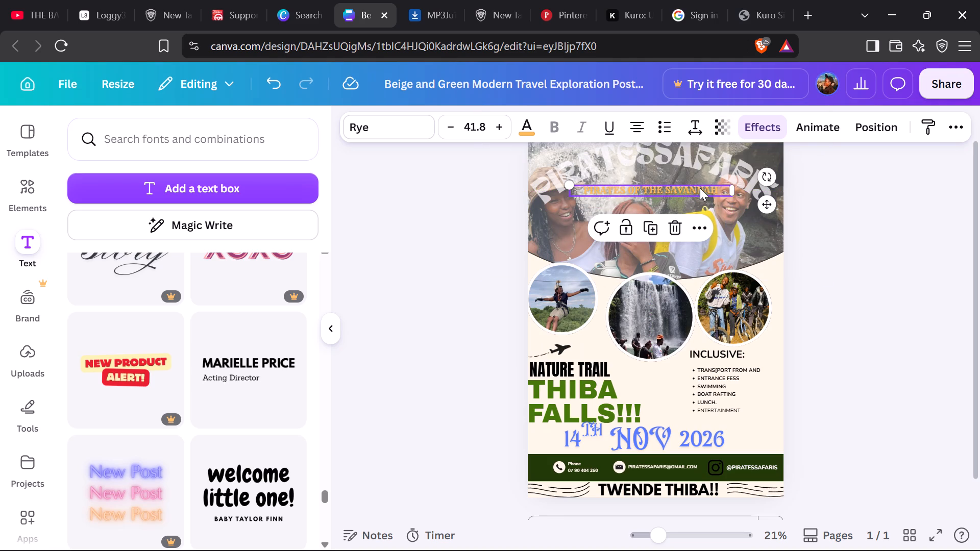
pyautogui.click(823, 269)
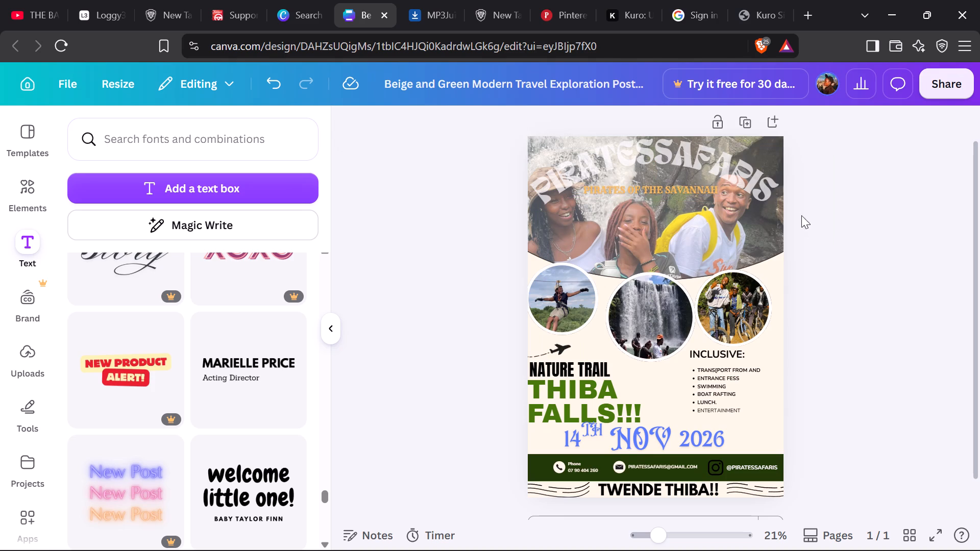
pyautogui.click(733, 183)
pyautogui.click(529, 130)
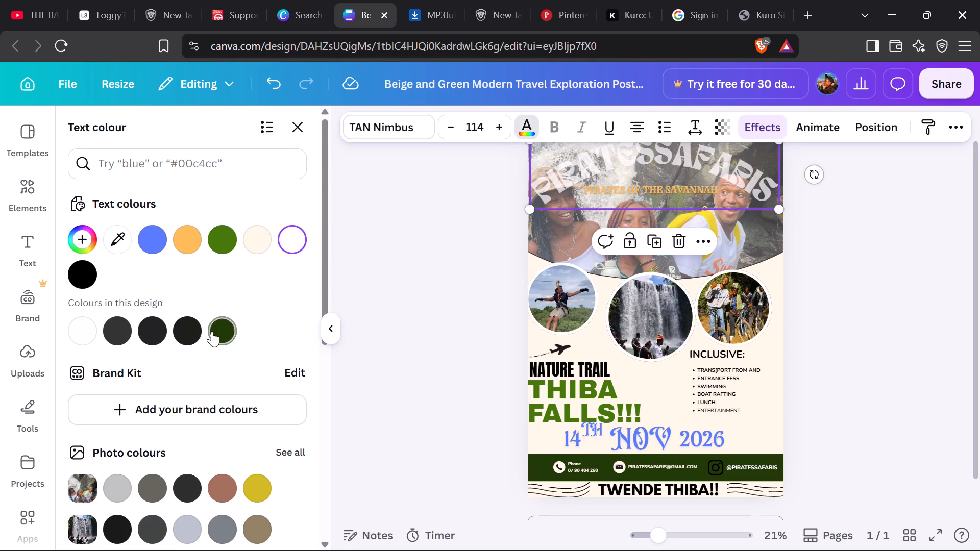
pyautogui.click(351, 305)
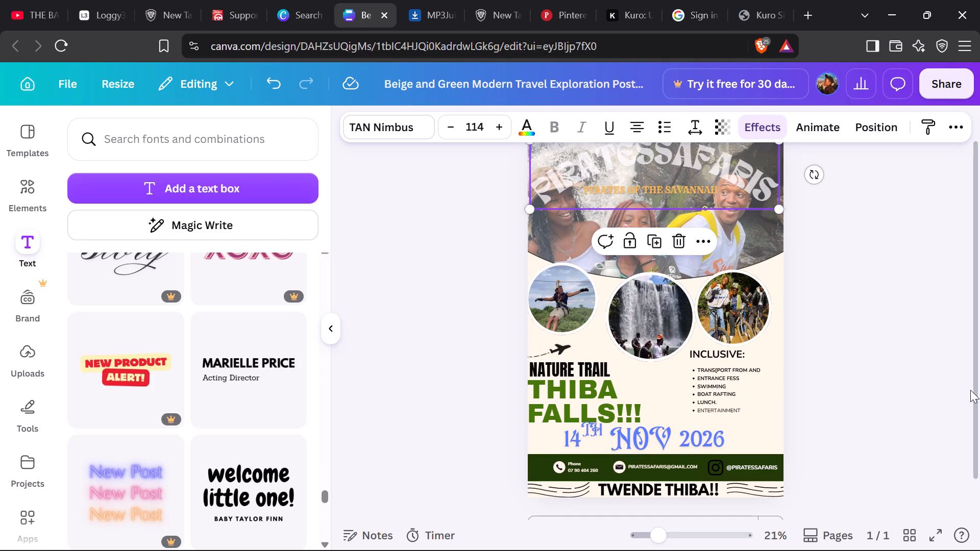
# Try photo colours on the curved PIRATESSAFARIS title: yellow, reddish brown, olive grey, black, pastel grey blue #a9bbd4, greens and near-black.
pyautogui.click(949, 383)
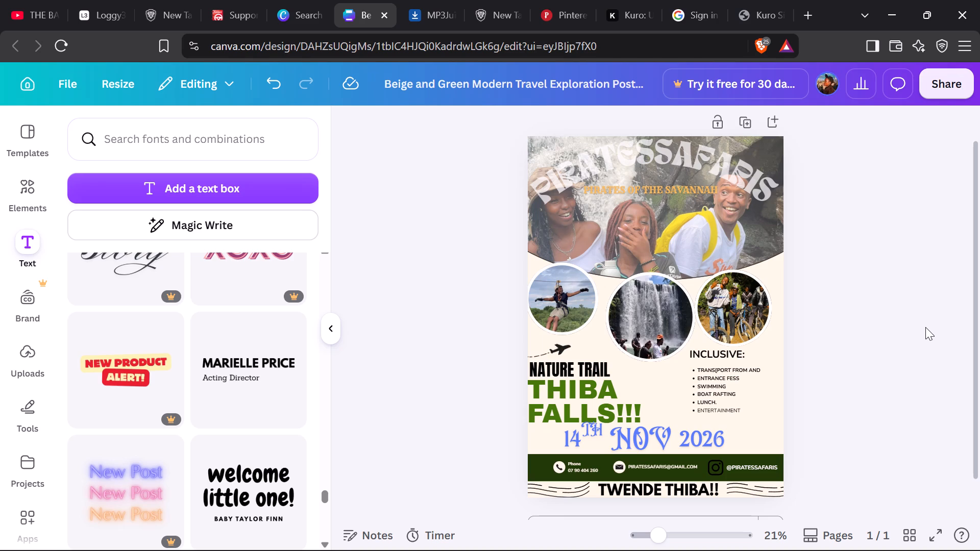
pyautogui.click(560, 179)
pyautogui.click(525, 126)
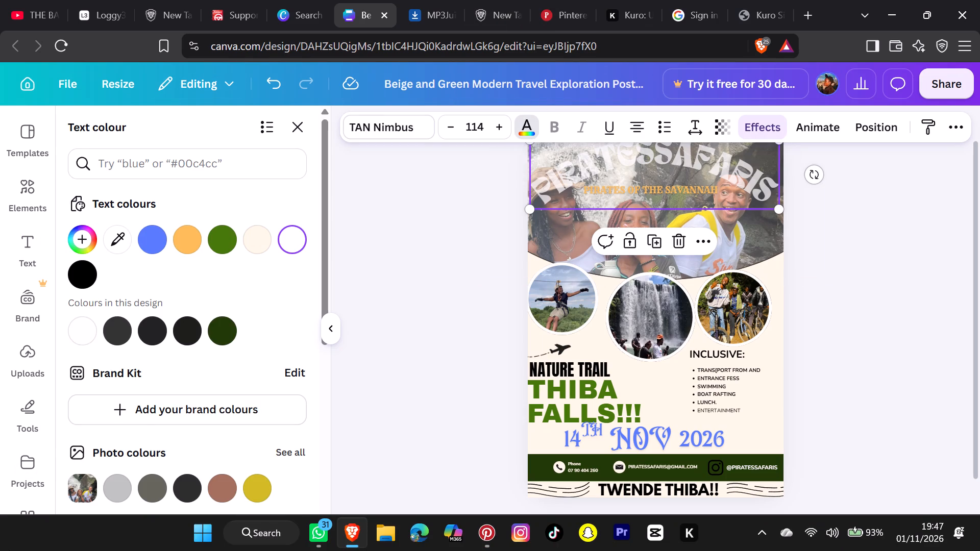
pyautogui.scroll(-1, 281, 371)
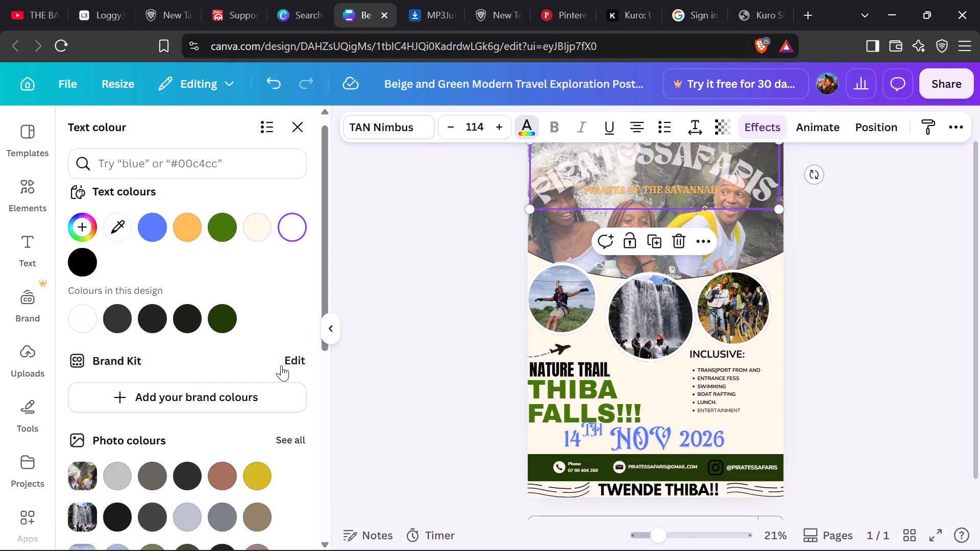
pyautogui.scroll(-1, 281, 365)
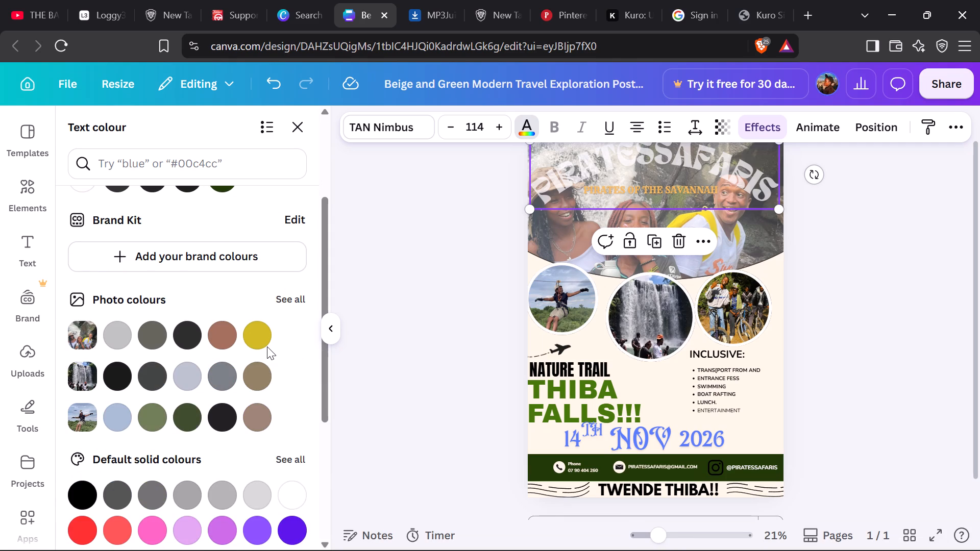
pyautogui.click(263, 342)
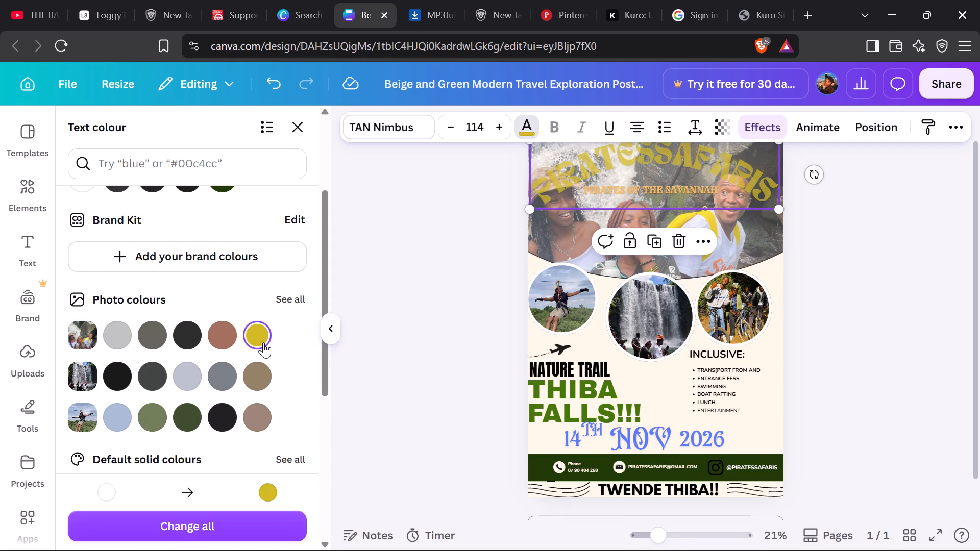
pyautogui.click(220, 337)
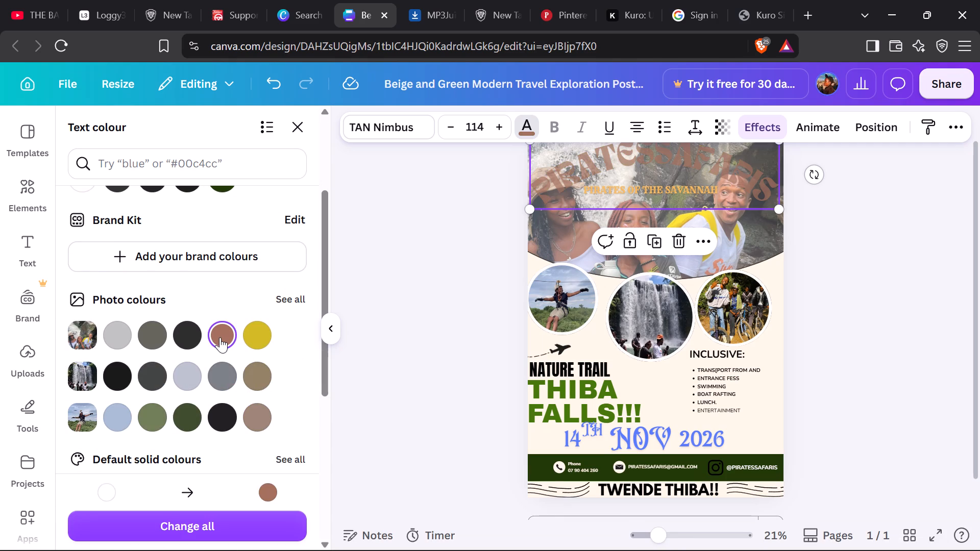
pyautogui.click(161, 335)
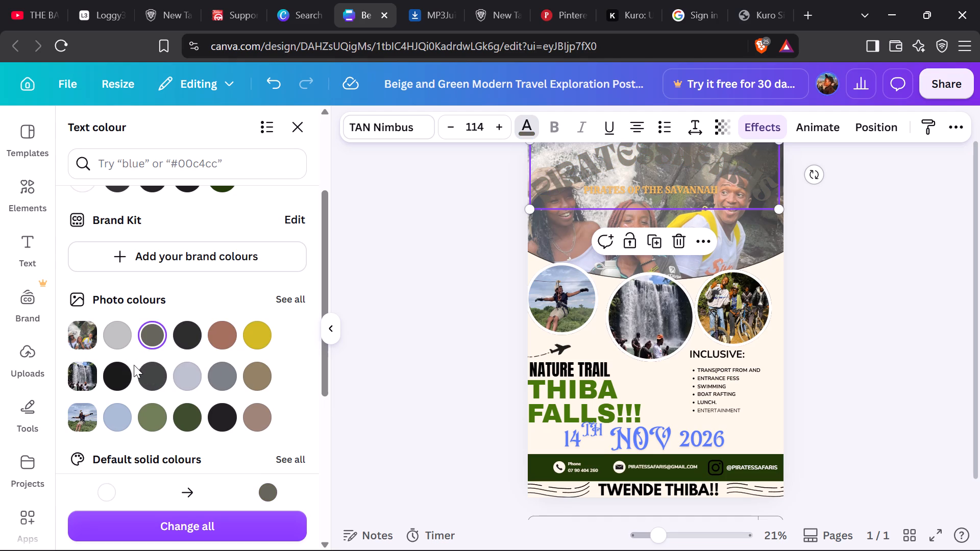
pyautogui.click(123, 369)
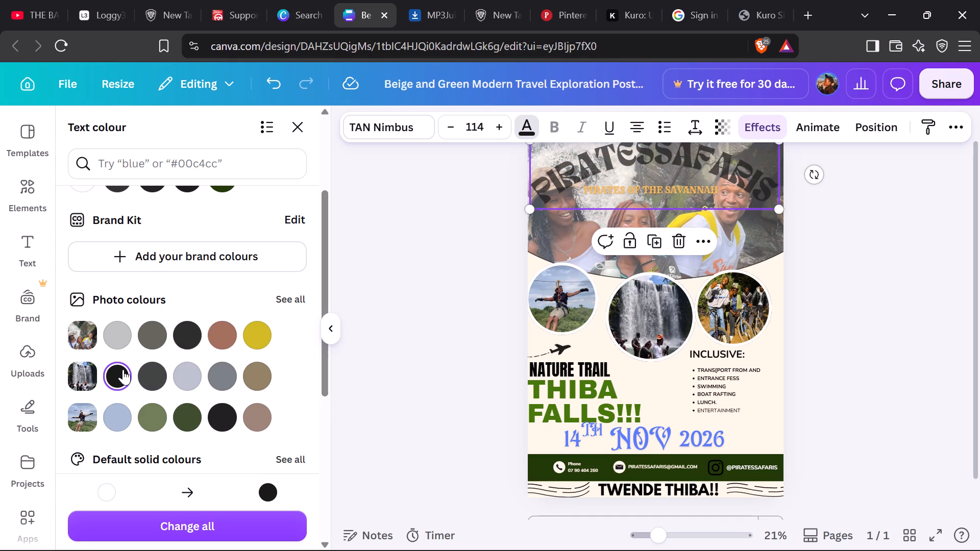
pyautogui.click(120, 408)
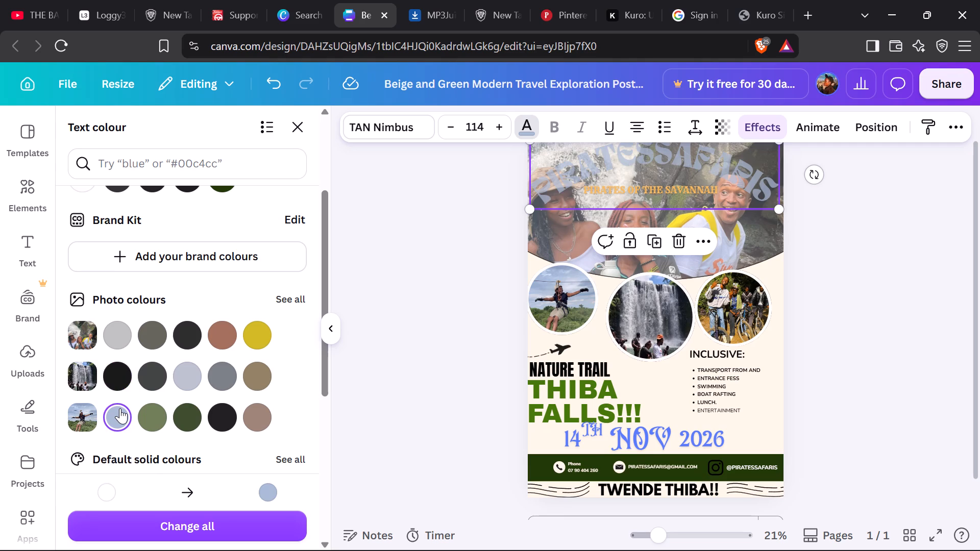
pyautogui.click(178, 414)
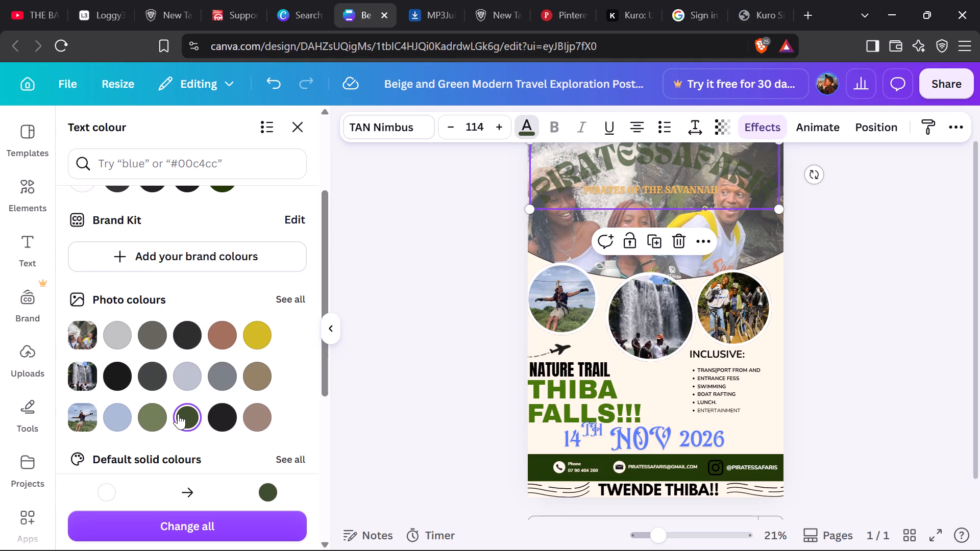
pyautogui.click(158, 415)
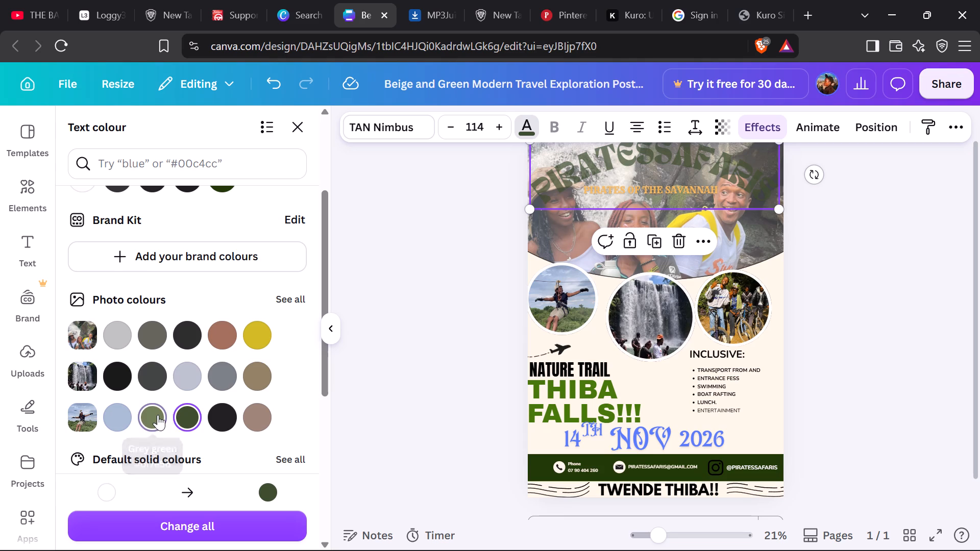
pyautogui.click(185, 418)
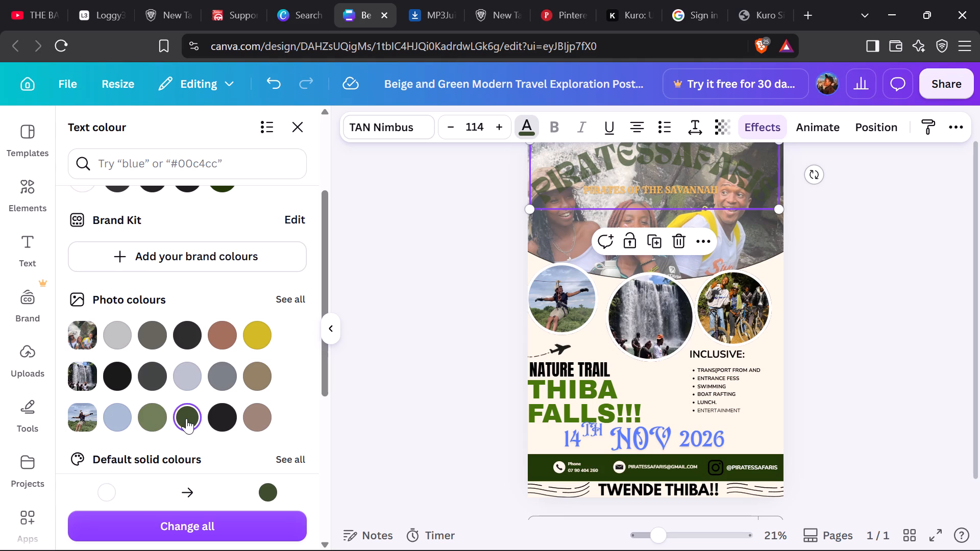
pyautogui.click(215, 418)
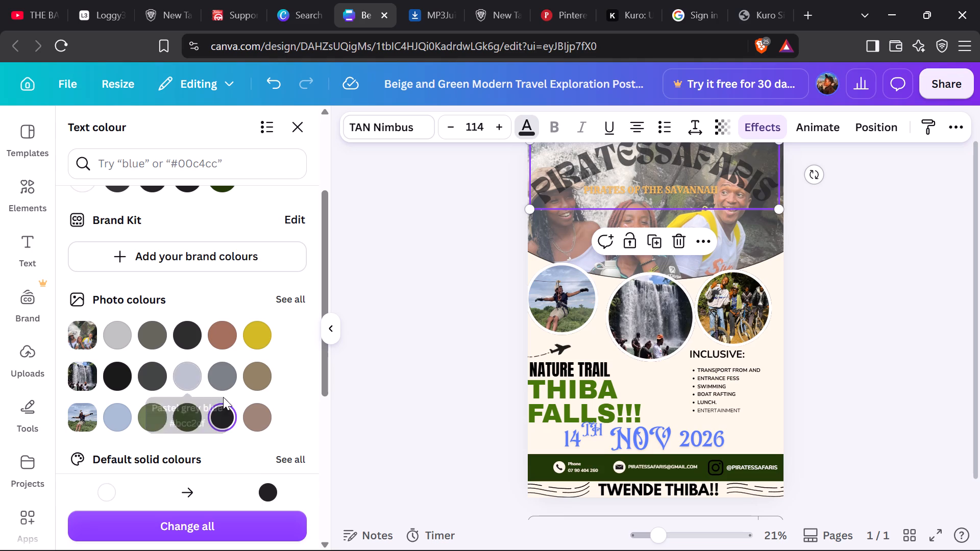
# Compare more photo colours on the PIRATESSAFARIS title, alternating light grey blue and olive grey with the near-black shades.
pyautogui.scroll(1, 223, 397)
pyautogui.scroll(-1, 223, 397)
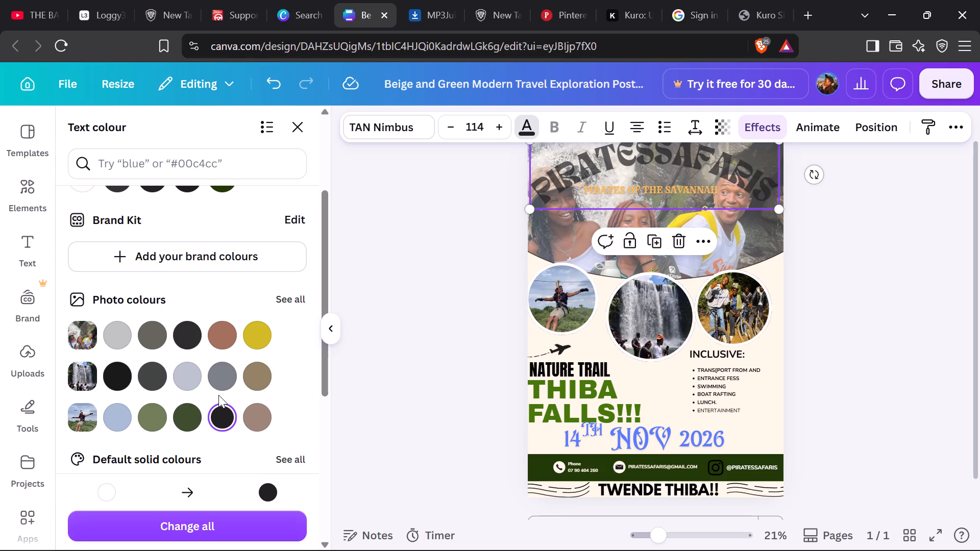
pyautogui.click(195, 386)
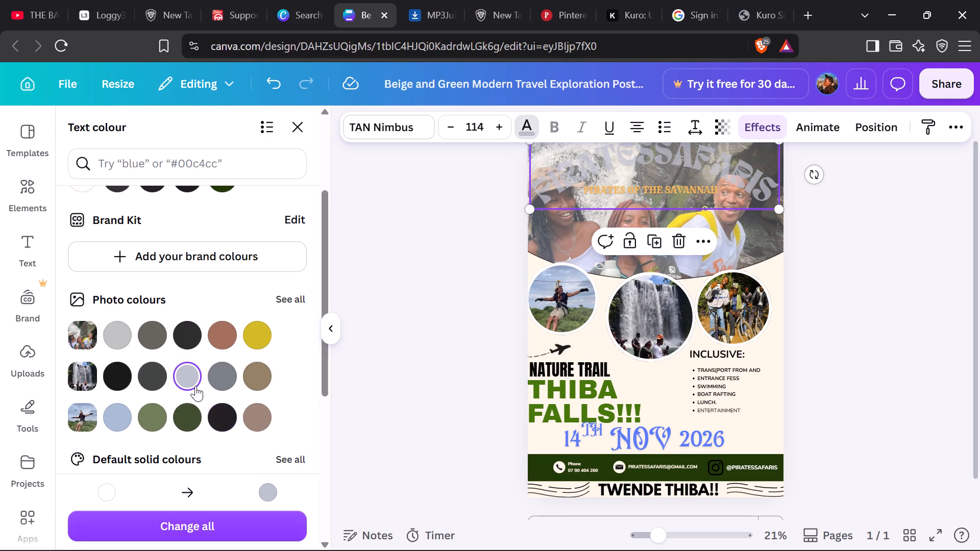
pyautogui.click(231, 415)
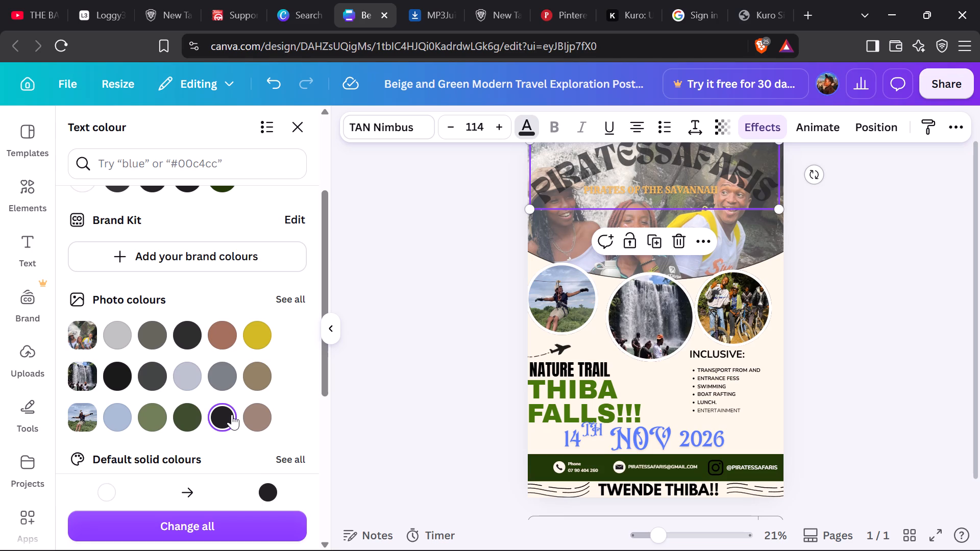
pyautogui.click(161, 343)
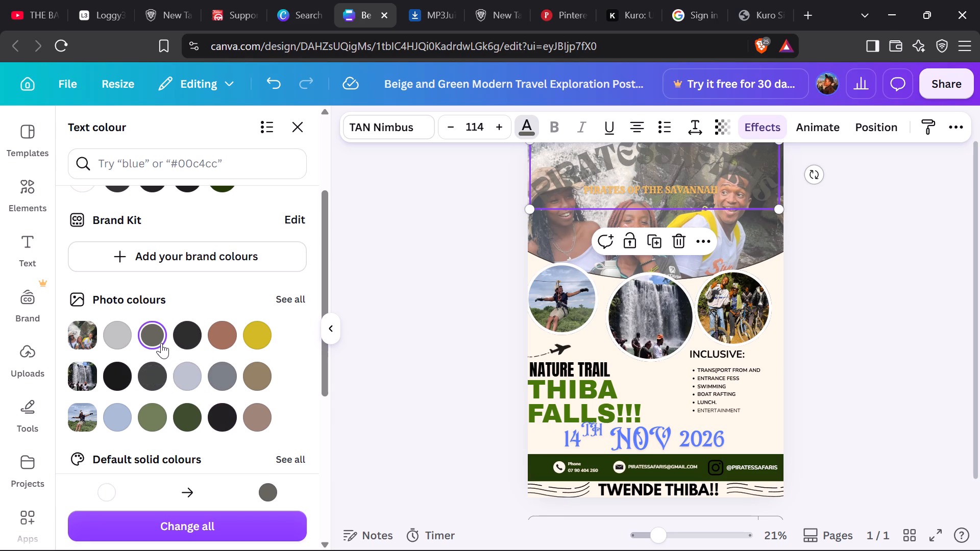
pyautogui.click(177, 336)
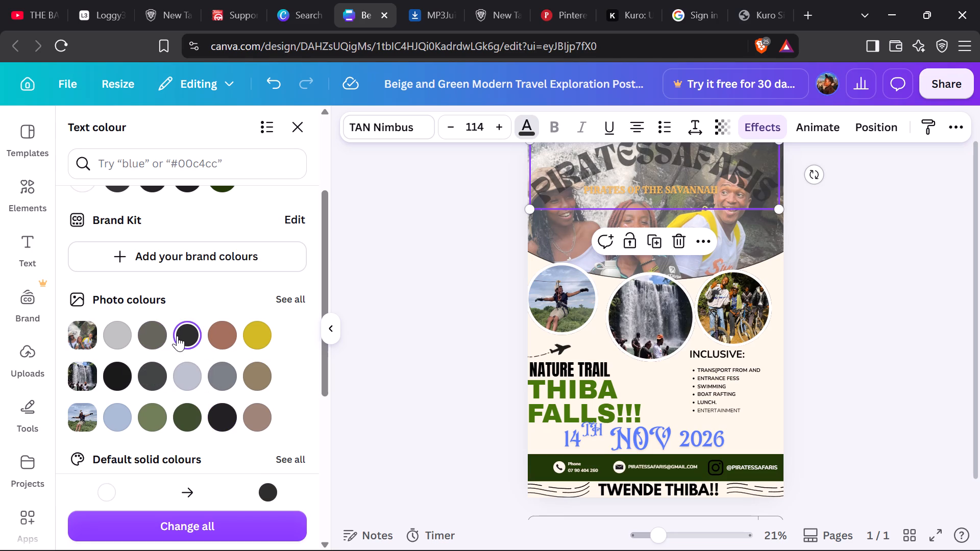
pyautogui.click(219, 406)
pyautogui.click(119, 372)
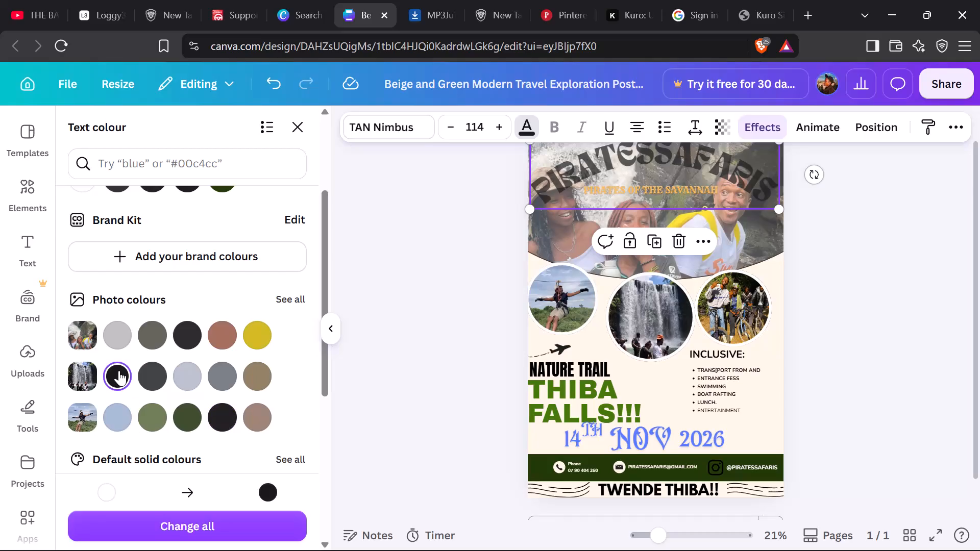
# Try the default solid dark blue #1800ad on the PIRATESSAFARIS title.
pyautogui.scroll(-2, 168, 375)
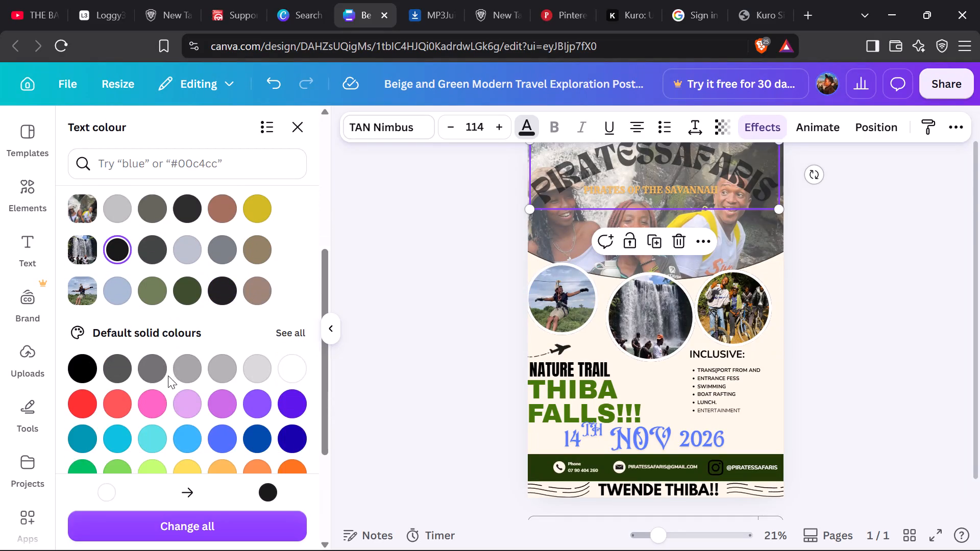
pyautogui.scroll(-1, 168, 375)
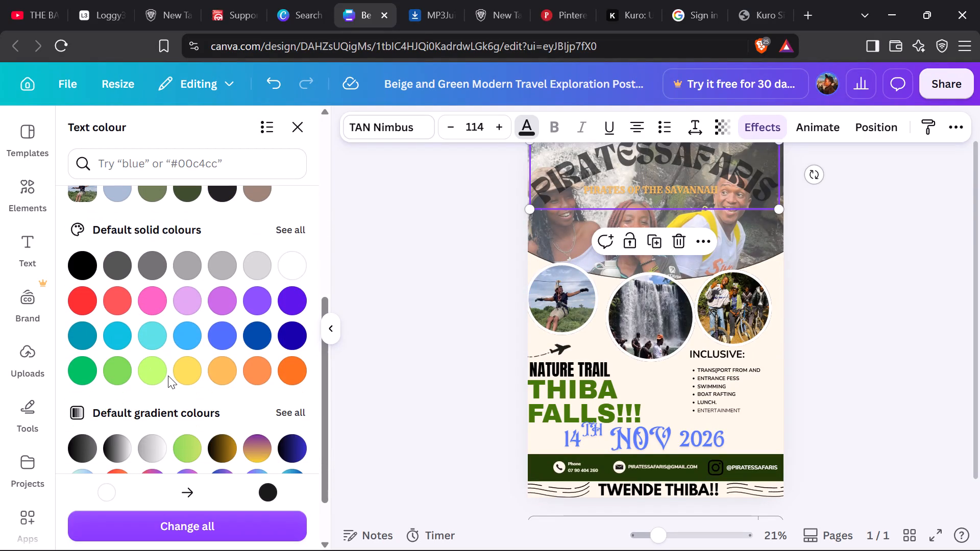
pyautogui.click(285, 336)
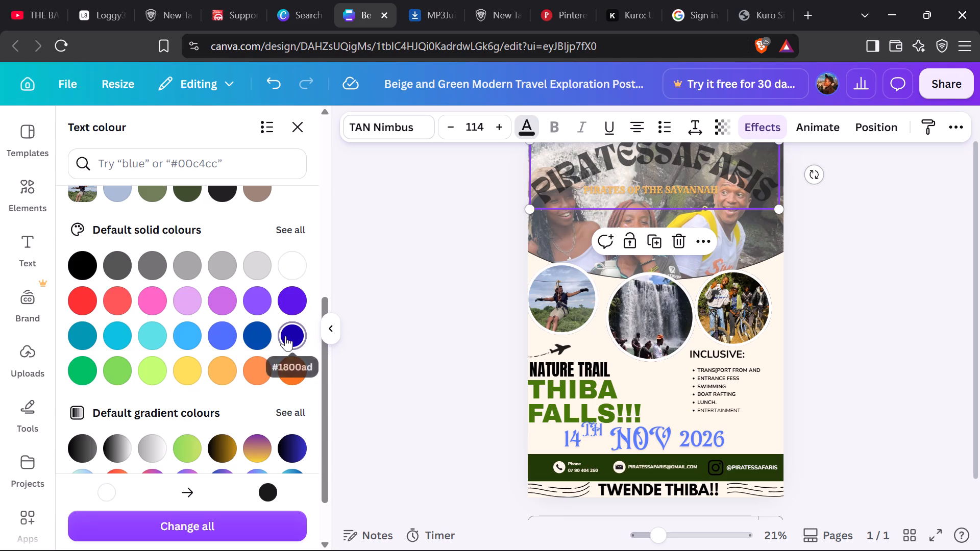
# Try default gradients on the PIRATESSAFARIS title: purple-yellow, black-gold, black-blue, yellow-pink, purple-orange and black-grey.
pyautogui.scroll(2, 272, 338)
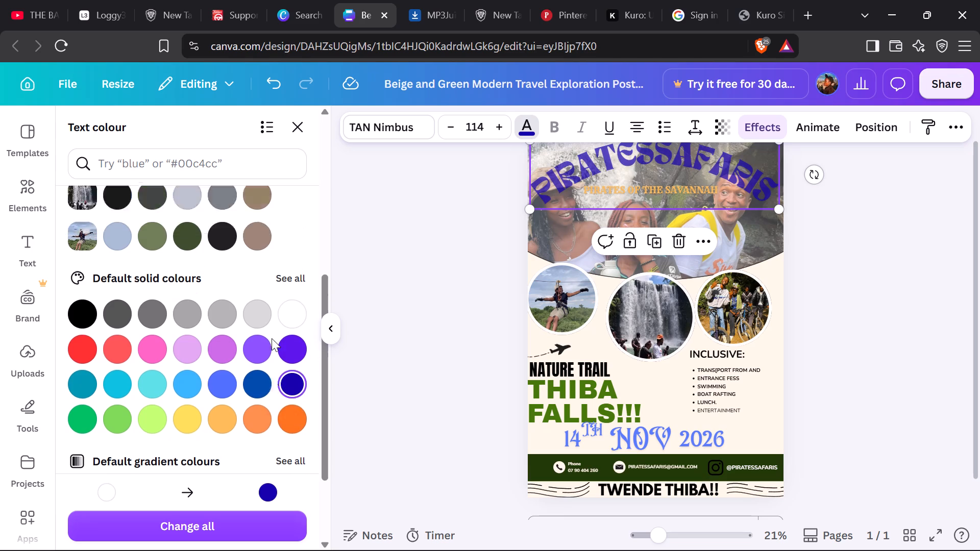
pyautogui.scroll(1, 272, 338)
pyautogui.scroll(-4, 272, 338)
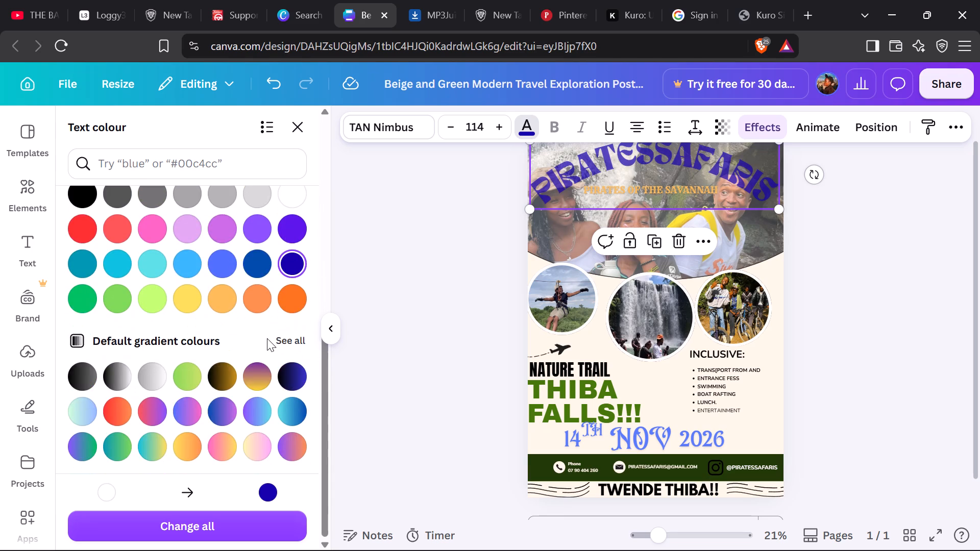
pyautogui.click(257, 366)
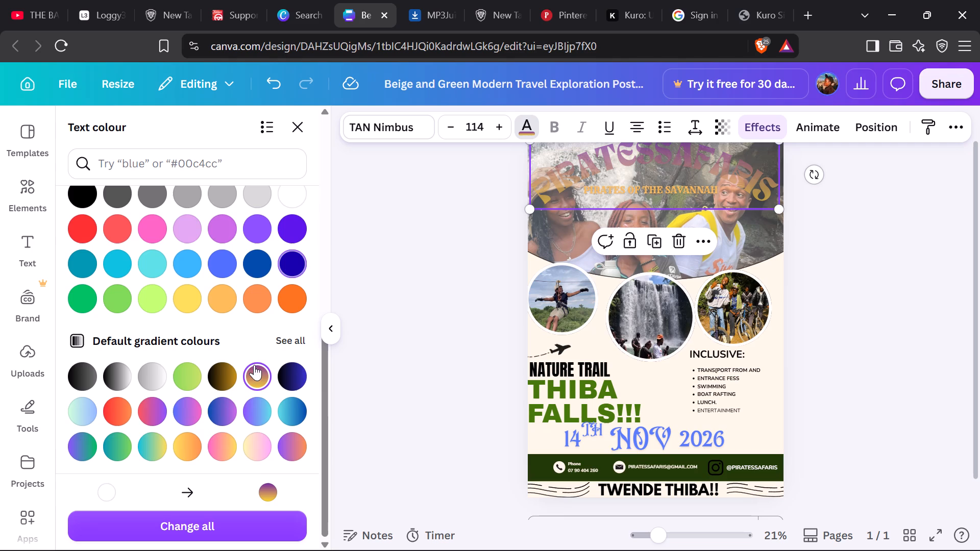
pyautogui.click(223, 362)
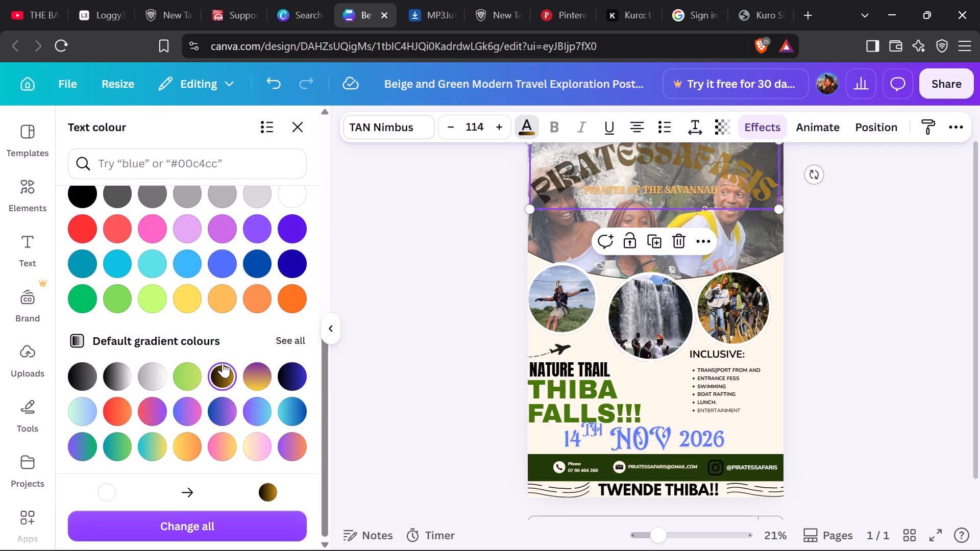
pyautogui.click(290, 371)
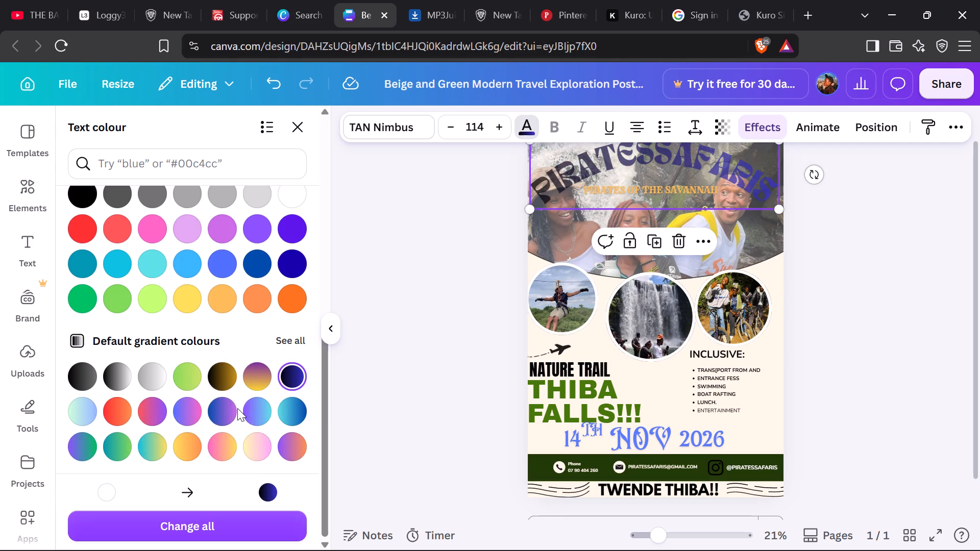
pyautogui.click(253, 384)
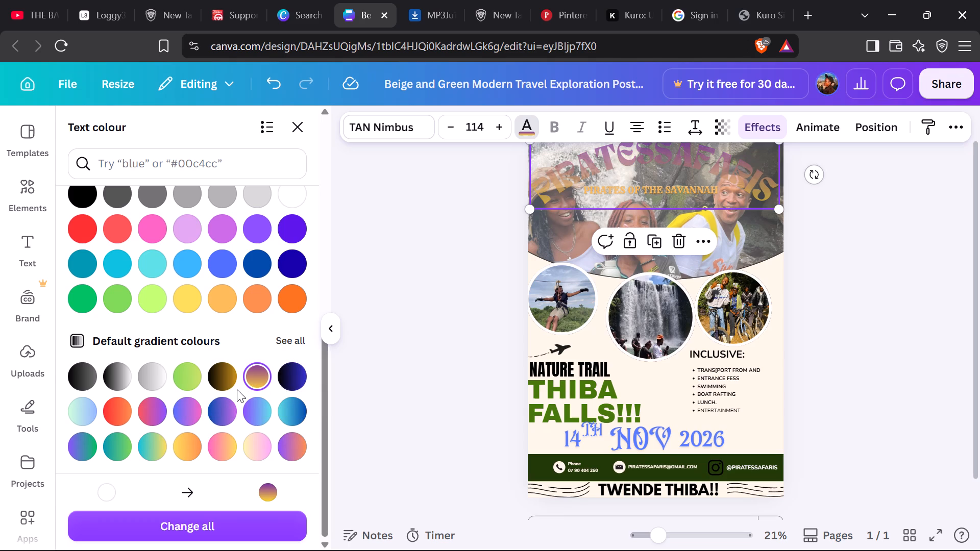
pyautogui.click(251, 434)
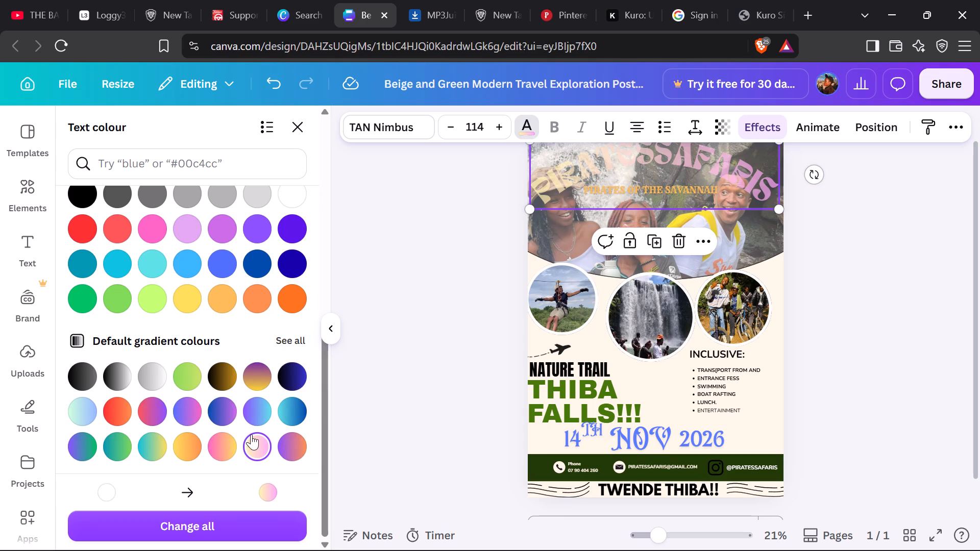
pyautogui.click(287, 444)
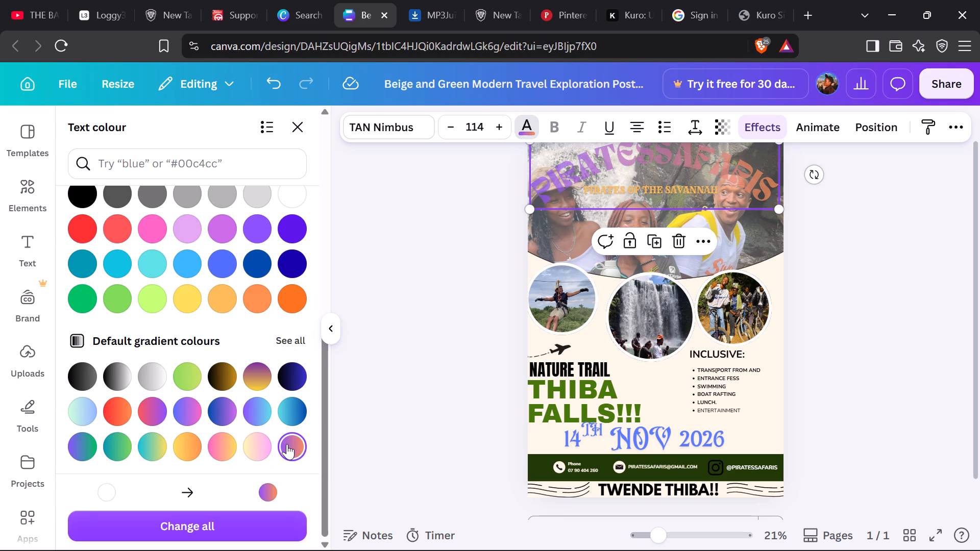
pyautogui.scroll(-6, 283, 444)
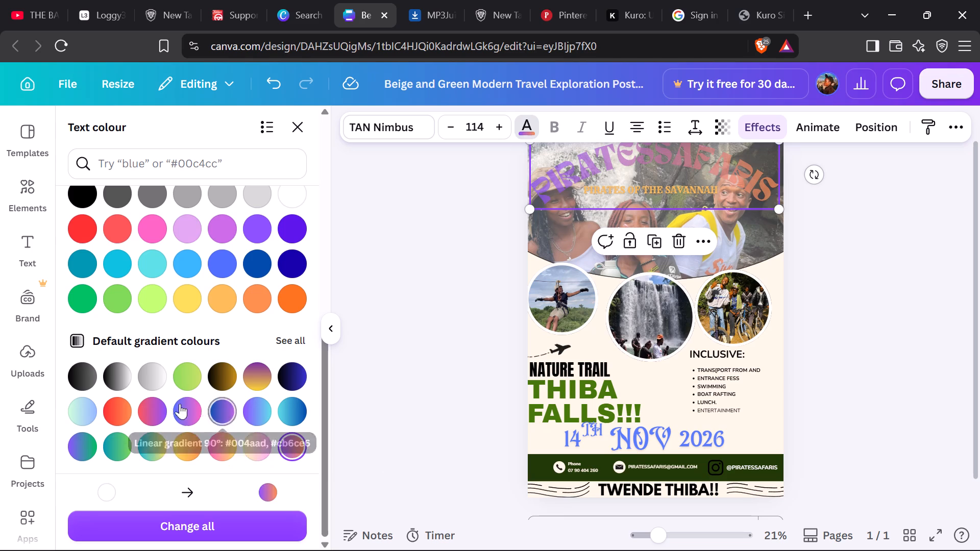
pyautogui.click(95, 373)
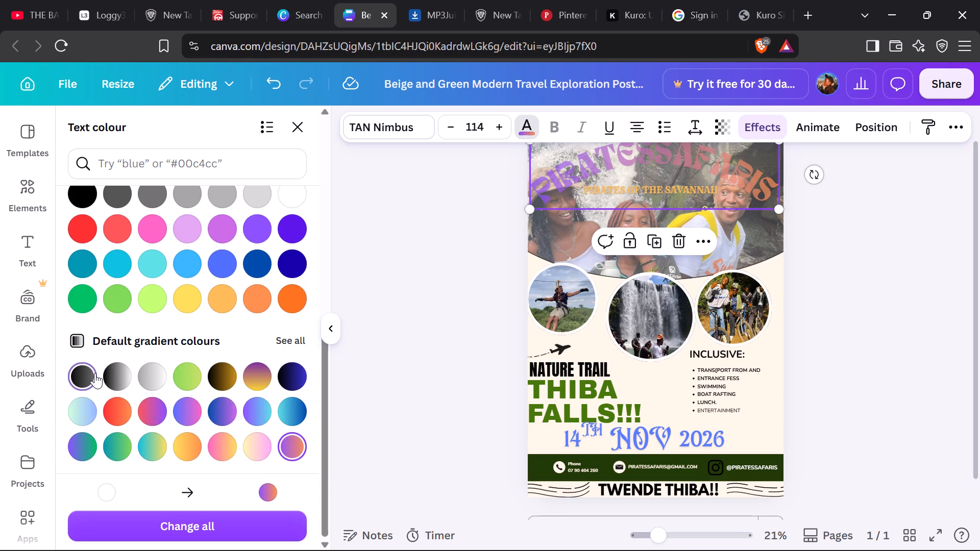
# Set the curved PIRATESSAFARIS title to the default solid bright orange.
pyautogui.scroll(1, 156, 389)
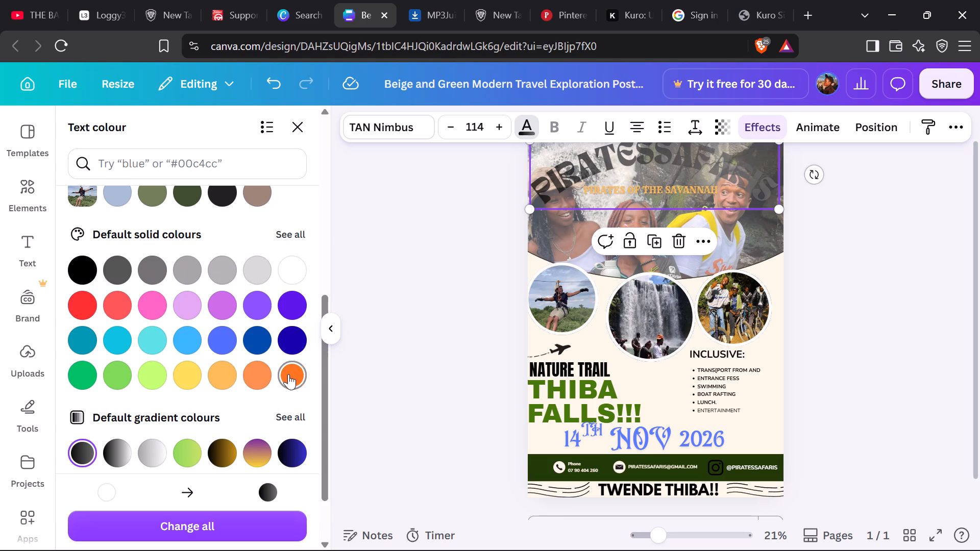
pyautogui.click(288, 374)
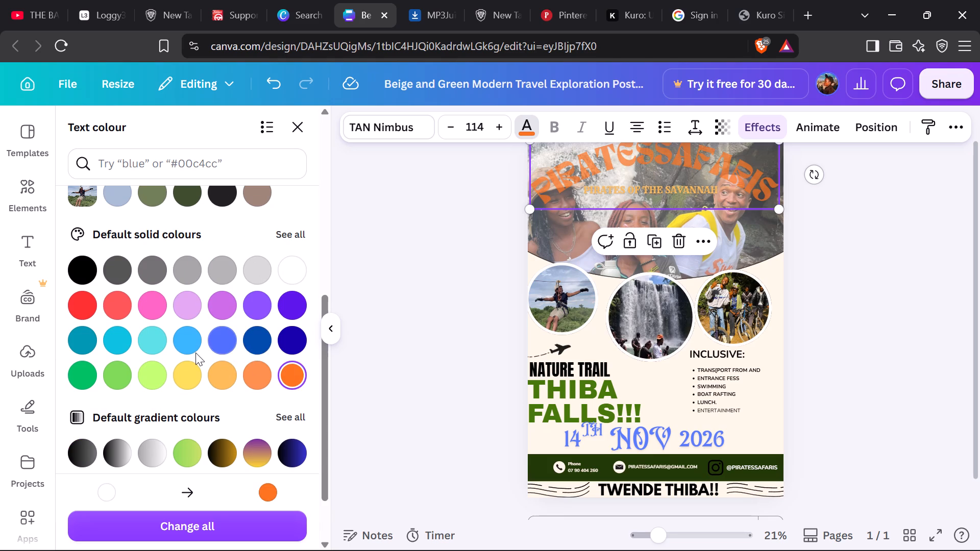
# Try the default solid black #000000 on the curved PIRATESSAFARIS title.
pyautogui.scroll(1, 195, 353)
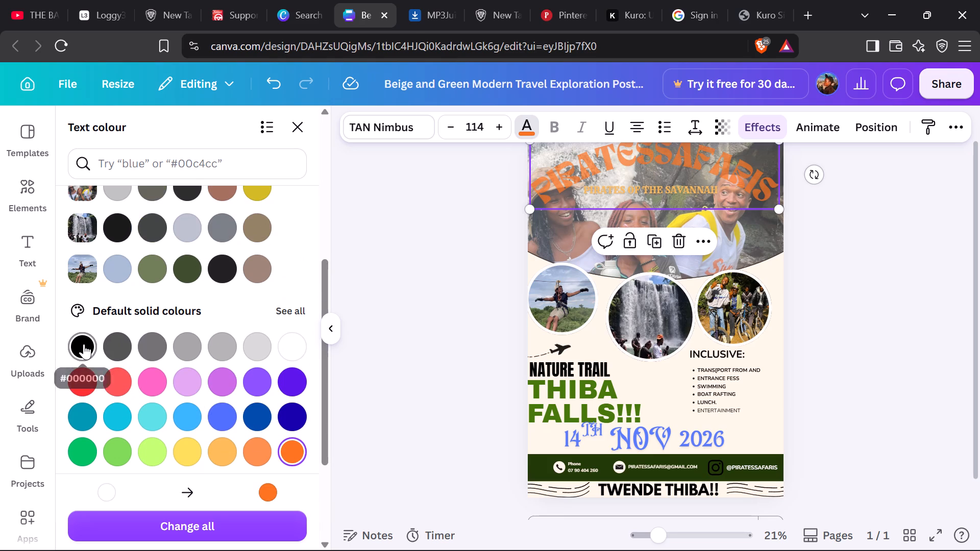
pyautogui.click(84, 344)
# Set the PIRATESSAFARIS title to the near-black photo colour sampled from the zip-line picture and deselect it.
pyautogui.scroll(2, 131, 333)
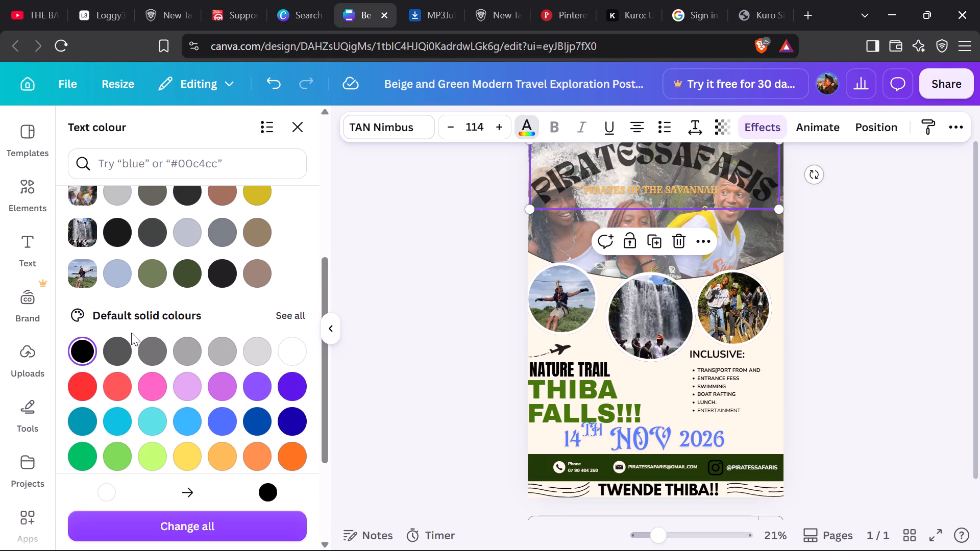
pyautogui.scroll(1, 131, 333)
pyautogui.scroll(-2, 131, 333)
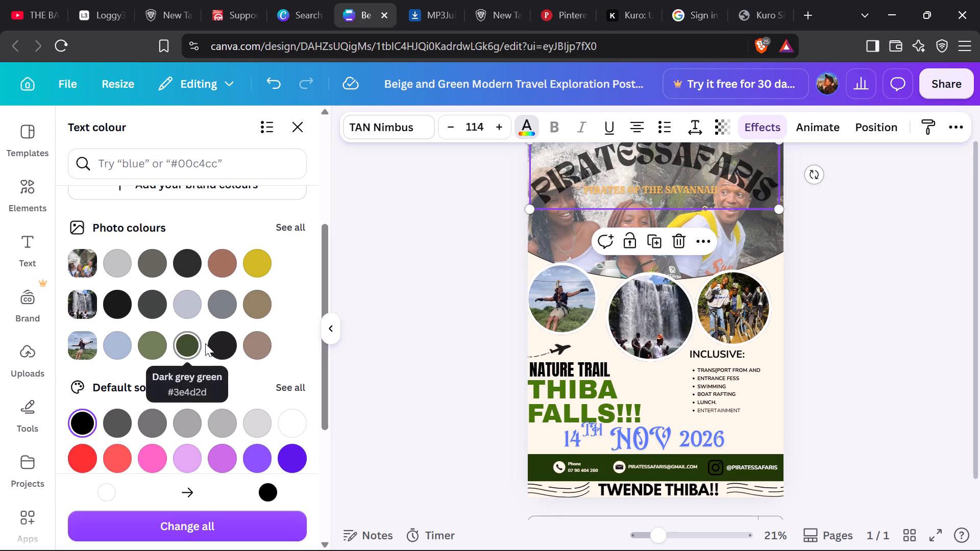
pyautogui.click(223, 347)
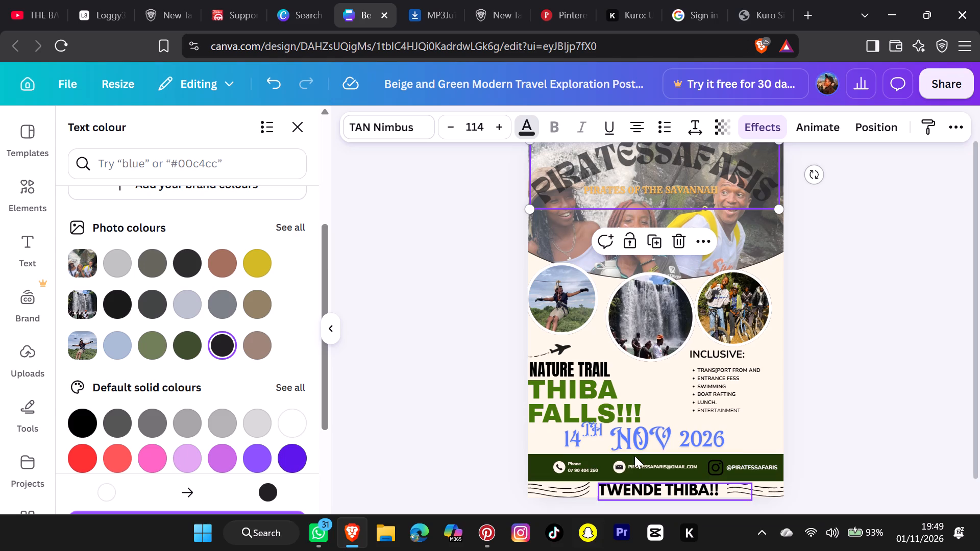
pyautogui.click(933, 400)
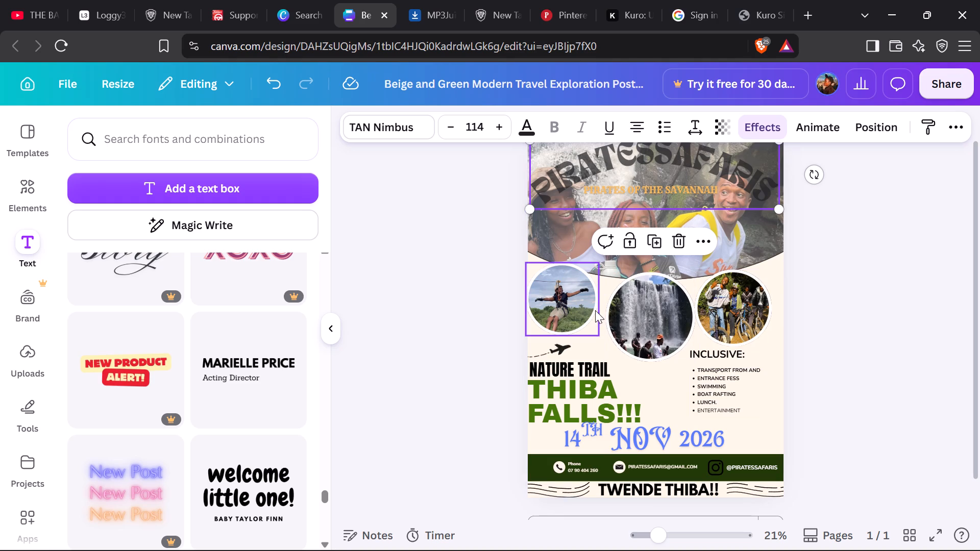
# Enlarge the circular cyclists photo above INCLUSIVE slightly, to about 13.6 by 13.6.
pyautogui.click(734, 324)
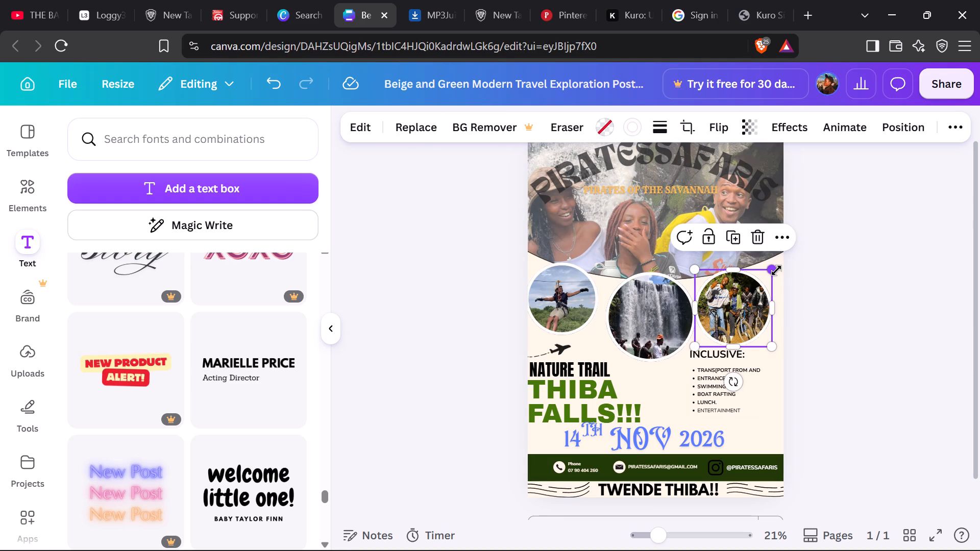
pyautogui.click(775, 269)
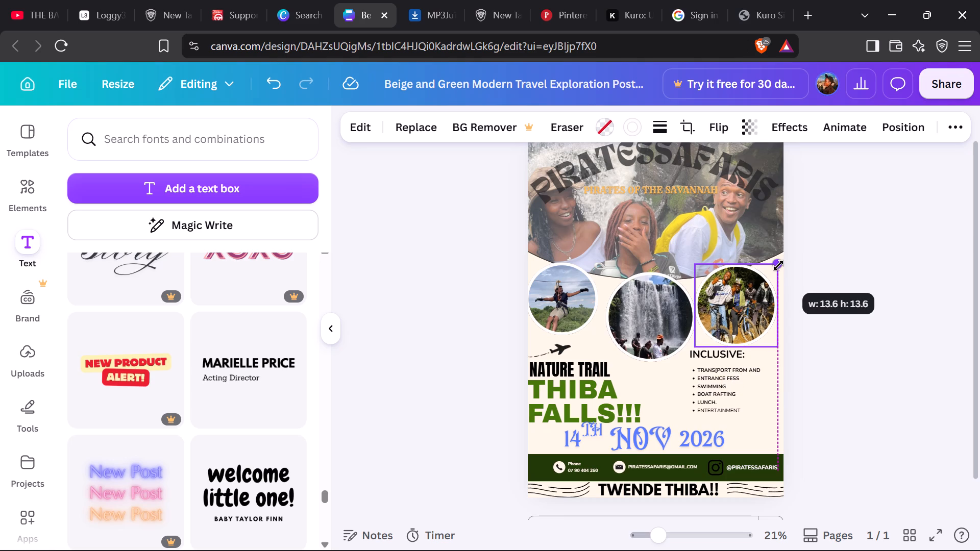
# Enlarge the circular waterfall photo up and outward until its edge nearly meets the zip-line photo.
pyautogui.click(639, 311)
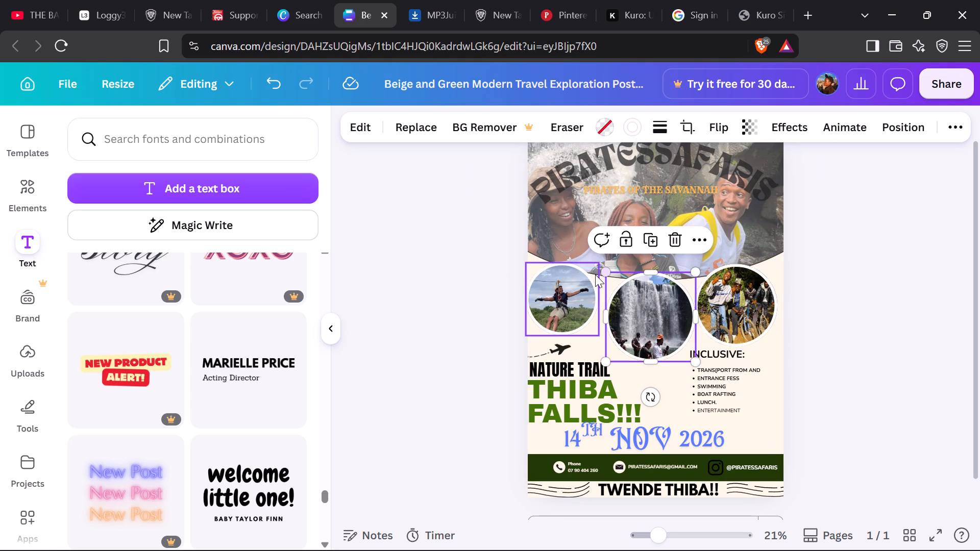
pyautogui.moveTo(610, 273); pyautogui.dragTo(608, 269)
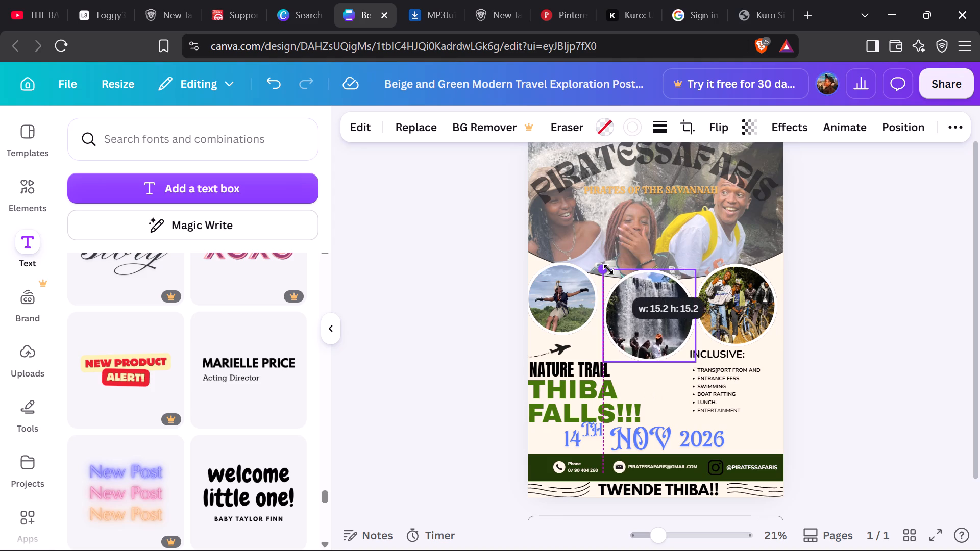
pyautogui.moveTo(608, 269); pyautogui.dragTo(606, 267)
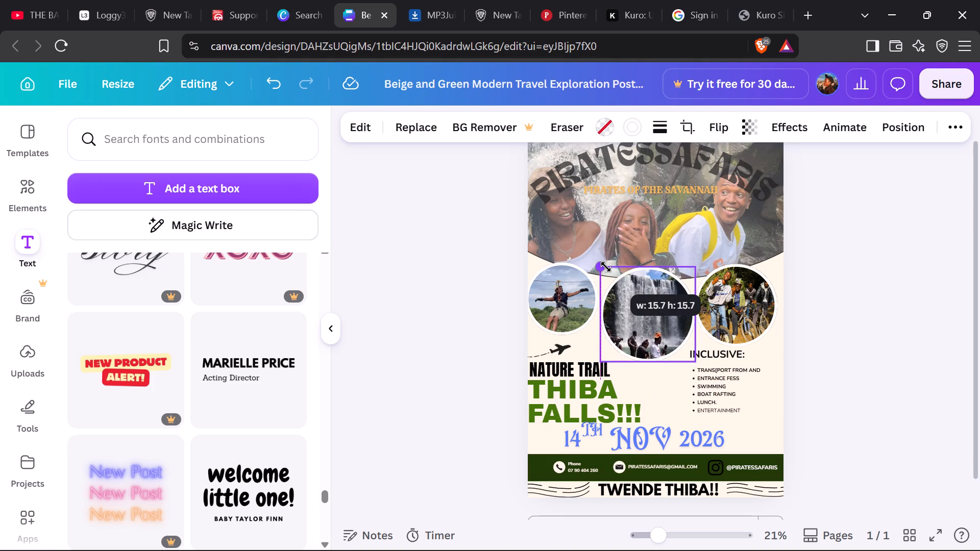
pyautogui.moveTo(606, 267); pyautogui.dragTo(602, 260)
# Enlarge the circular cyclists photo to about 14.6 by 14.6, reaching the poster's right edge.
pyautogui.click(737, 305)
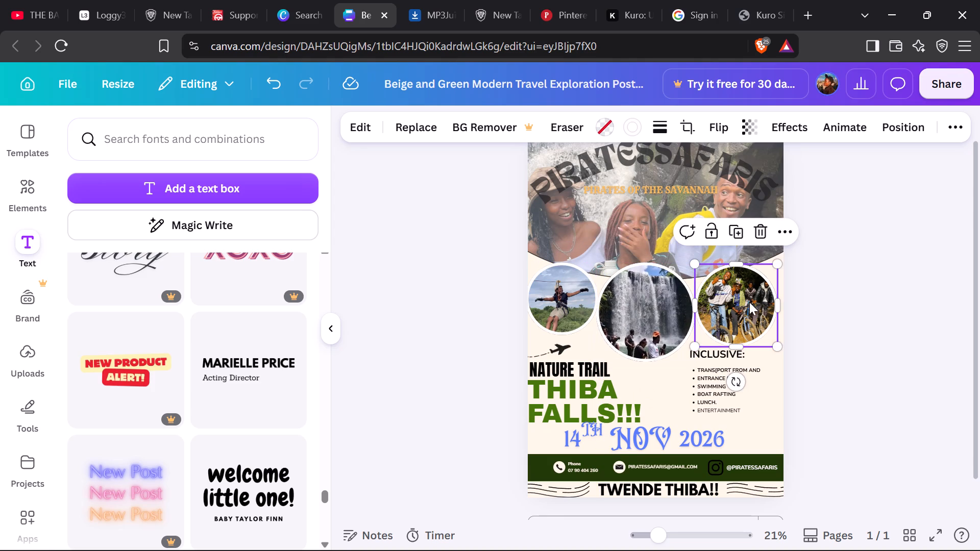
pyautogui.moveTo(775, 264); pyautogui.dragTo(775, 260)
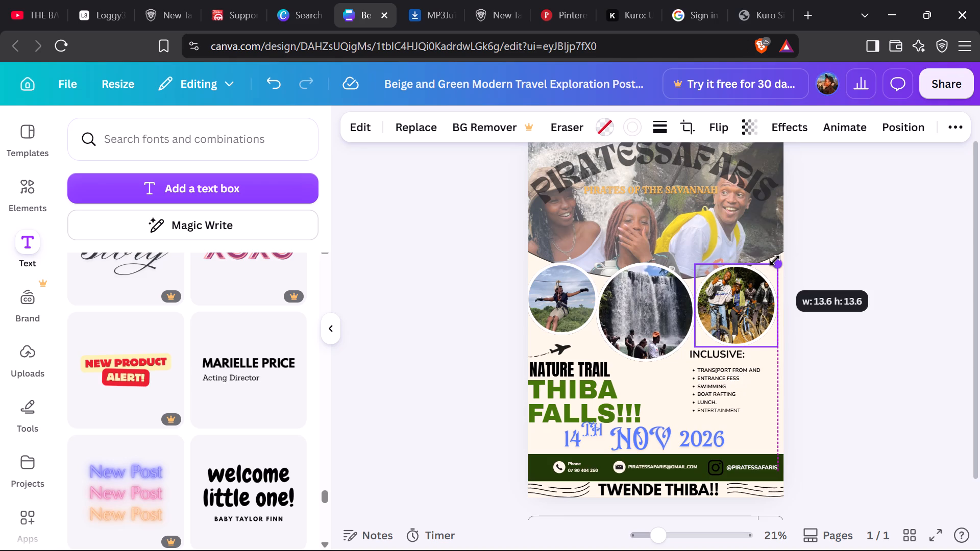
pyautogui.moveTo(775, 260); pyautogui.dragTo(776, 254)
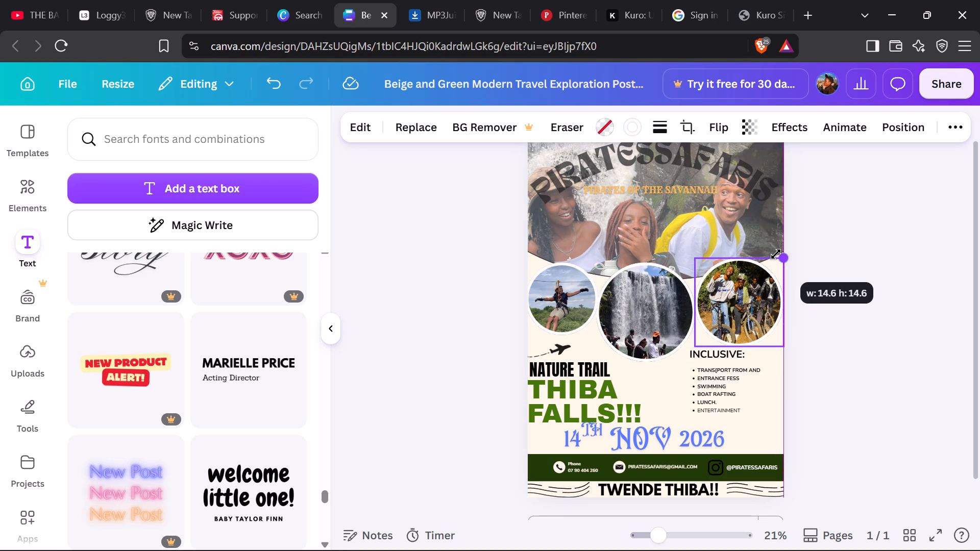
pyautogui.moveTo(776, 254); pyautogui.dragTo(776, 254)
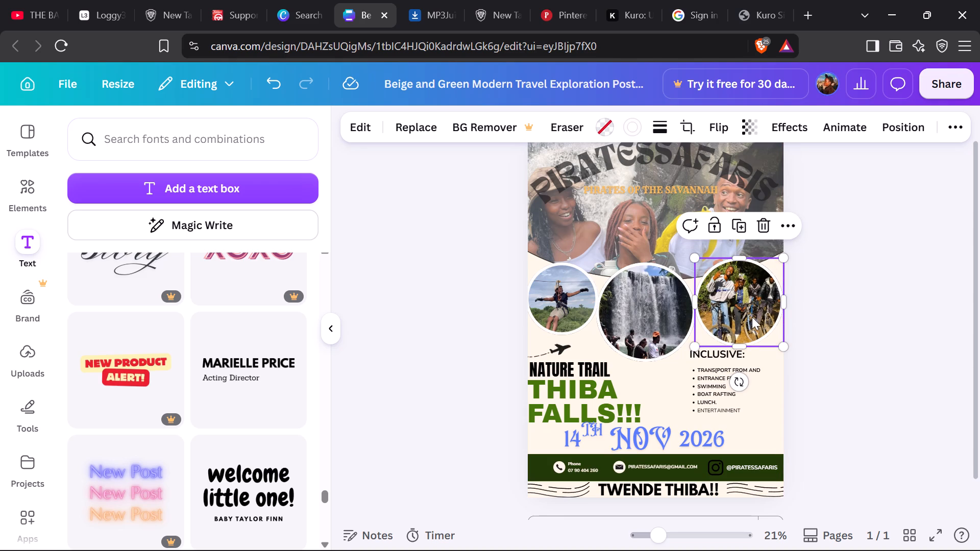
# Resize the circular zip-line photo to start at the poster's left edge and slightly overlap the waterfall photo.
pyautogui.click(547, 297)
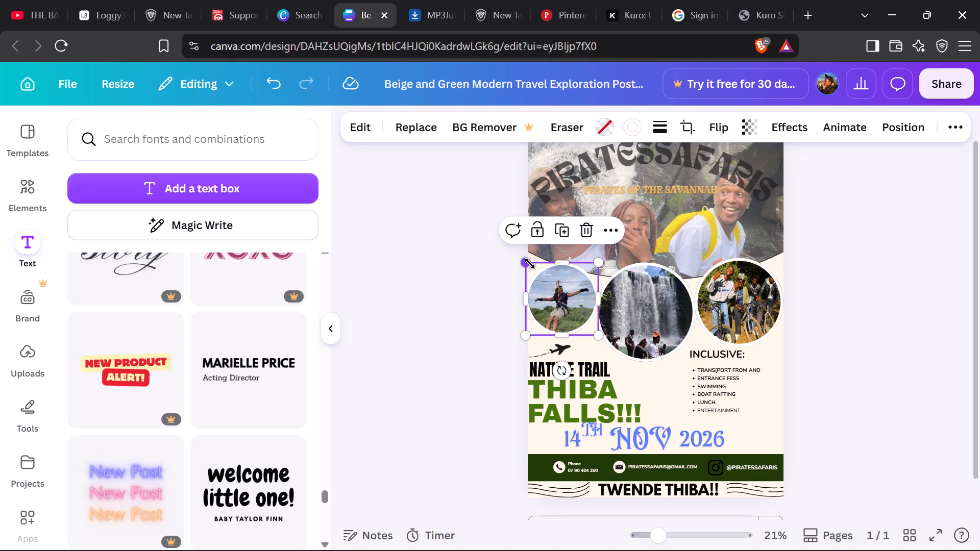
pyautogui.moveTo(528, 263); pyautogui.dragTo(528, 255)
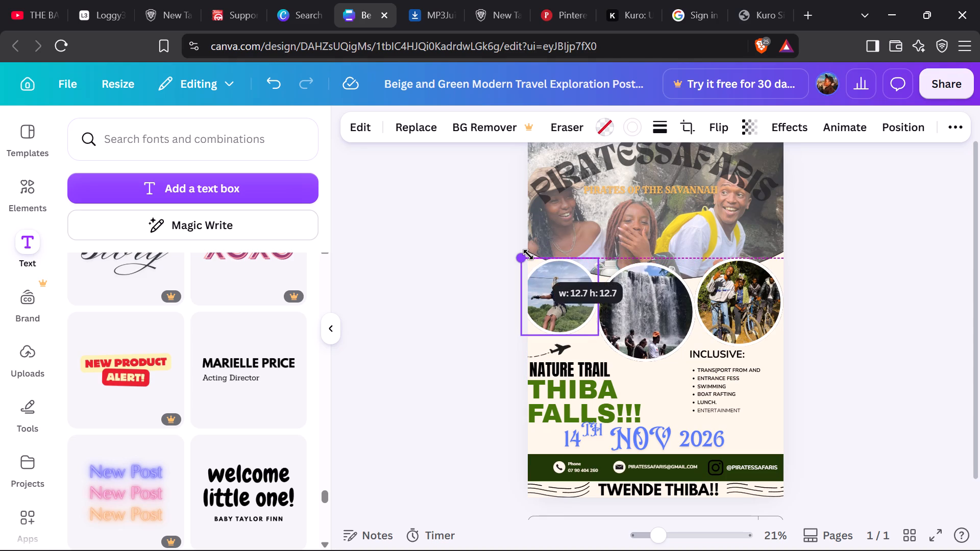
pyautogui.moveTo(528, 255); pyautogui.dragTo(540, 257)
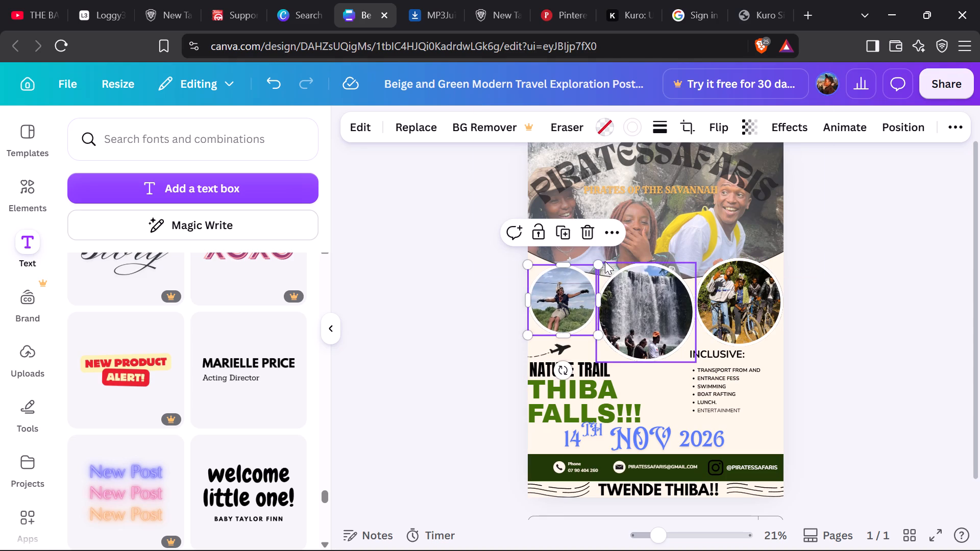
pyautogui.moveTo(597, 262); pyautogui.dragTo(586, 265)
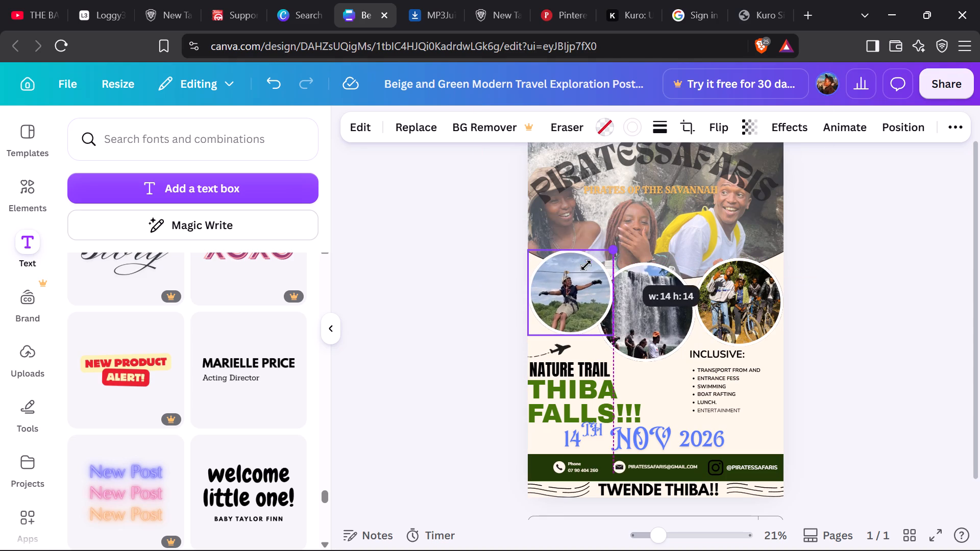
pyautogui.moveTo(586, 265); pyautogui.dragTo(598, 256)
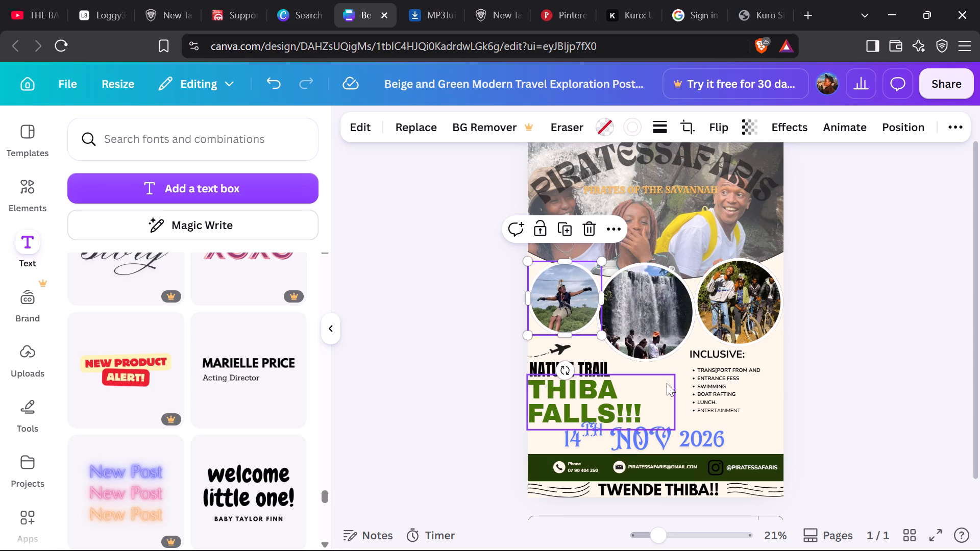
# Set the ENTERTAINMENT bullet in the INCLUSIVE list to the near-black colour already used in the poster's text.
pyautogui.scroll(2, 752, 290)
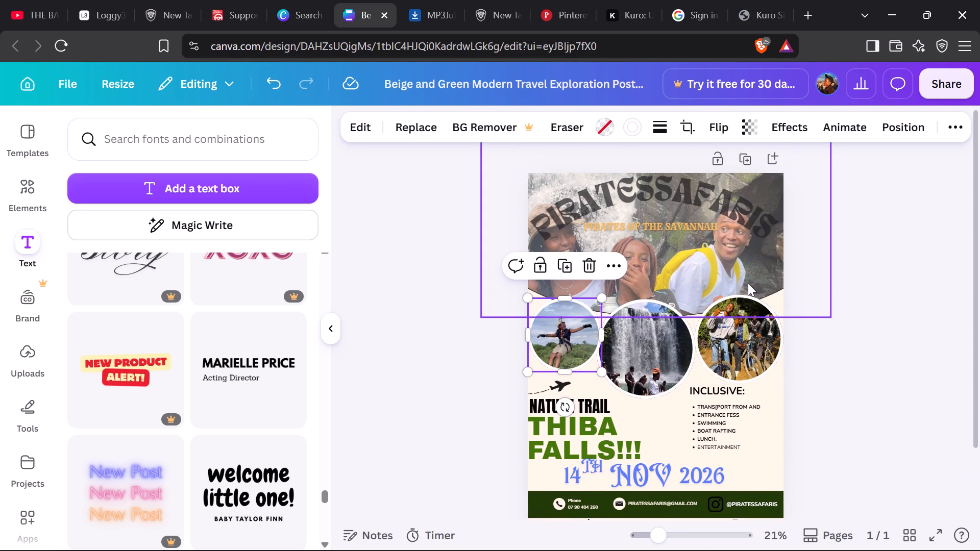
pyautogui.scroll(-1, 718, 284)
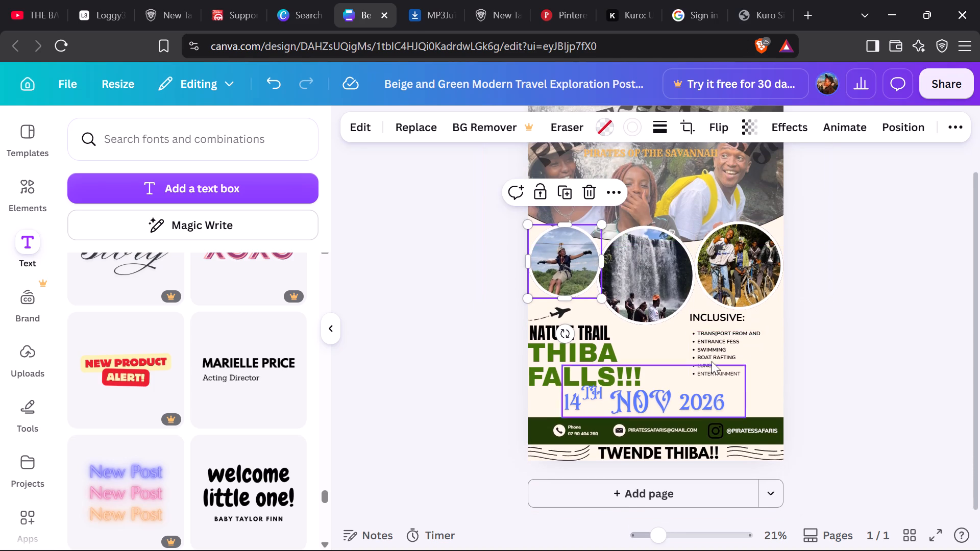
pyautogui.click(736, 370)
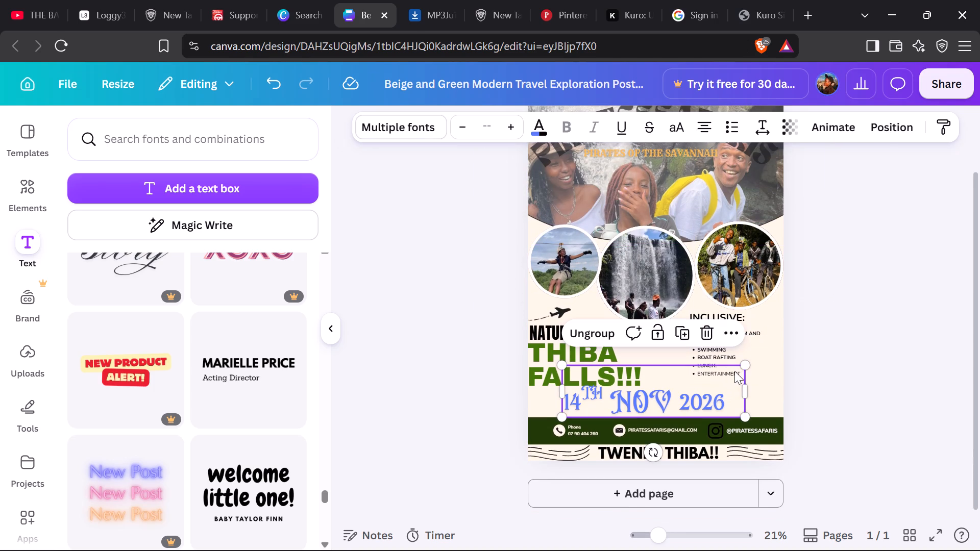
pyautogui.click(742, 347)
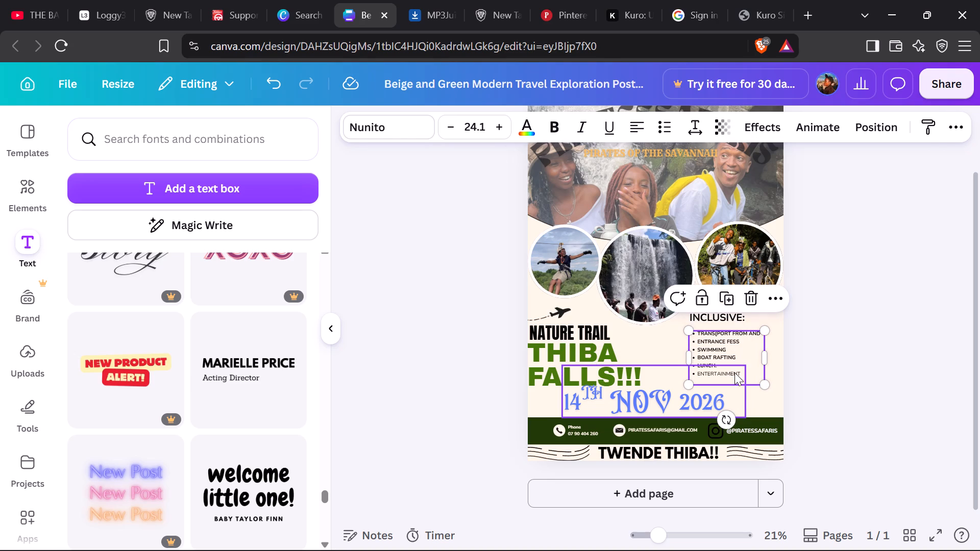
pyautogui.click(734, 373)
pyautogui.click(740, 353)
pyautogui.click(749, 353)
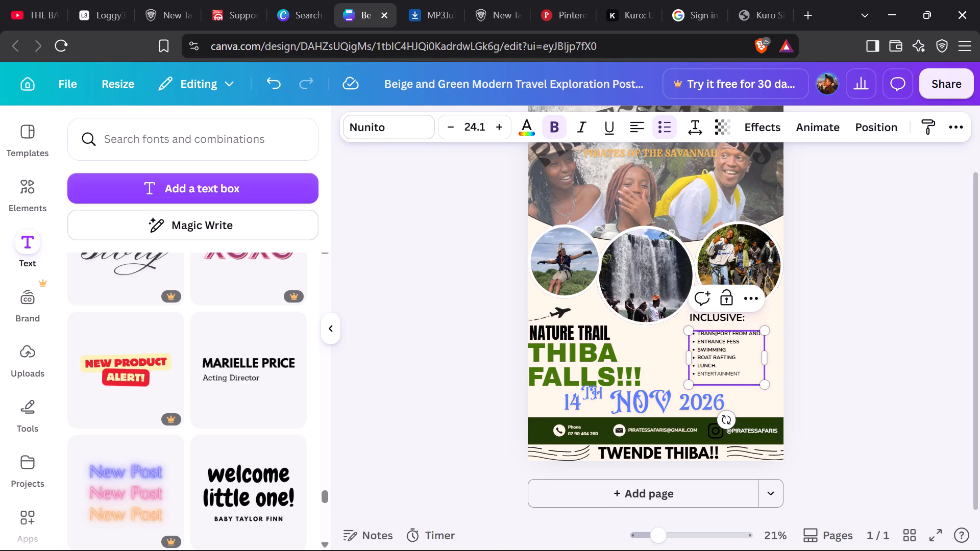
pyautogui.moveTo(743, 370); pyautogui.dragTo(736, 365)
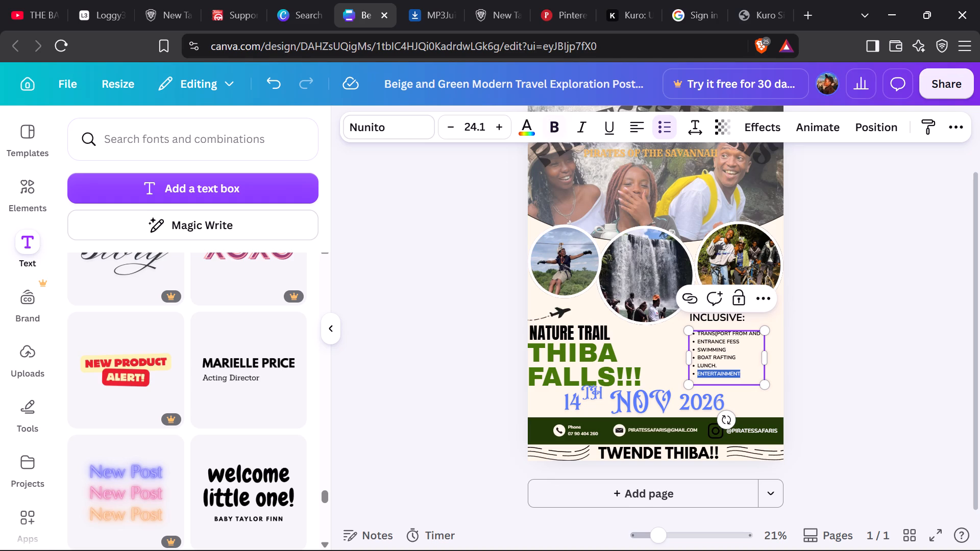
pyautogui.click(522, 123)
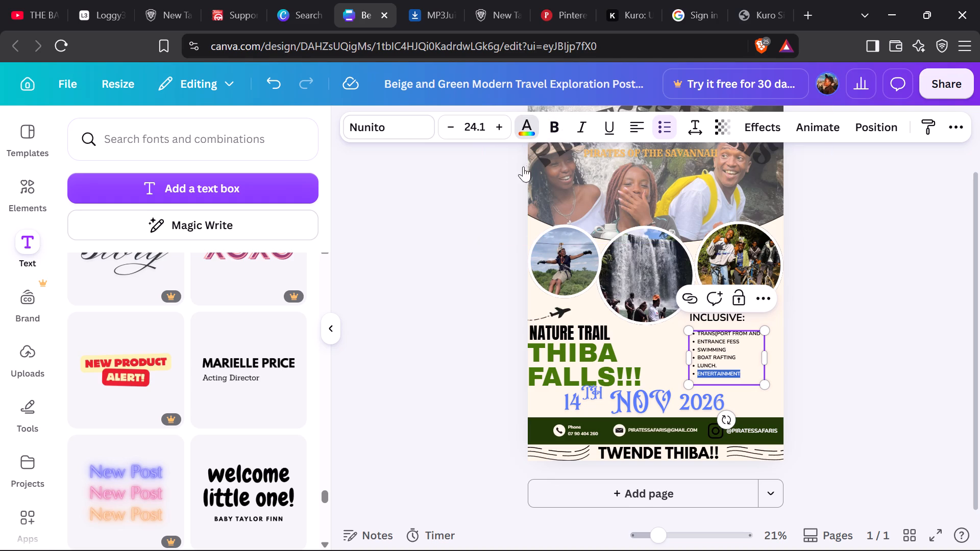
pyautogui.click(88, 272)
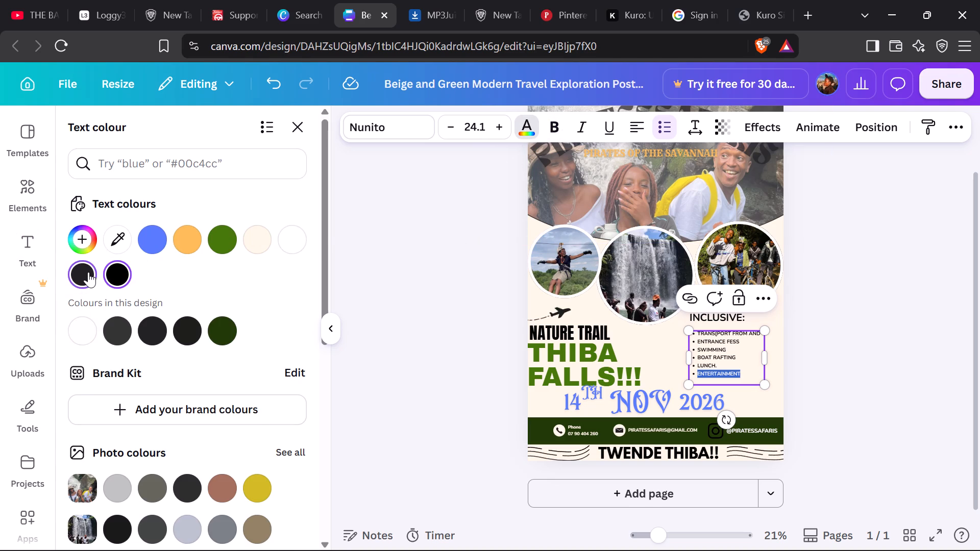
# Make the ENTERTAINMENT bullet in the INCLUSIVE list bold.
pyautogui.click(558, 117)
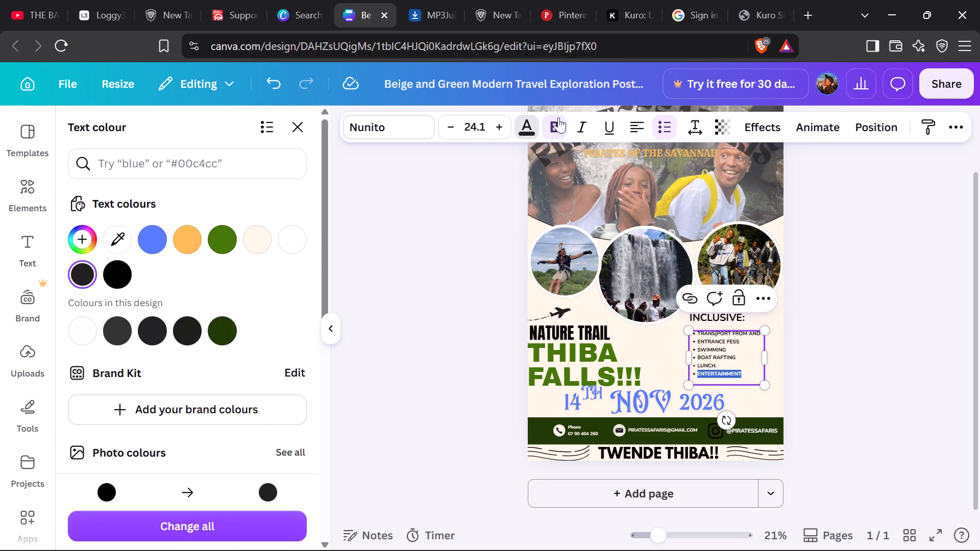
pyautogui.click(557, 125)
pyautogui.click(555, 127)
pyautogui.click(824, 270)
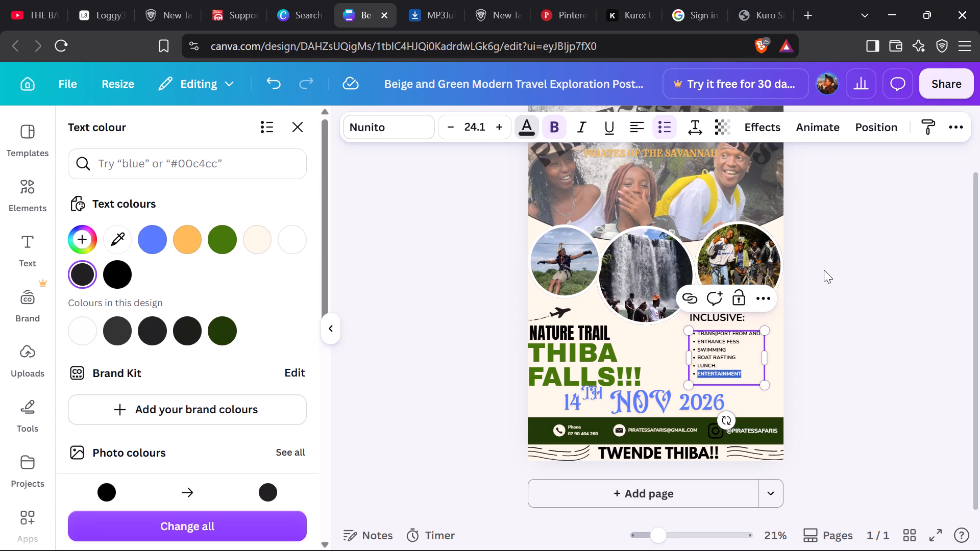
# Set the transparency of the circular cyclists photo to 50.
pyautogui.click(777, 233)
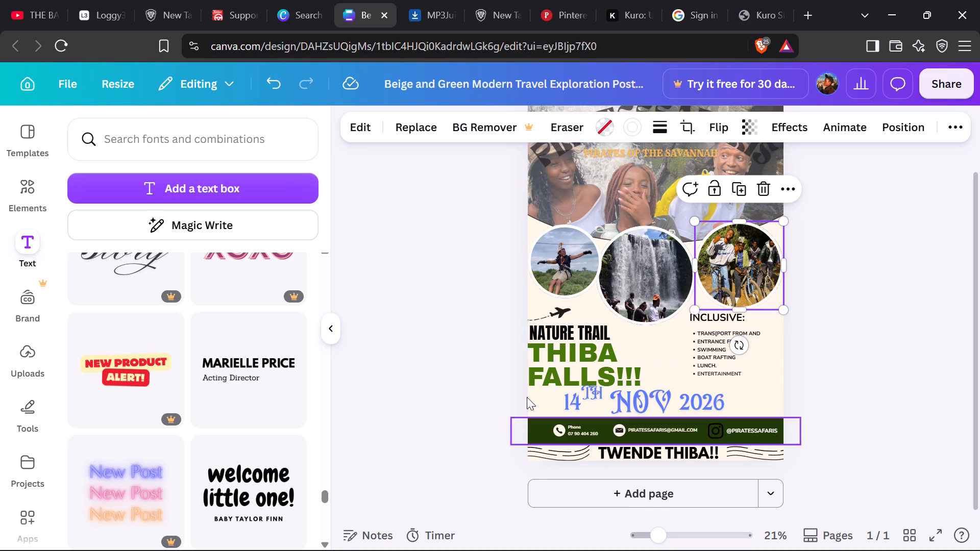
pyautogui.scroll(3, 589, 233)
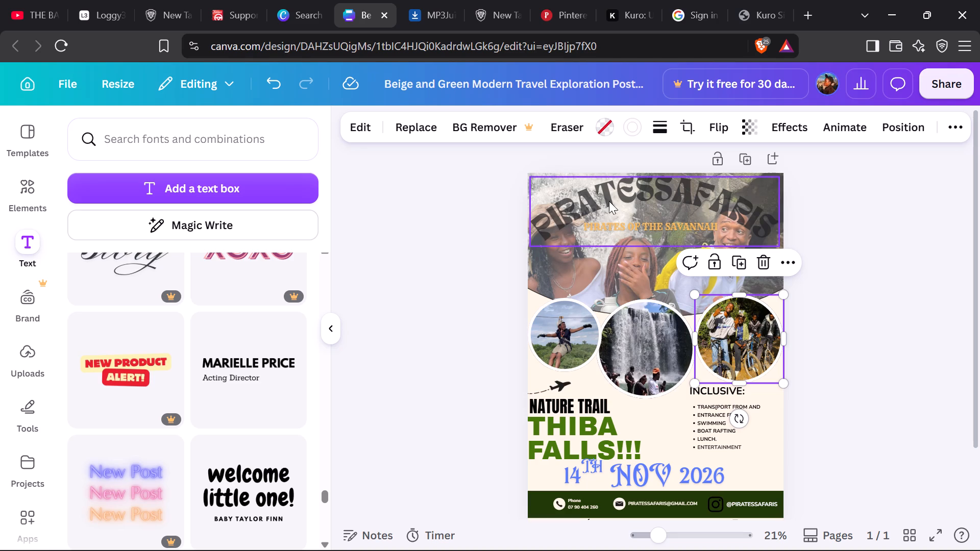
pyautogui.click(753, 130)
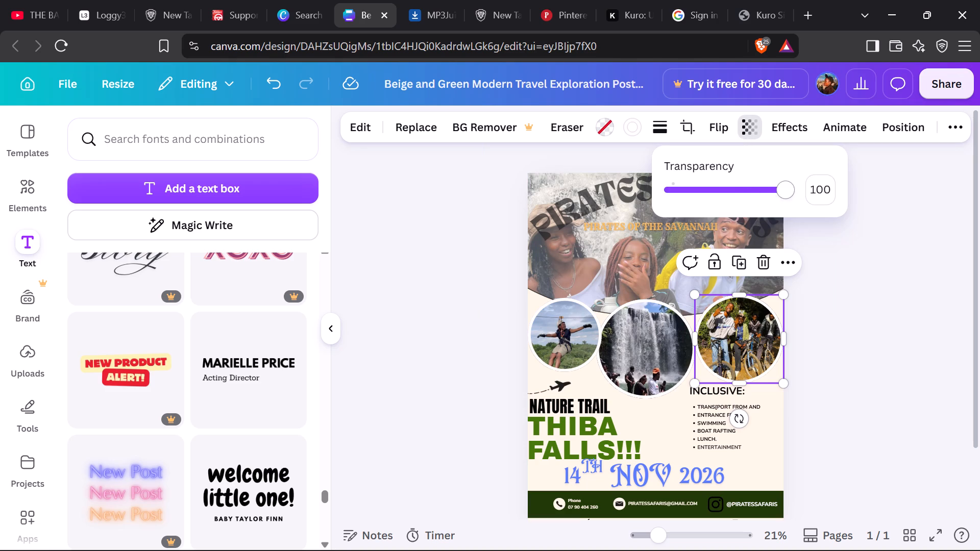
pyautogui.moveTo(779, 189); pyautogui.dragTo(728, 183)
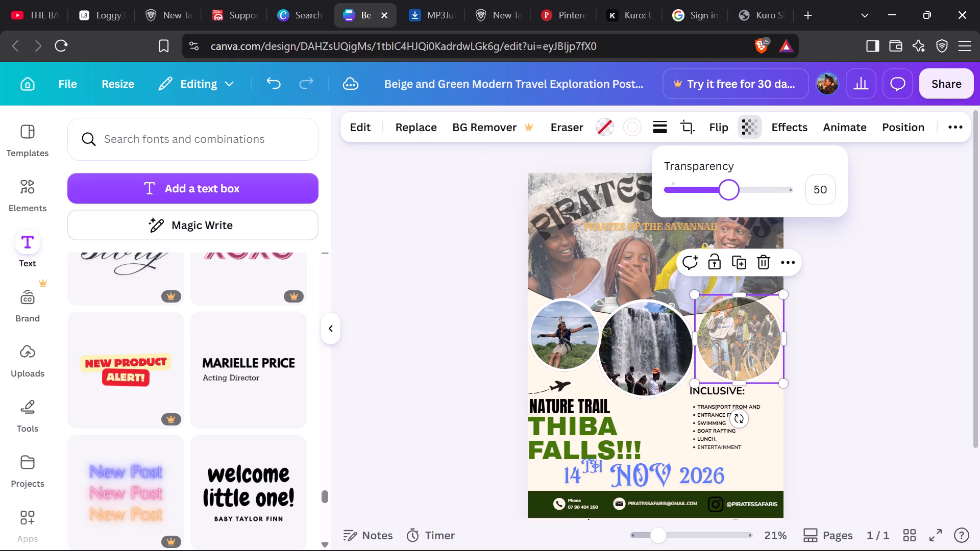
# Set the circular cyclists photo to full opacity.
pyautogui.moveTo(728, 183); pyautogui.dragTo(818, 187)
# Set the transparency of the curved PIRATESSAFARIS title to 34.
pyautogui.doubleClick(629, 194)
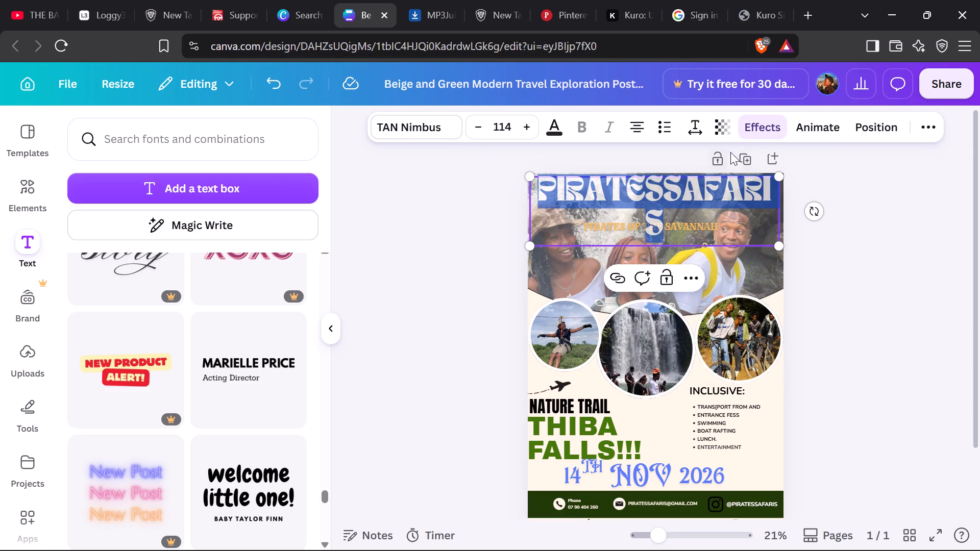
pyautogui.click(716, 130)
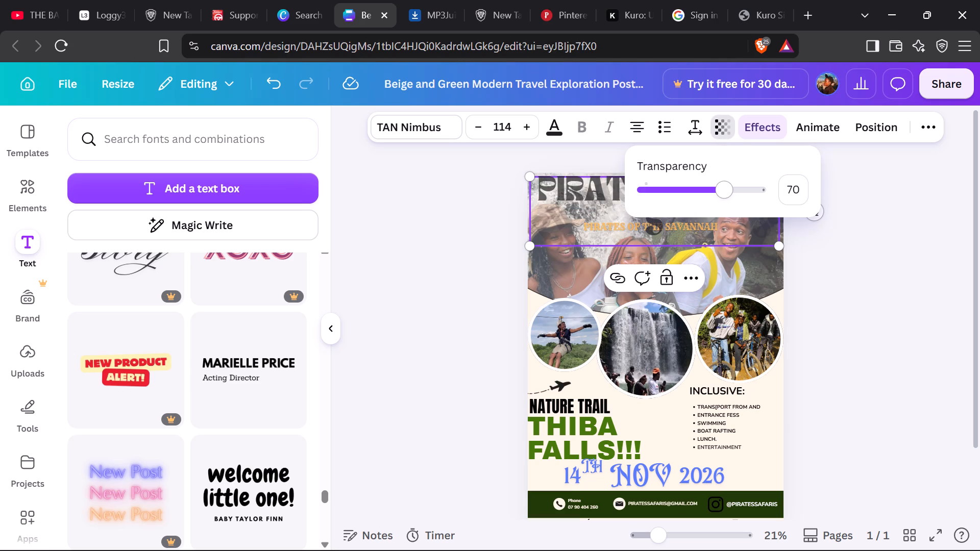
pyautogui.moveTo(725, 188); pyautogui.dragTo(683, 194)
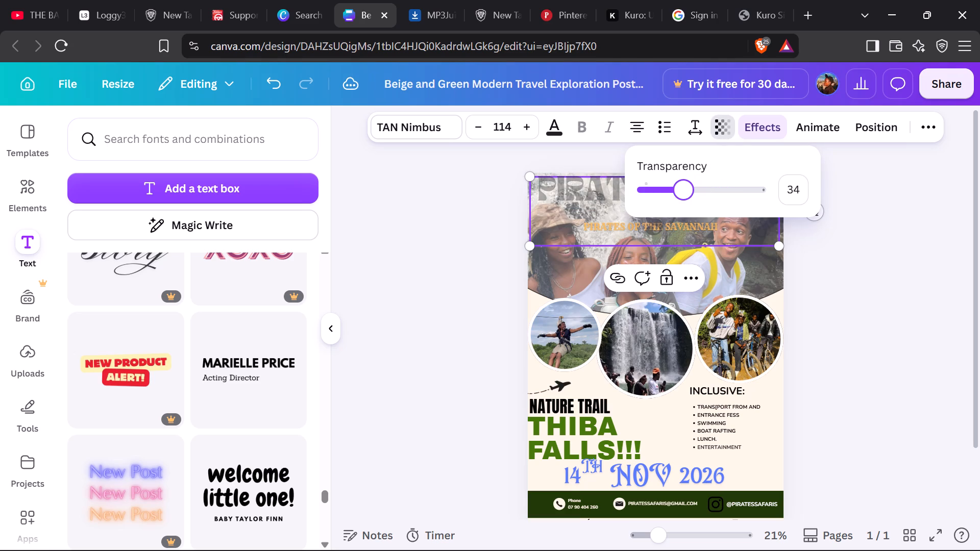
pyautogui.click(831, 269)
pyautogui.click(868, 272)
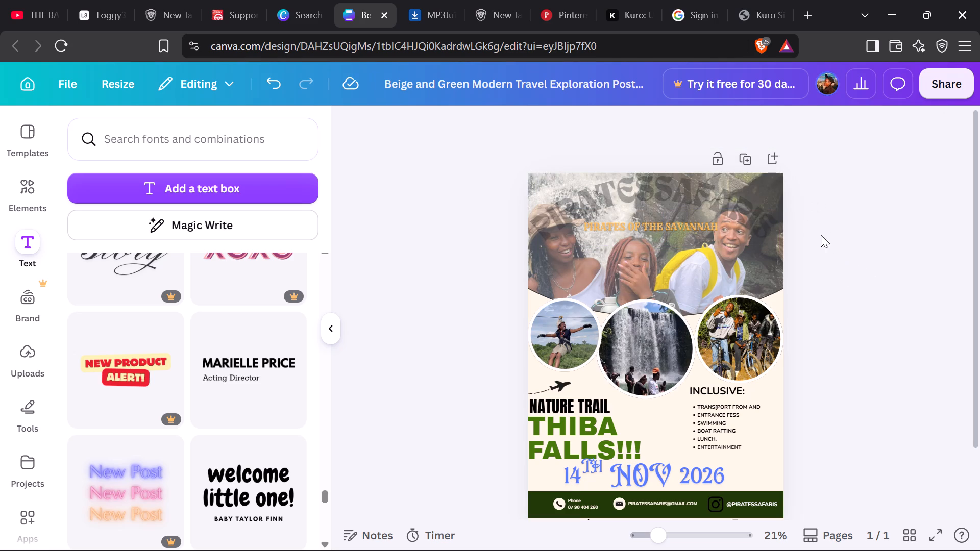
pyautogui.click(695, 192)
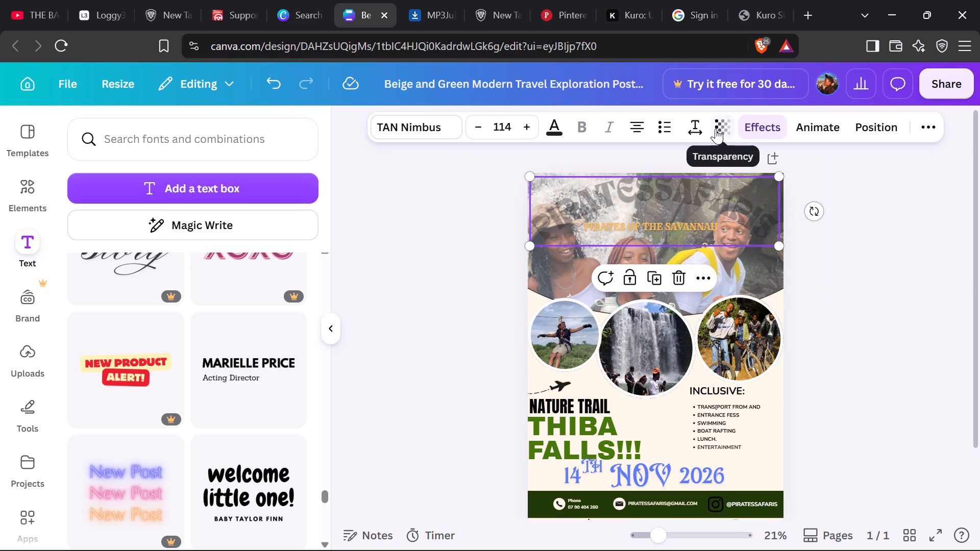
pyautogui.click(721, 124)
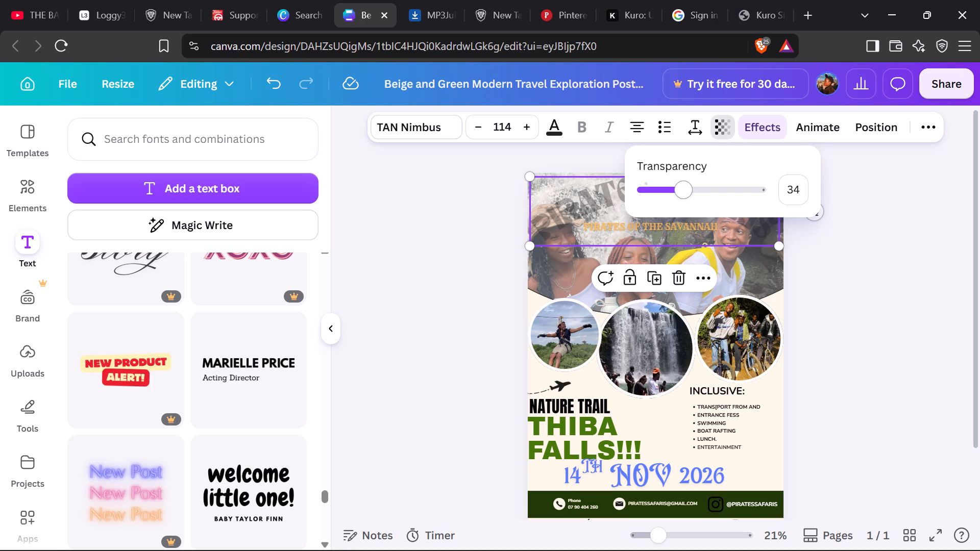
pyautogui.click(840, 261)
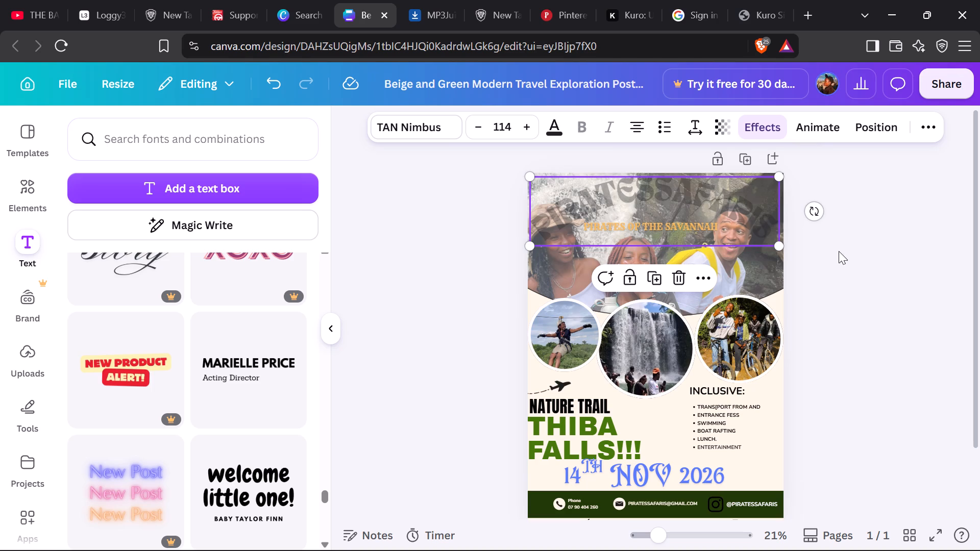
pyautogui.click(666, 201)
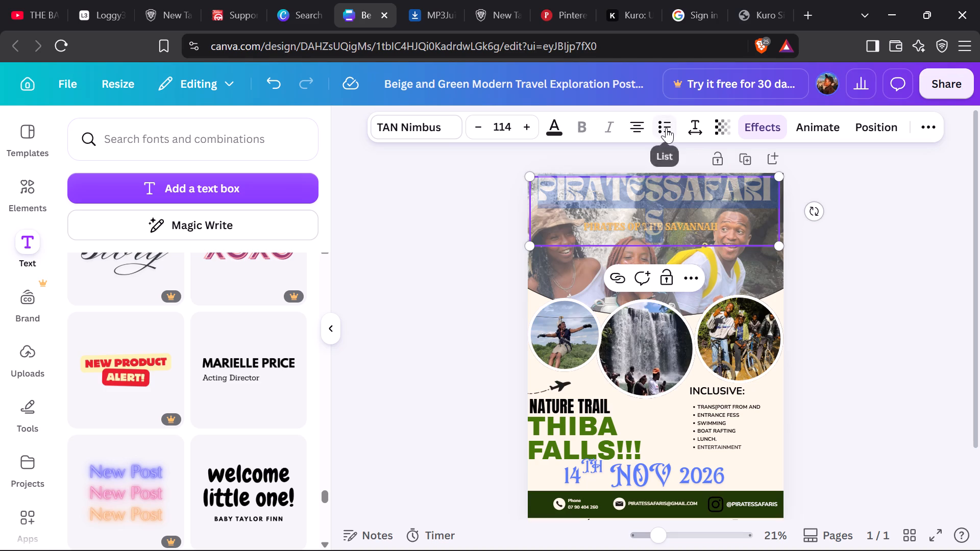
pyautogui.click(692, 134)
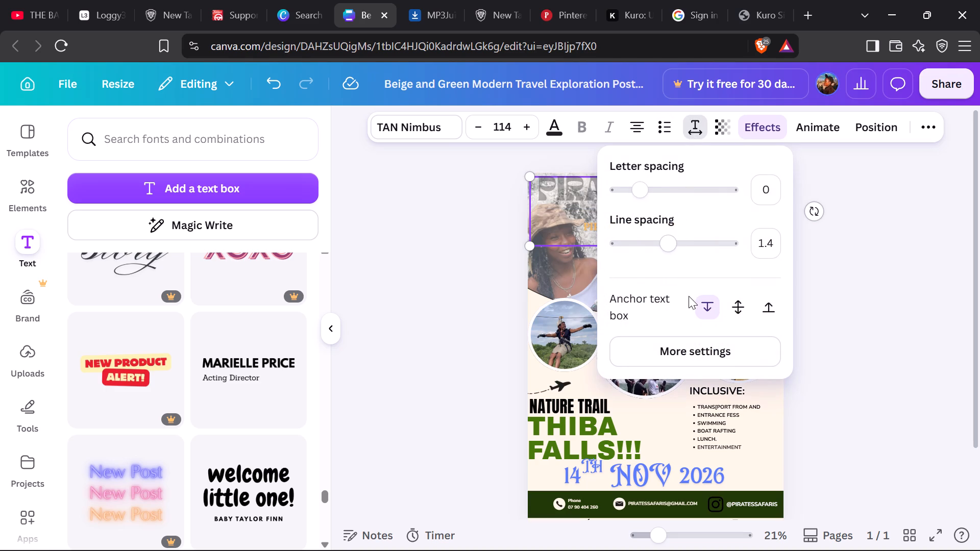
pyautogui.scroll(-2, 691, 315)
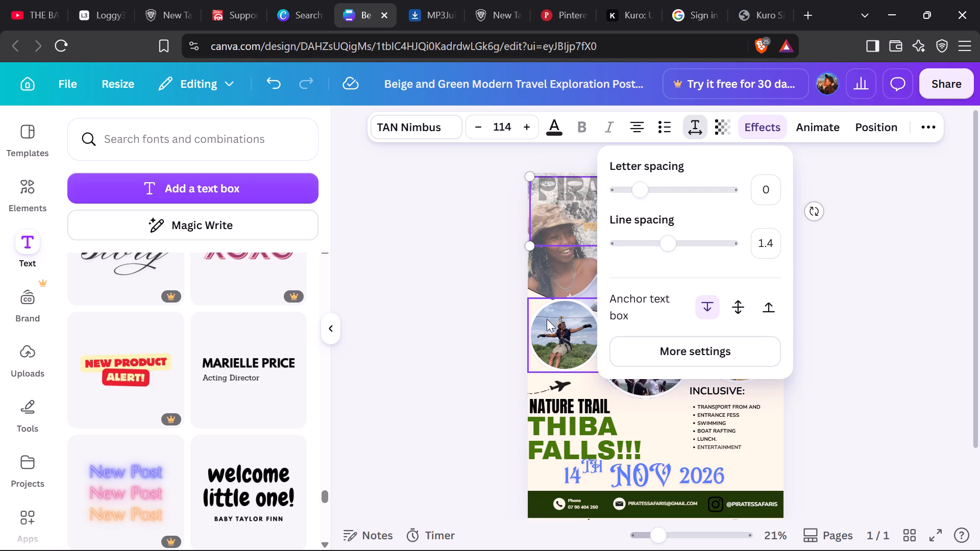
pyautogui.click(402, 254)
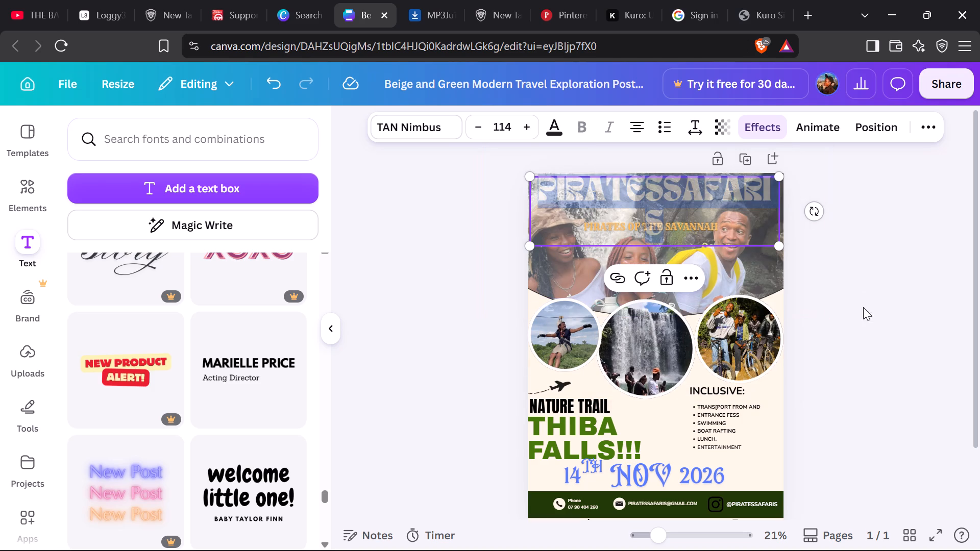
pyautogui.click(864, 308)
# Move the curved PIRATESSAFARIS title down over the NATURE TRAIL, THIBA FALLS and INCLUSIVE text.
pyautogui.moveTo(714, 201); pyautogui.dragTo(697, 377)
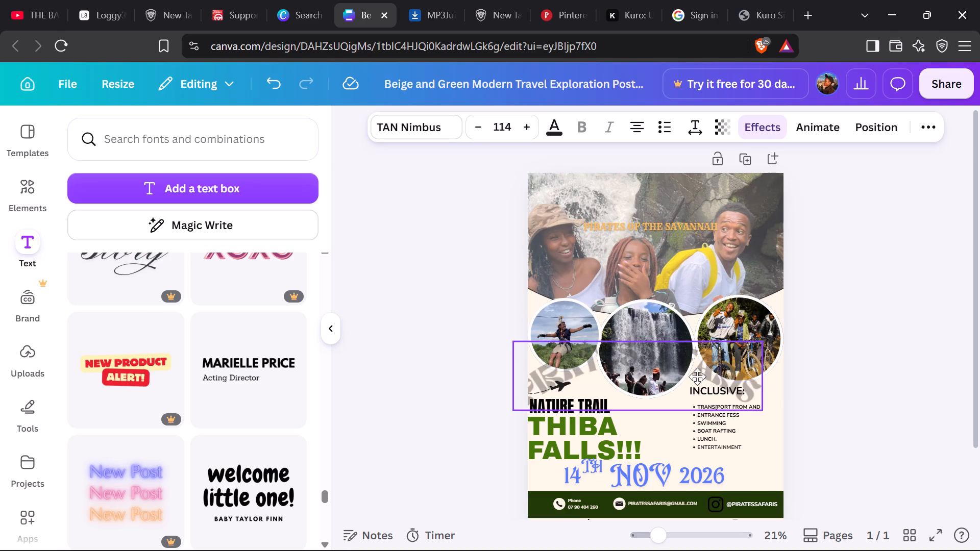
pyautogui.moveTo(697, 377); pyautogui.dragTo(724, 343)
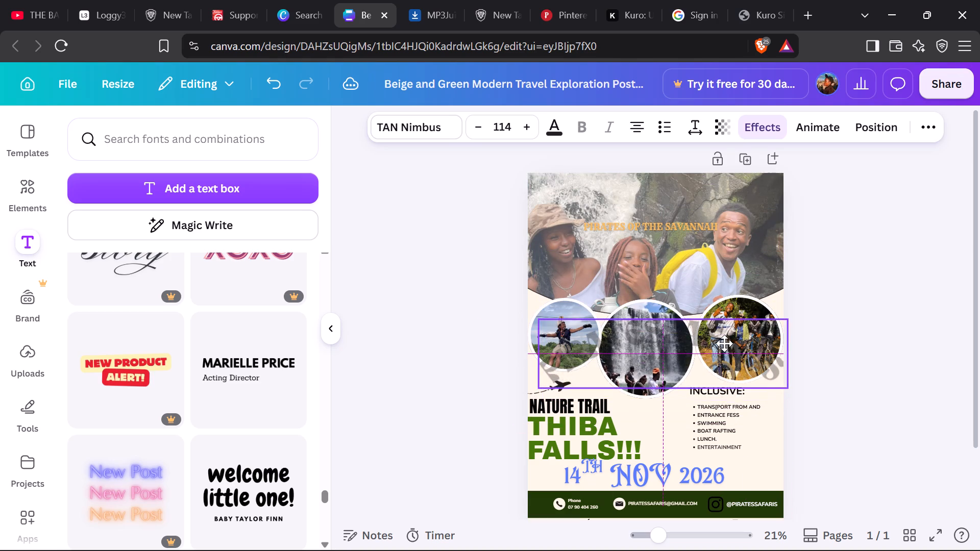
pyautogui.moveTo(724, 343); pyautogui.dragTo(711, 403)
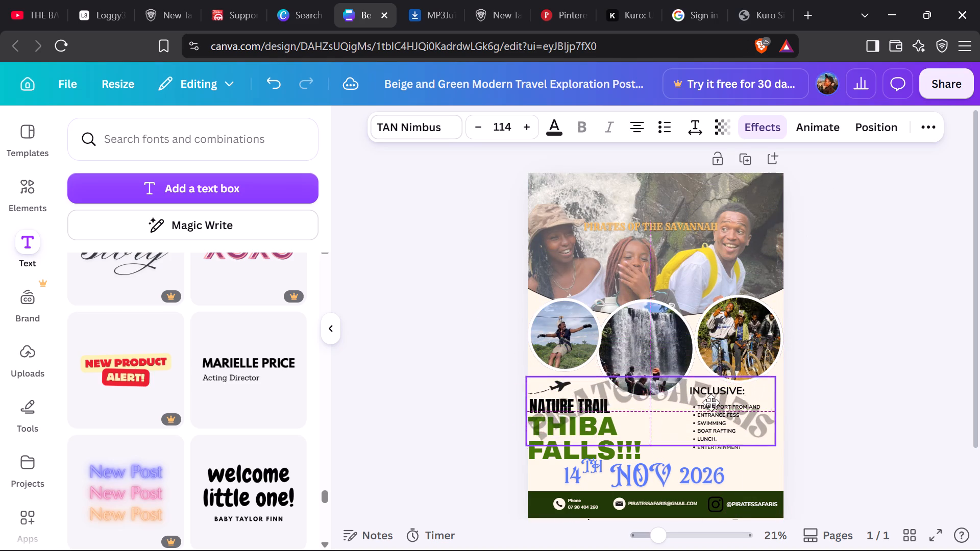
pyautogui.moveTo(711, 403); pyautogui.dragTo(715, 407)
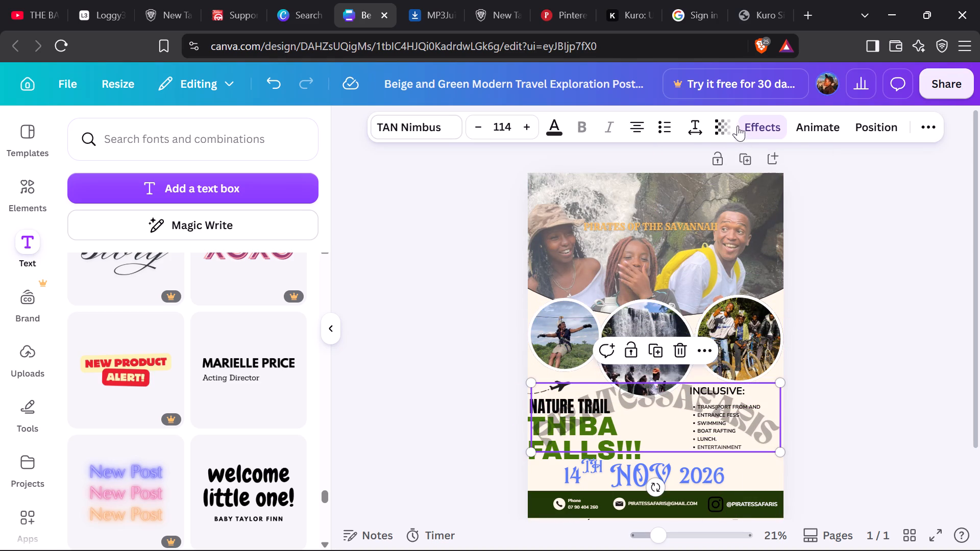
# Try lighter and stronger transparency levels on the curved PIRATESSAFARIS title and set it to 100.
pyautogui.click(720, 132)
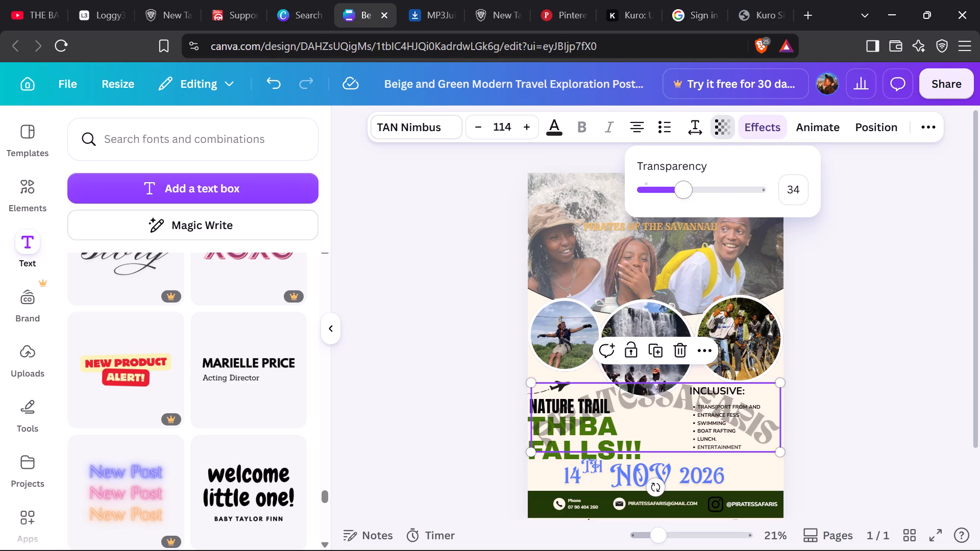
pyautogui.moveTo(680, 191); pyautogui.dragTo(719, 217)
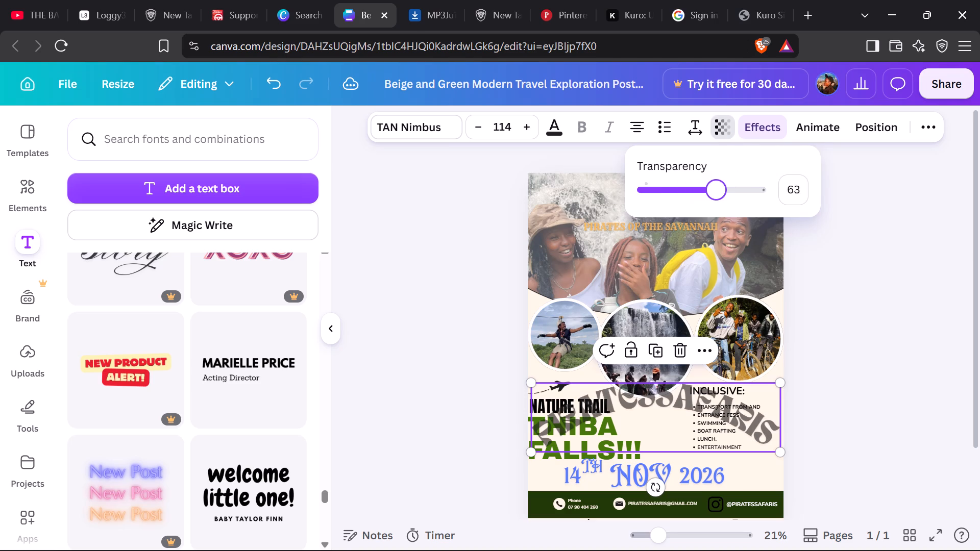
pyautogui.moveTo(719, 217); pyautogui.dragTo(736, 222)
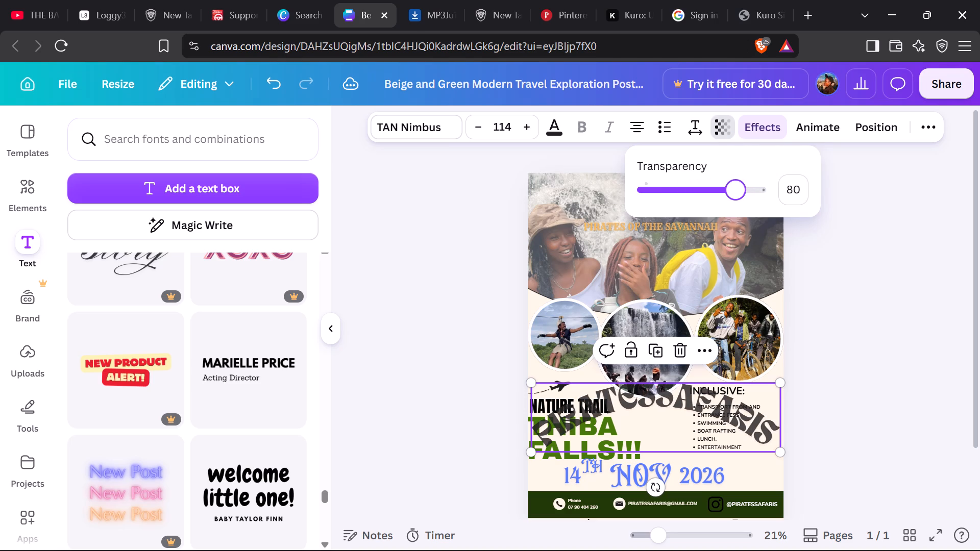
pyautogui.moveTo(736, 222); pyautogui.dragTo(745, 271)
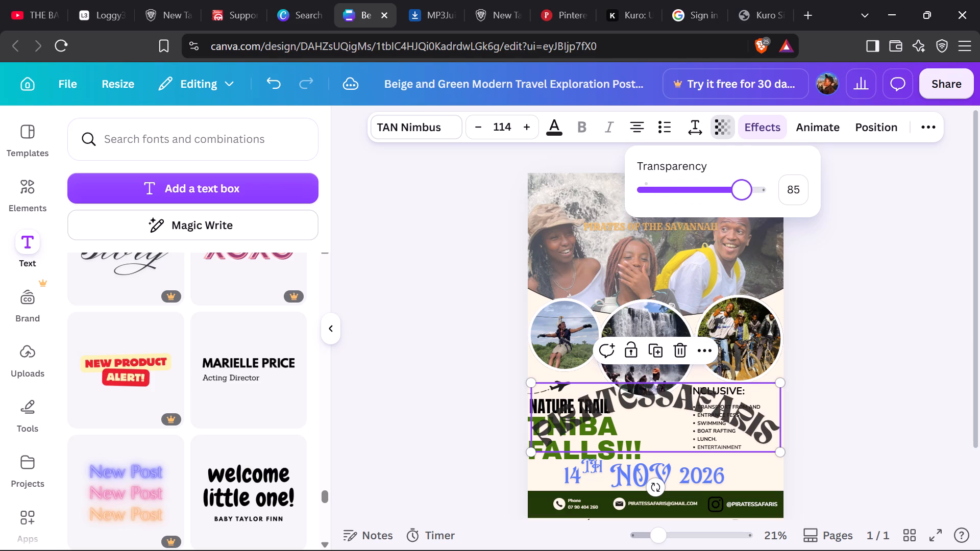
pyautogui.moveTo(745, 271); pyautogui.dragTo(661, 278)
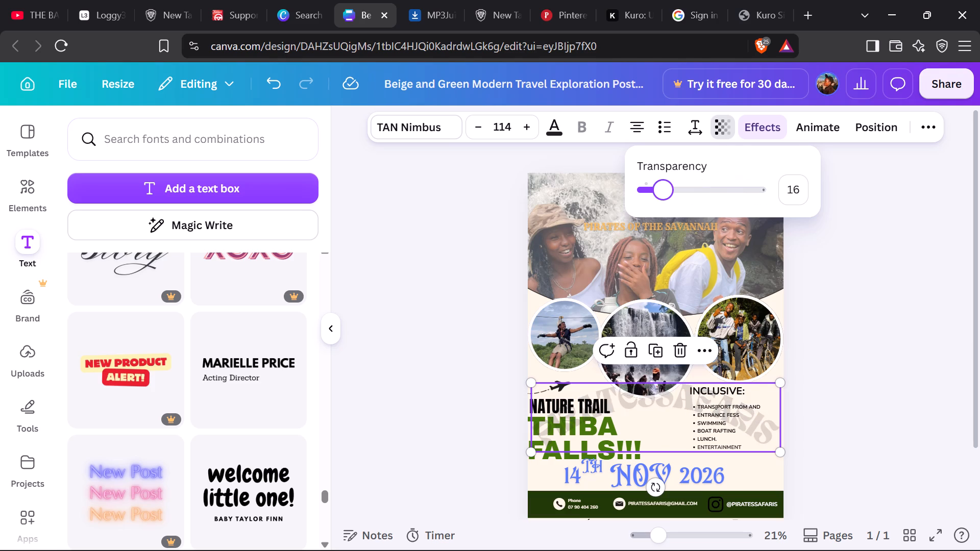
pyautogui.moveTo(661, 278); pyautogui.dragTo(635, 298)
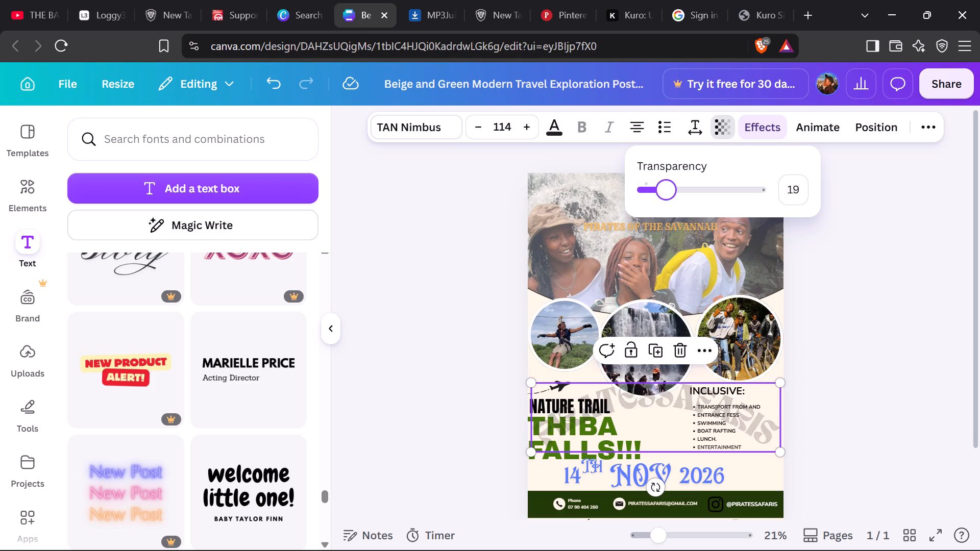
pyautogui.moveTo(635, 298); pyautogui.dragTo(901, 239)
# Move the curved PIRATESSAFARIS title to the top of the poster, arching over the PIRATES OF THE SAVANNAH line and reaching the right edge.
pyautogui.moveTo(655, 430); pyautogui.dragTo(688, 329)
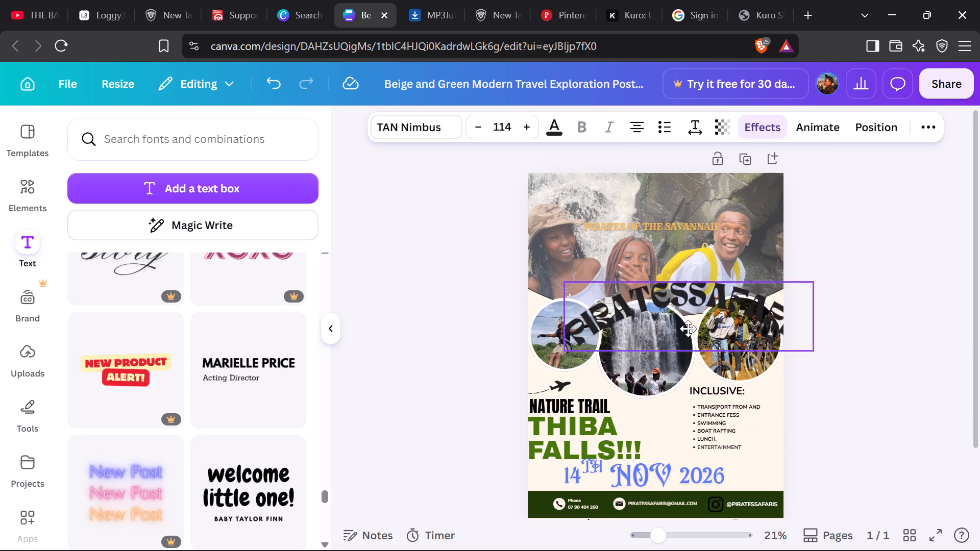
pyautogui.moveTo(688, 329); pyautogui.dragTo(659, 217)
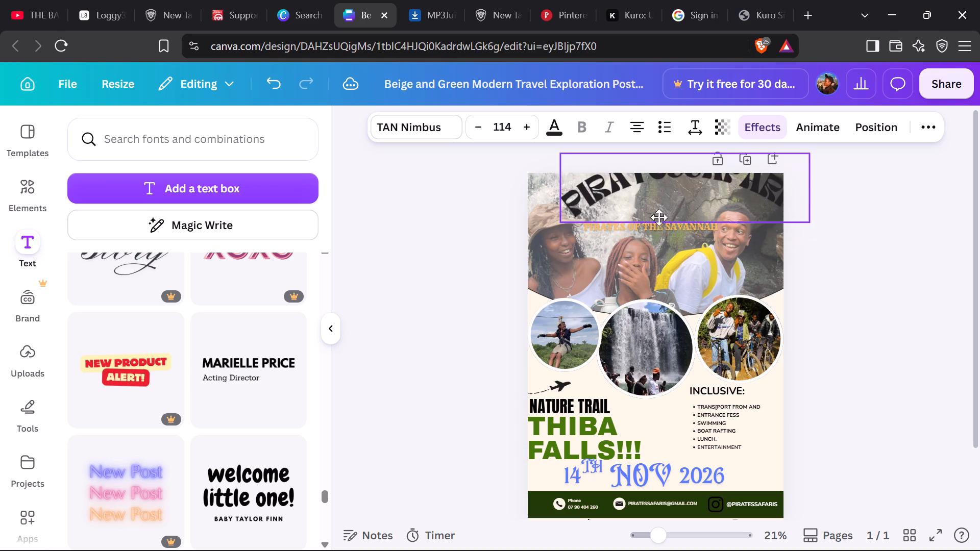
pyautogui.moveTo(659, 217); pyautogui.dragTo(666, 213)
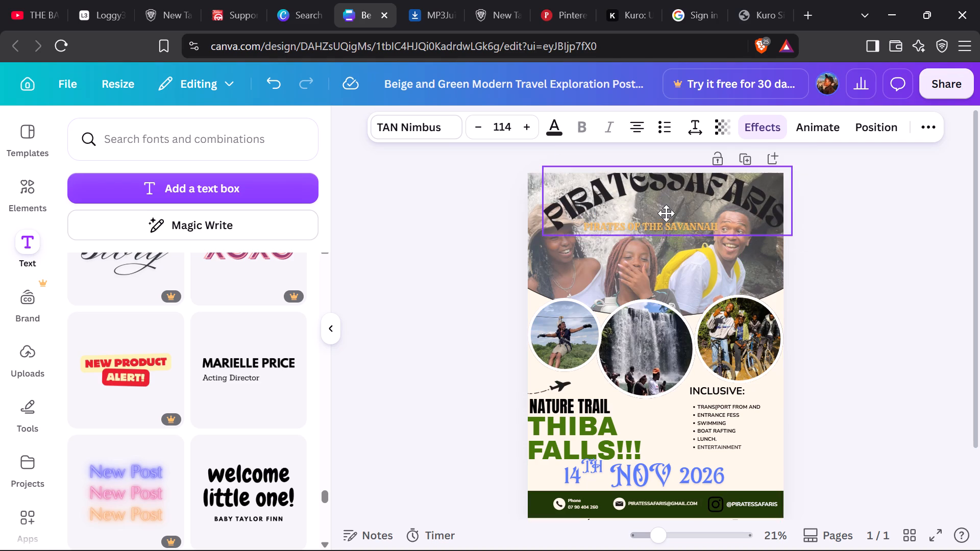
pyautogui.moveTo(666, 213); pyautogui.dragTo(660, 224)
pyautogui.click(660, 224)
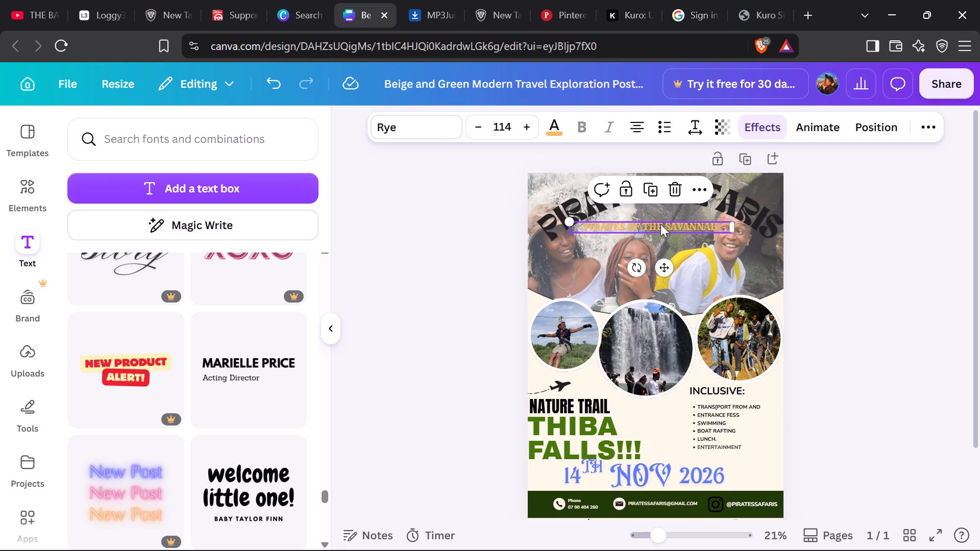
pyautogui.click(825, 257)
pyautogui.click(724, 211)
pyautogui.moveTo(727, 209); pyautogui.dragTo(729, 212)
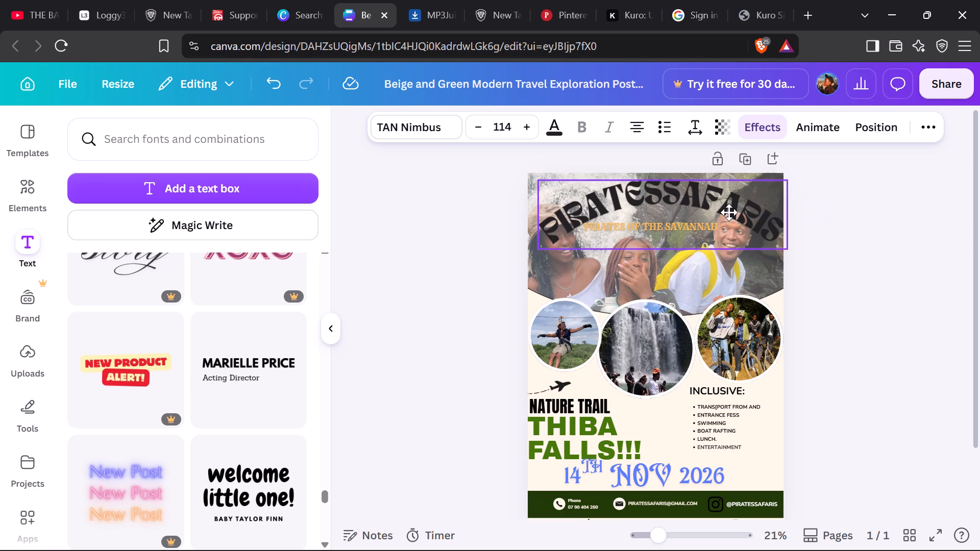
pyautogui.moveTo(729, 212); pyautogui.dragTo(725, 211)
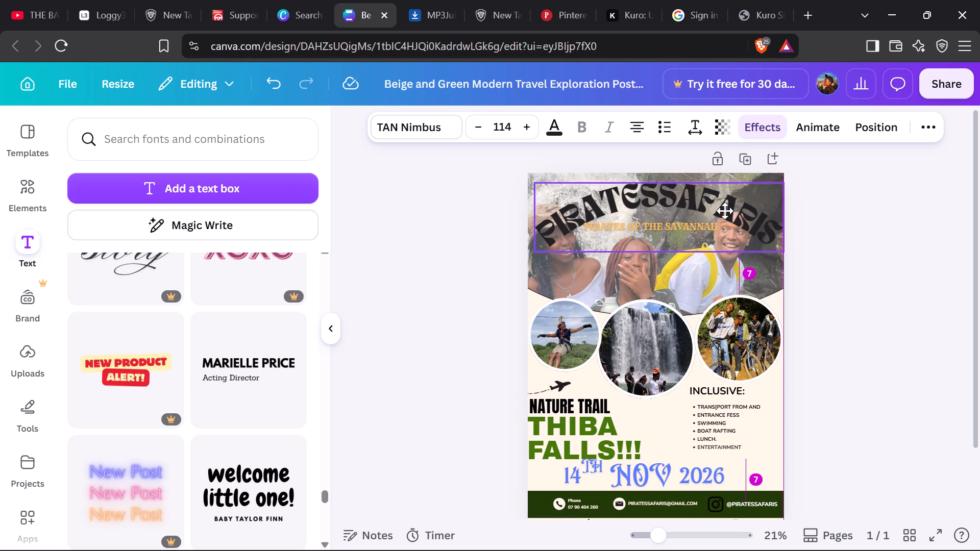
pyautogui.moveTo(725, 211); pyautogui.dragTo(725, 210)
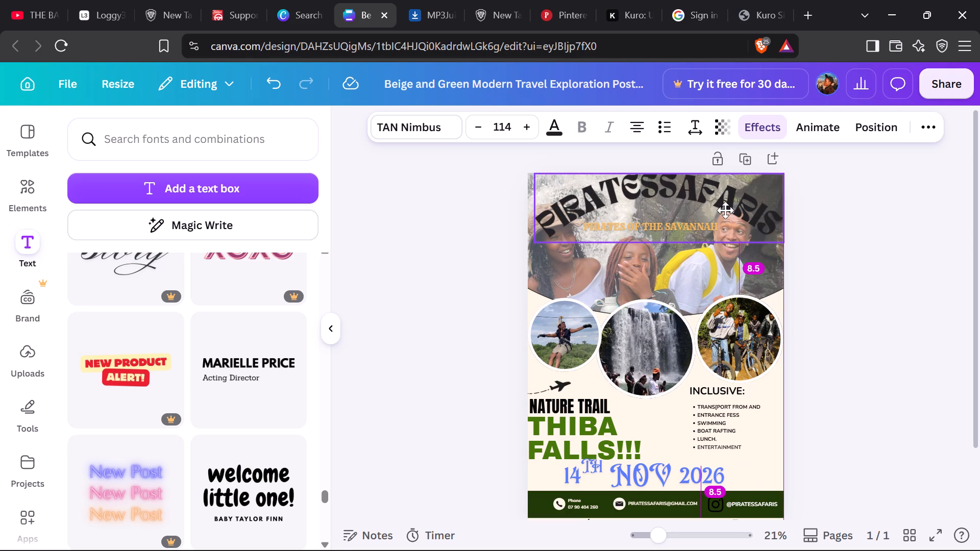
pyautogui.moveTo(725, 210); pyautogui.dragTo(724, 214)
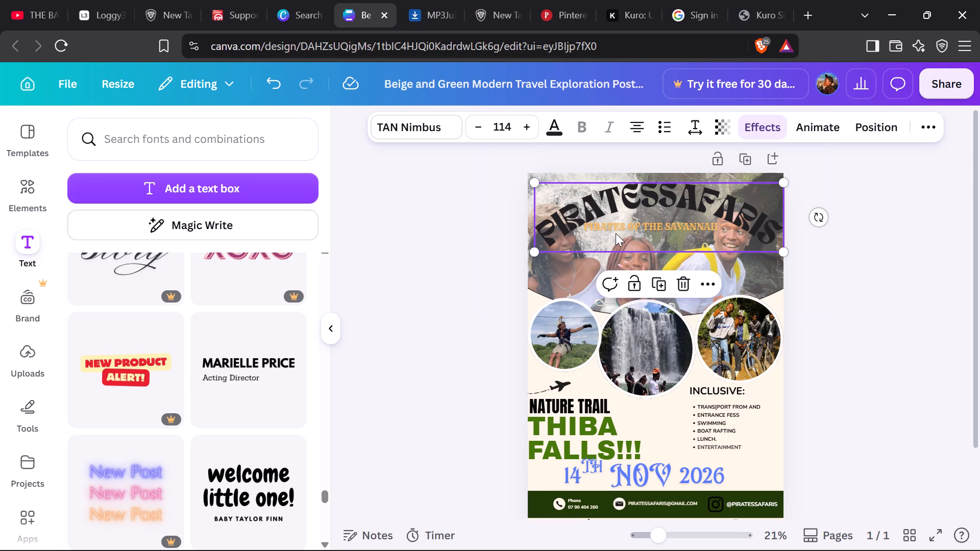
pyautogui.click(659, 234)
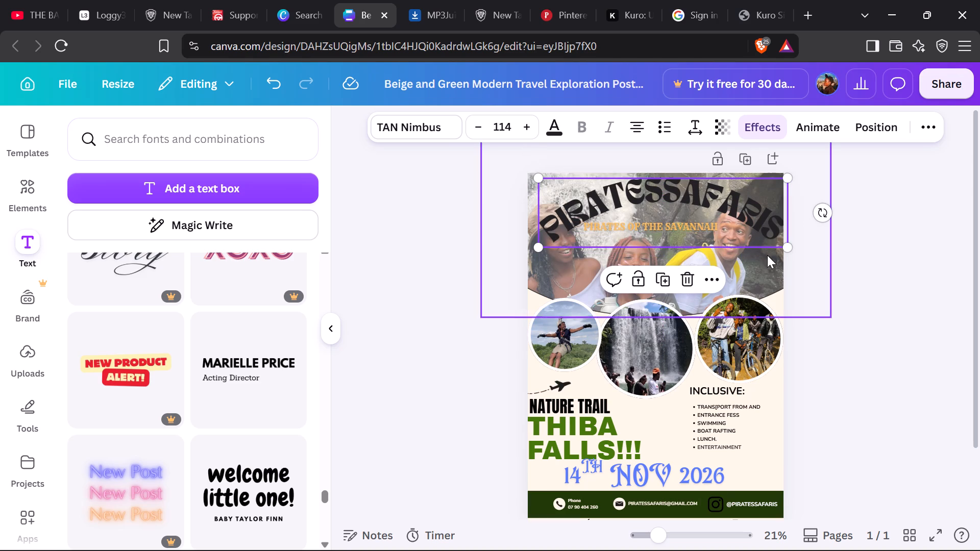
pyautogui.click(846, 264)
# Change the curved PIRATESSAFARIS title to the light orange already used in the poster's text.
pyautogui.click(759, 206)
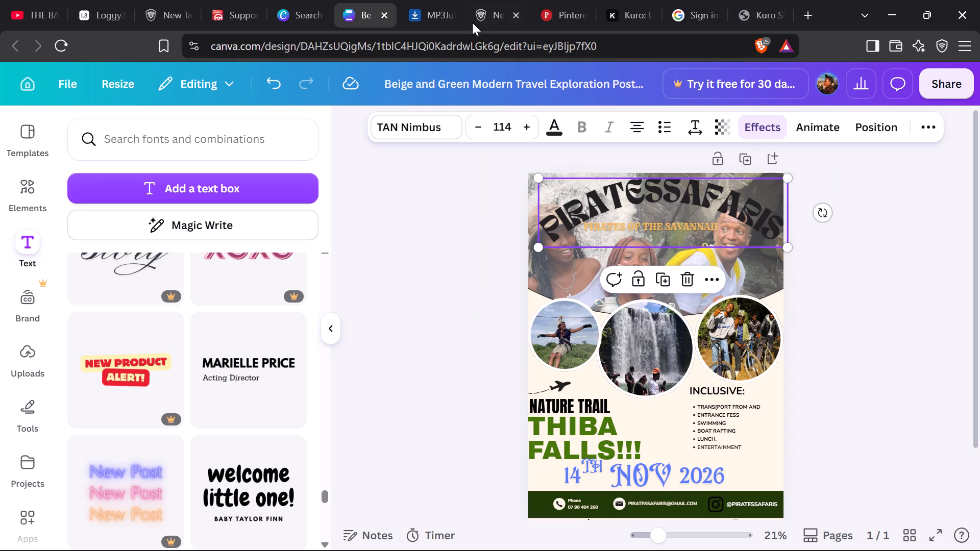
pyautogui.click(550, 128)
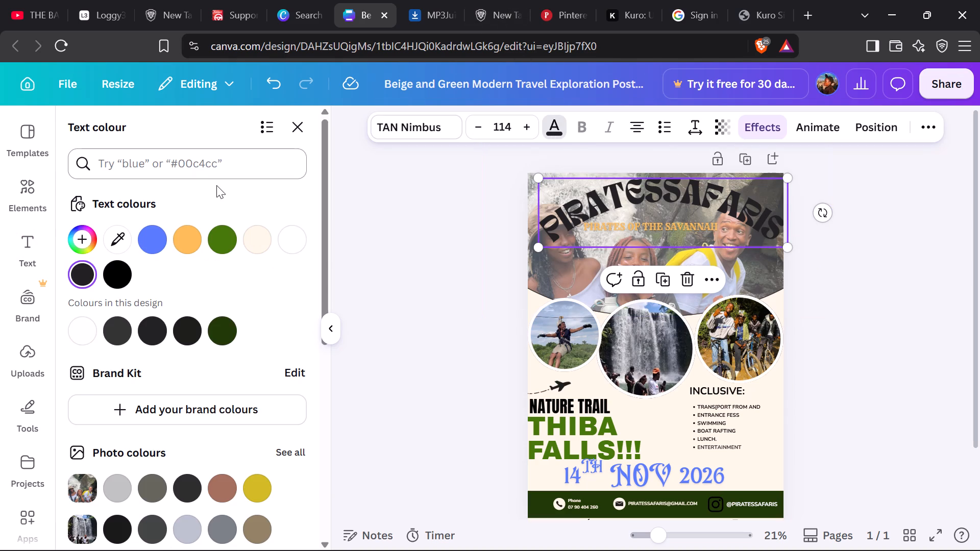
pyautogui.click(186, 232)
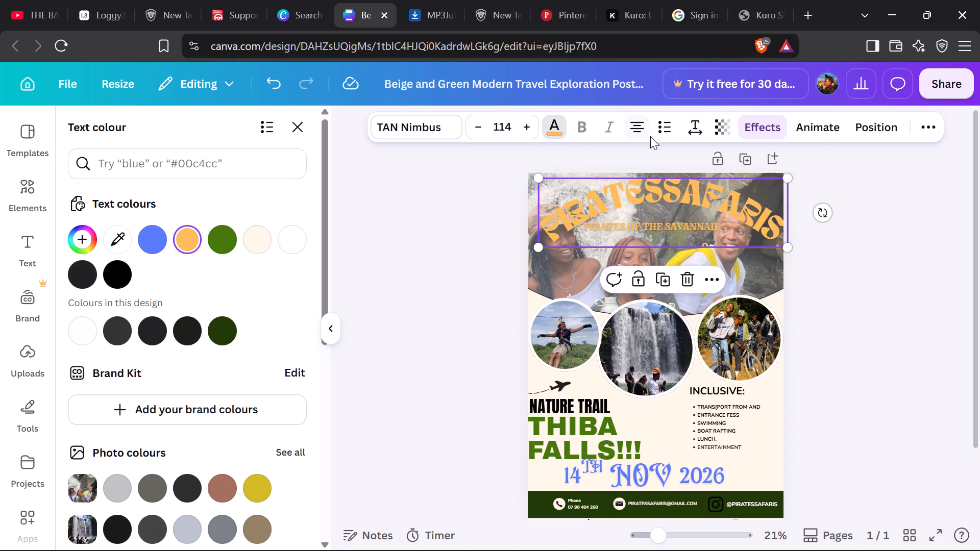
# Set the transparency of the orange PIRATESSAFARIS title to 62.
pyautogui.click(715, 130)
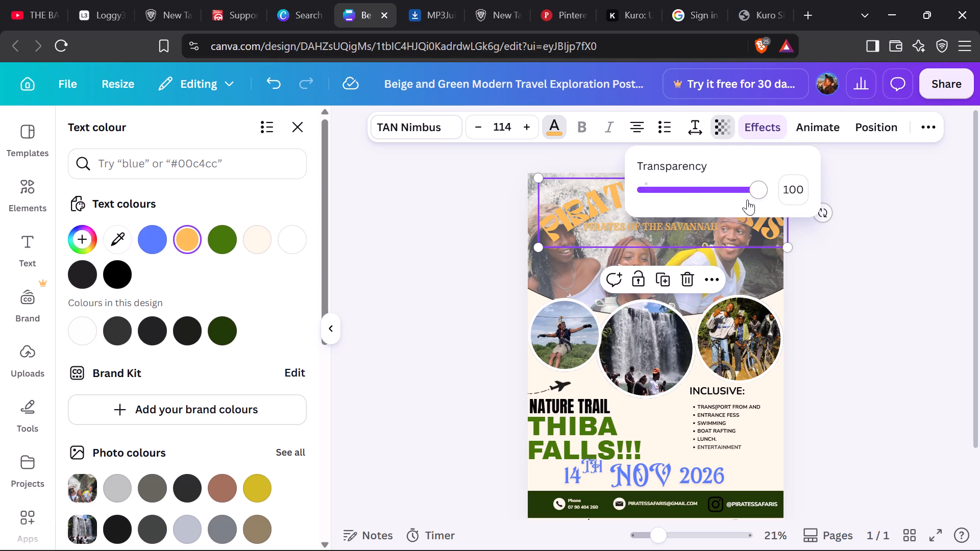
pyautogui.moveTo(757, 192); pyautogui.dragTo(715, 193)
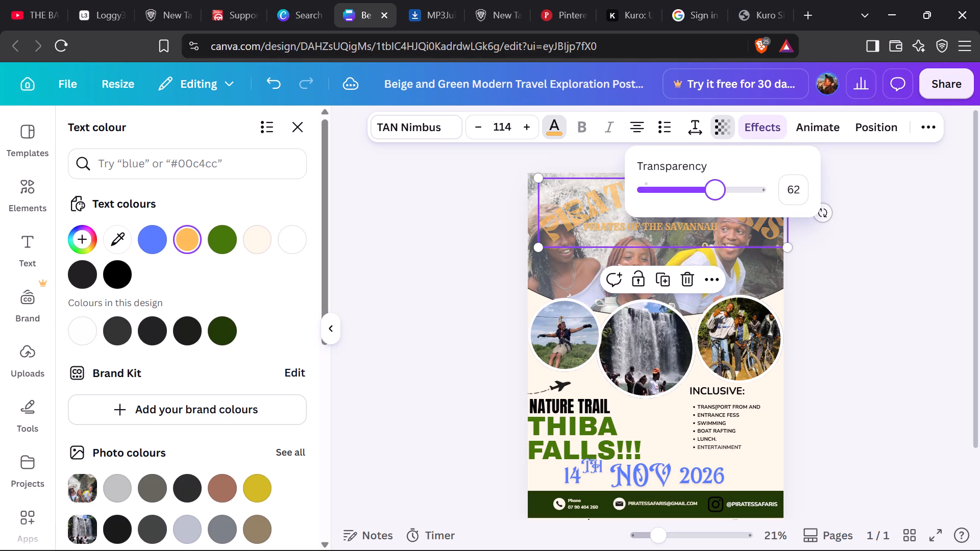
# Set the transparency of the orange PIRATESSAFARIS title to 76.
pyautogui.moveTo(715, 193); pyautogui.dragTo(745, 188)
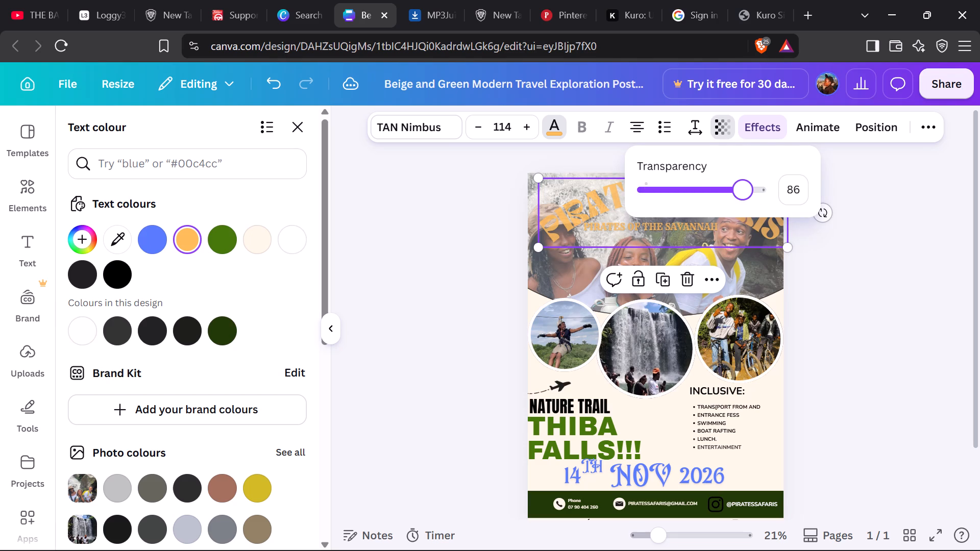
pyautogui.moveTo(745, 188); pyautogui.dragTo(732, 190)
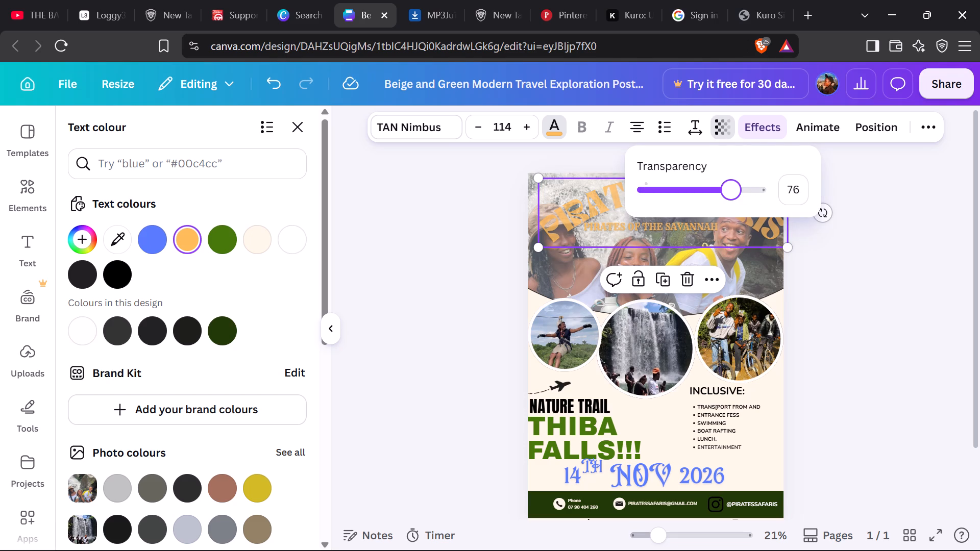
pyautogui.click(814, 307)
pyautogui.click(823, 358)
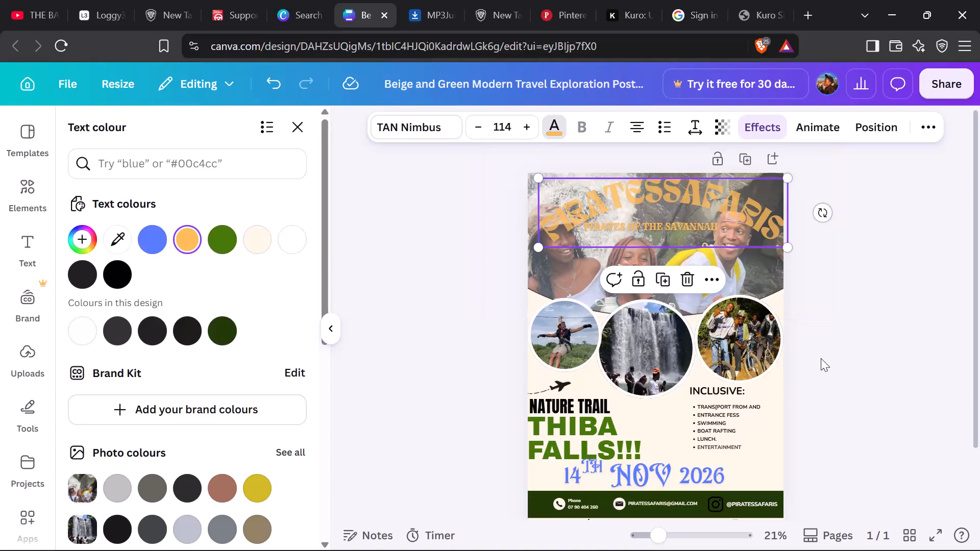
pyautogui.click(772, 420)
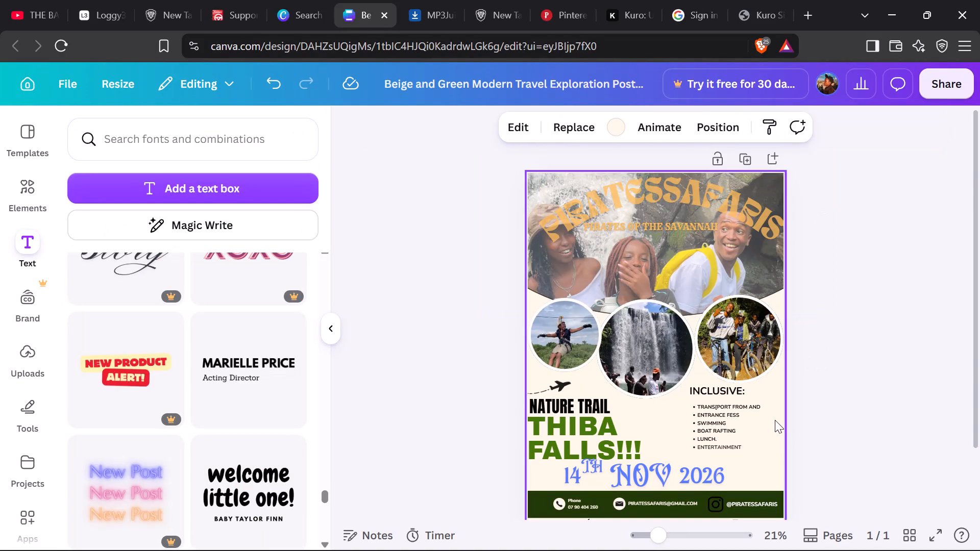
# Reposition the curved PIRATESSAFARIS title flush with the poster's top and right edges.
pyautogui.moveTo(713, 186); pyautogui.dragTo(702, 179)
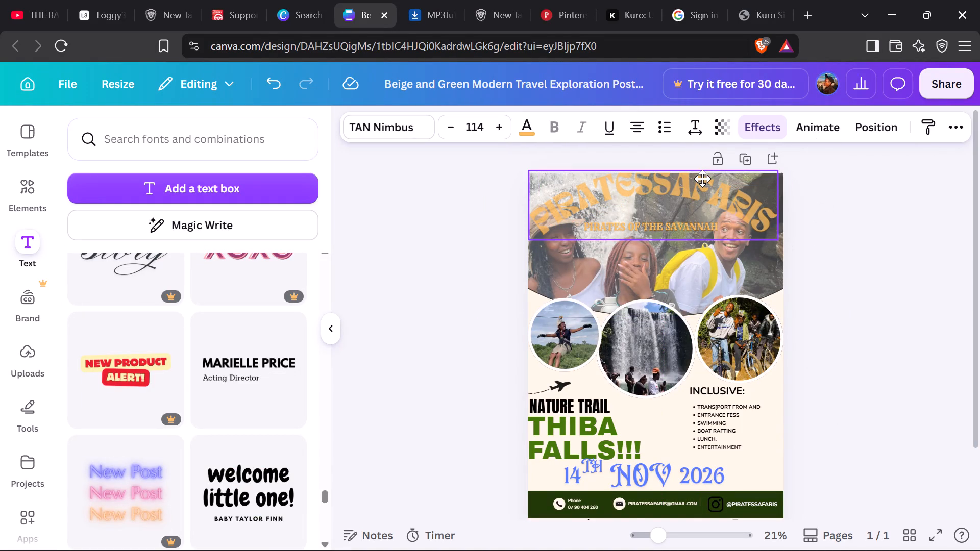
pyautogui.moveTo(702, 179); pyautogui.dragTo(702, 187)
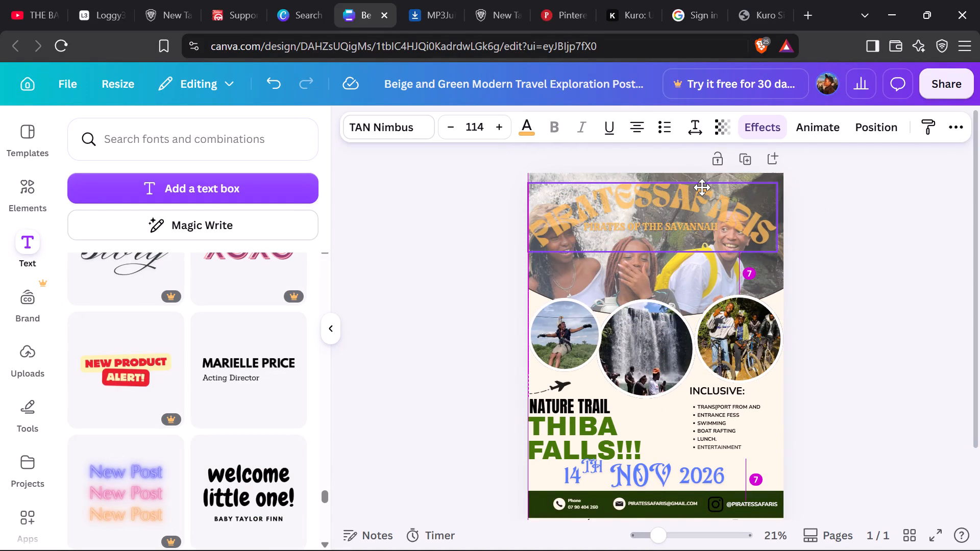
pyautogui.moveTo(702, 187); pyautogui.dragTo(704, 185)
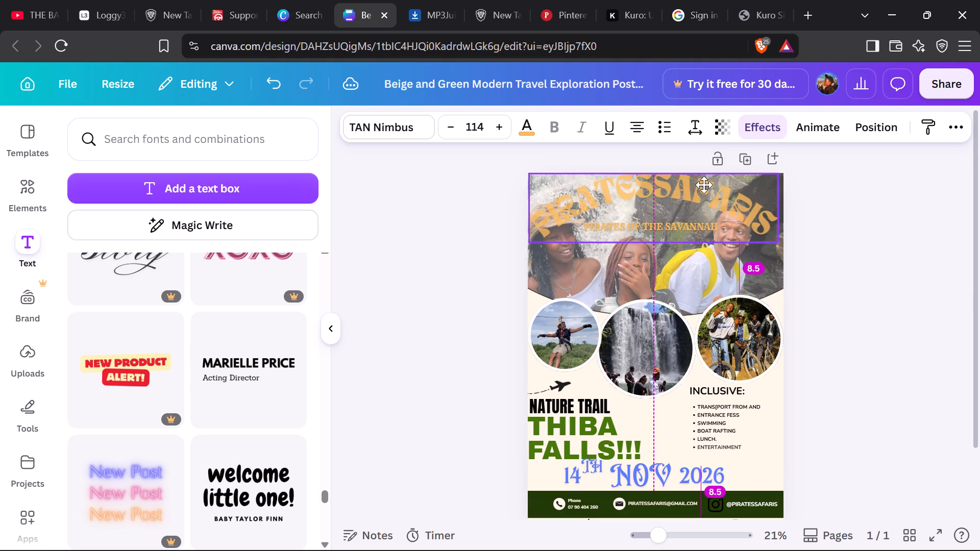
pyautogui.moveTo(704, 185); pyautogui.dragTo(706, 188)
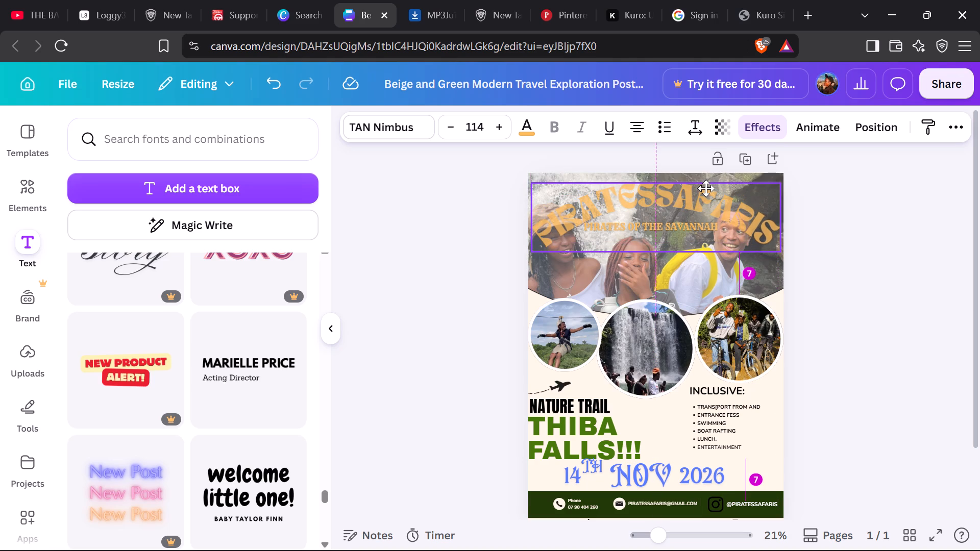
pyautogui.moveTo(706, 188); pyautogui.dragTo(707, 187)
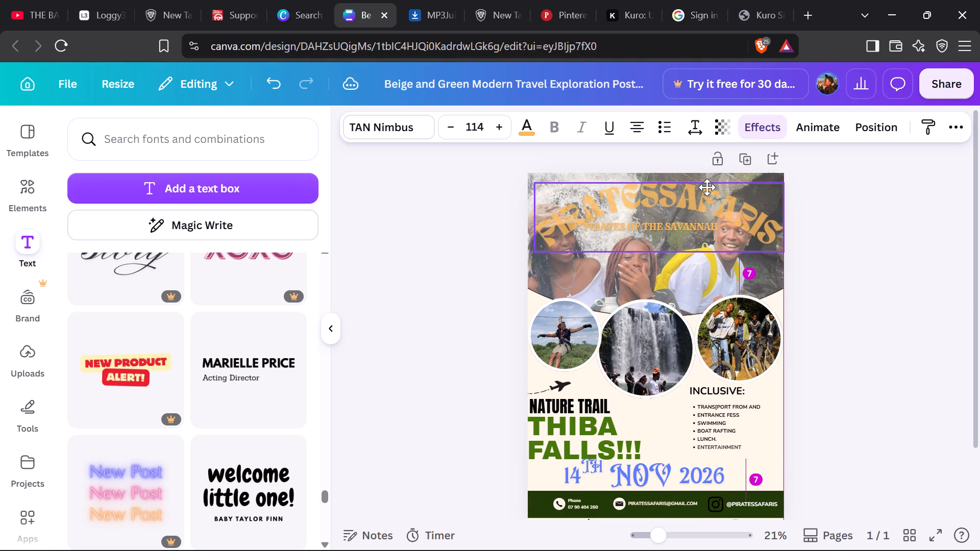
pyautogui.moveTo(707, 187); pyautogui.dragTo(708, 182)
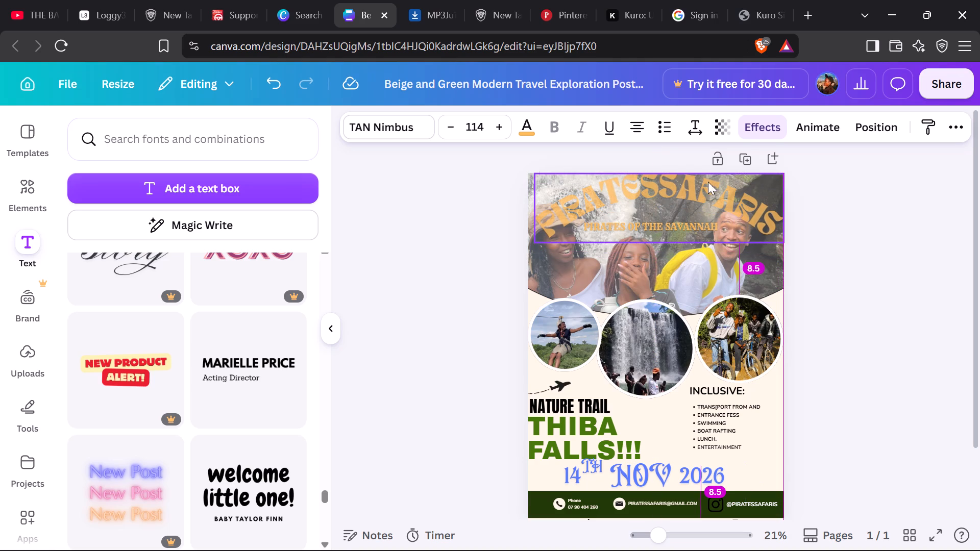
pyautogui.click(805, 272)
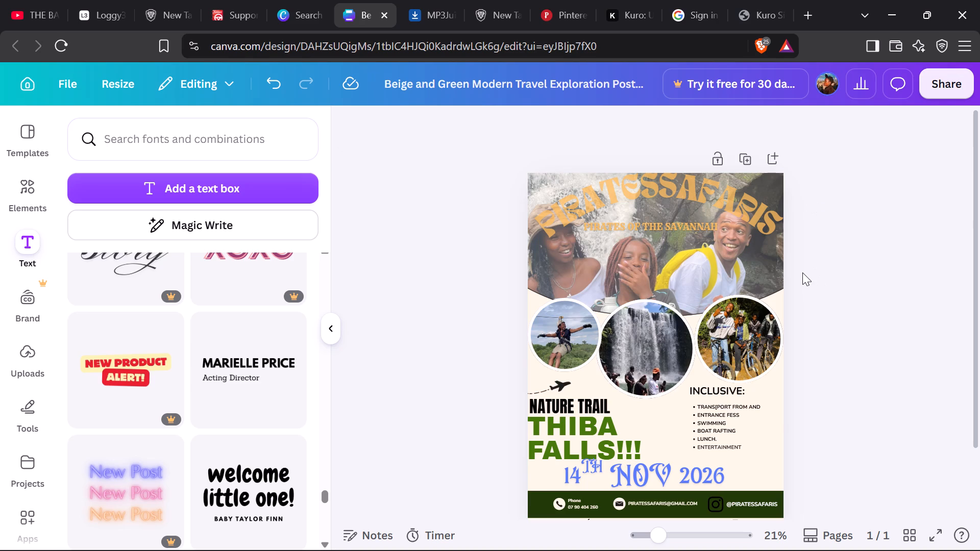
# Look through the page and text animation styles and the position settings for the PIRATESSAFARIS title.
pyautogui.click(763, 211)
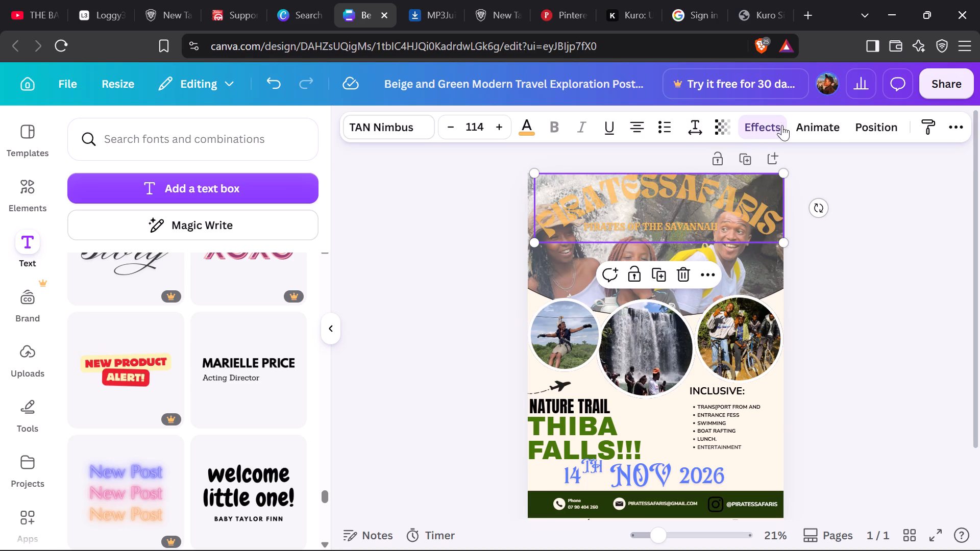
pyautogui.click(808, 131)
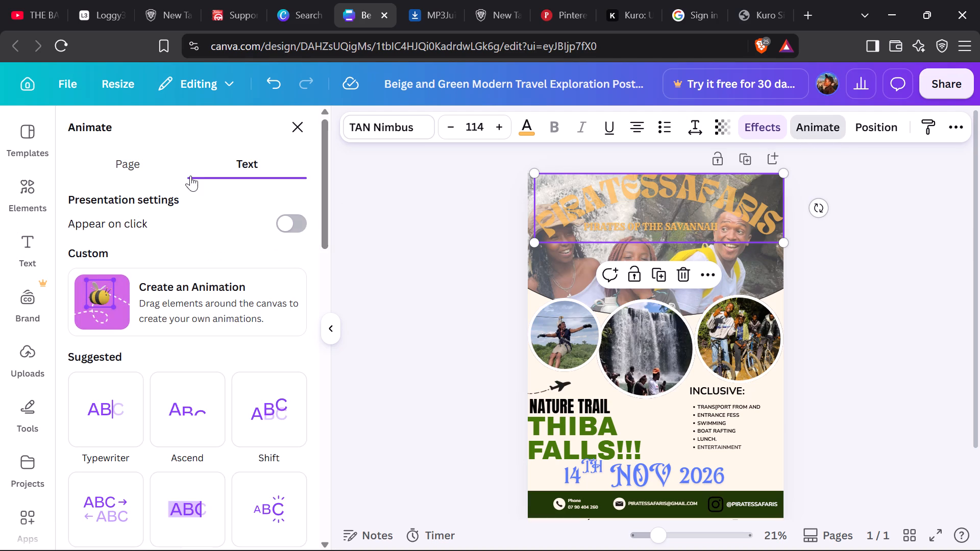
pyautogui.click(143, 161)
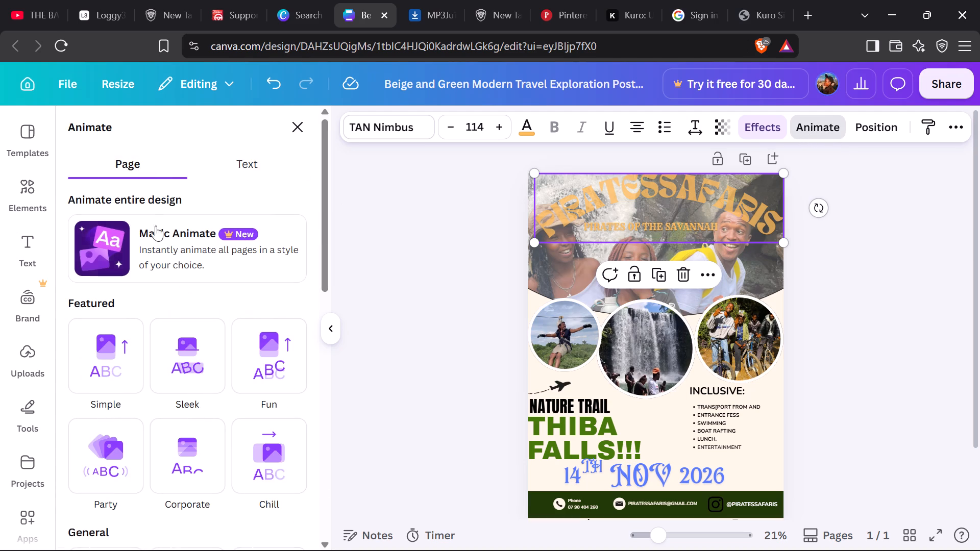
pyautogui.scroll(-7, 162, 245)
pyautogui.scroll(3, 239, 151)
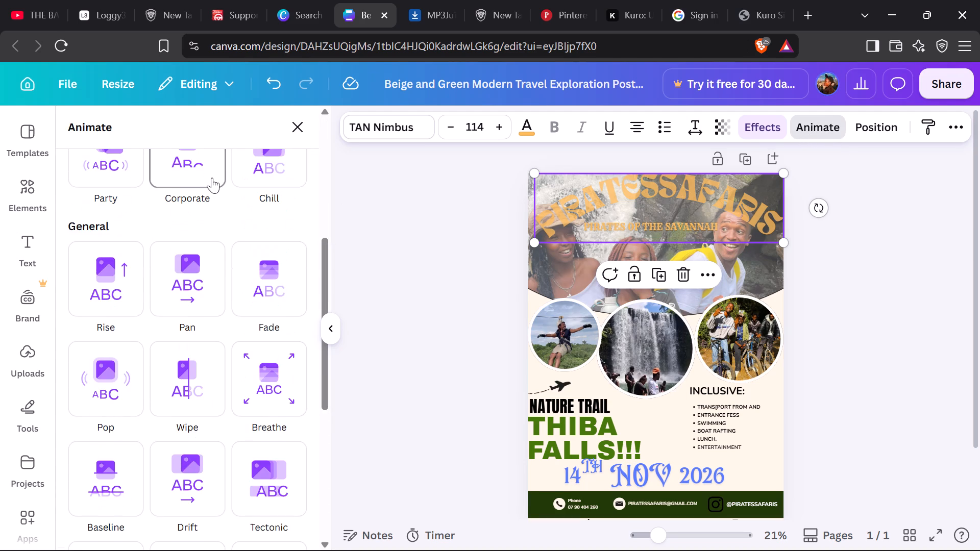
pyautogui.scroll(4, 212, 178)
pyautogui.click(243, 167)
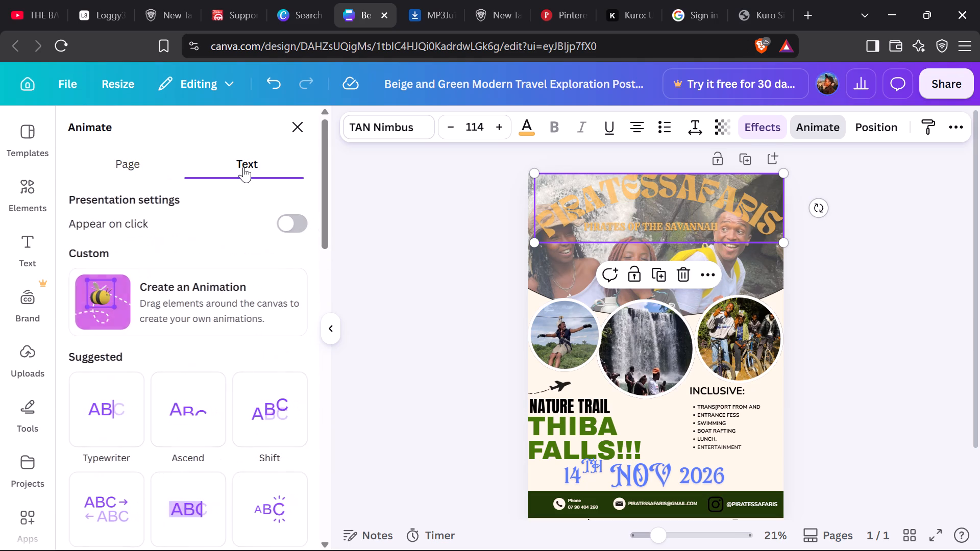
pyautogui.scroll(-2, 204, 290)
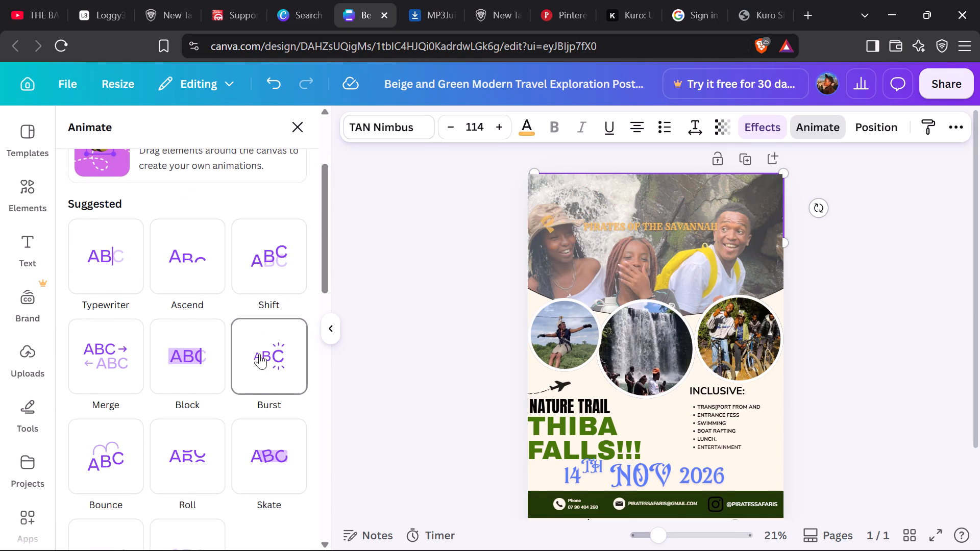
pyautogui.scroll(-5, 259, 354)
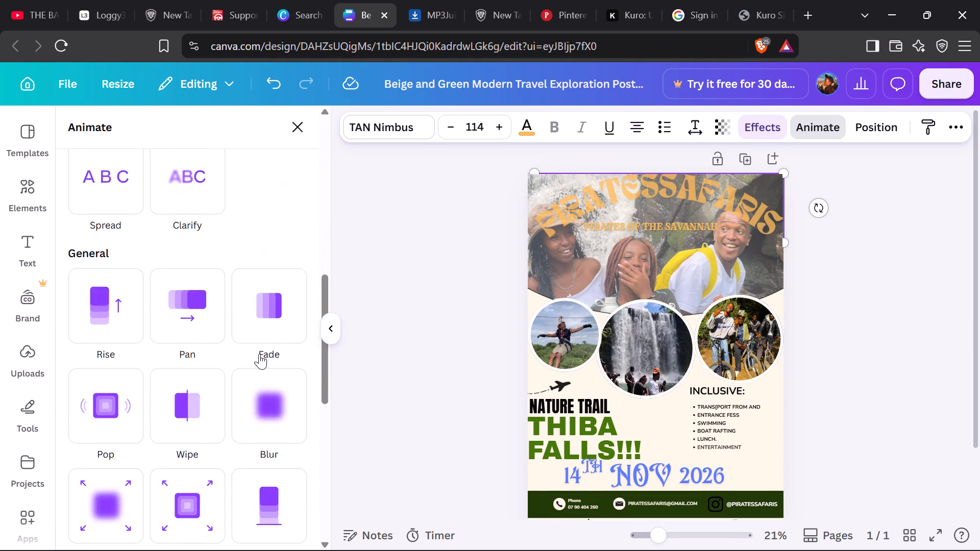
pyautogui.scroll(-3, 259, 354)
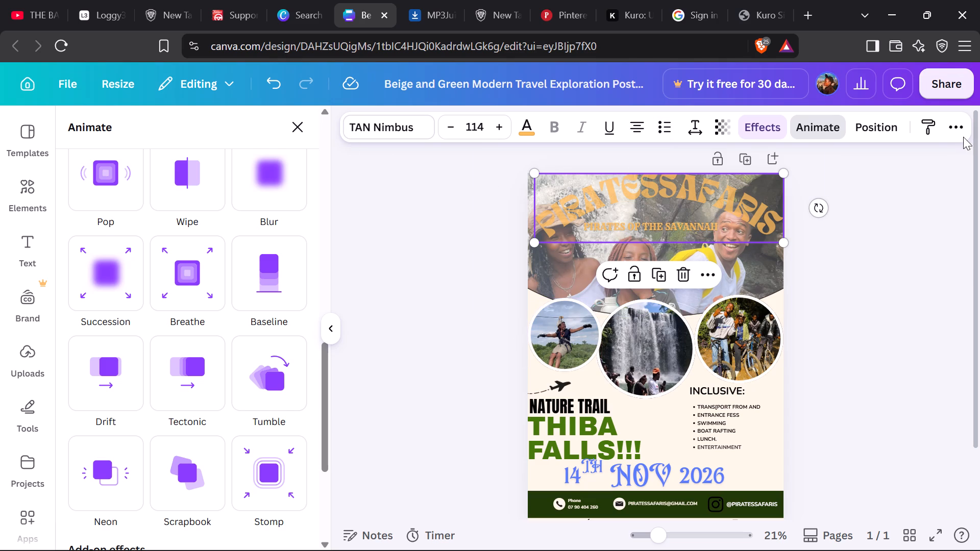
pyautogui.click(882, 128)
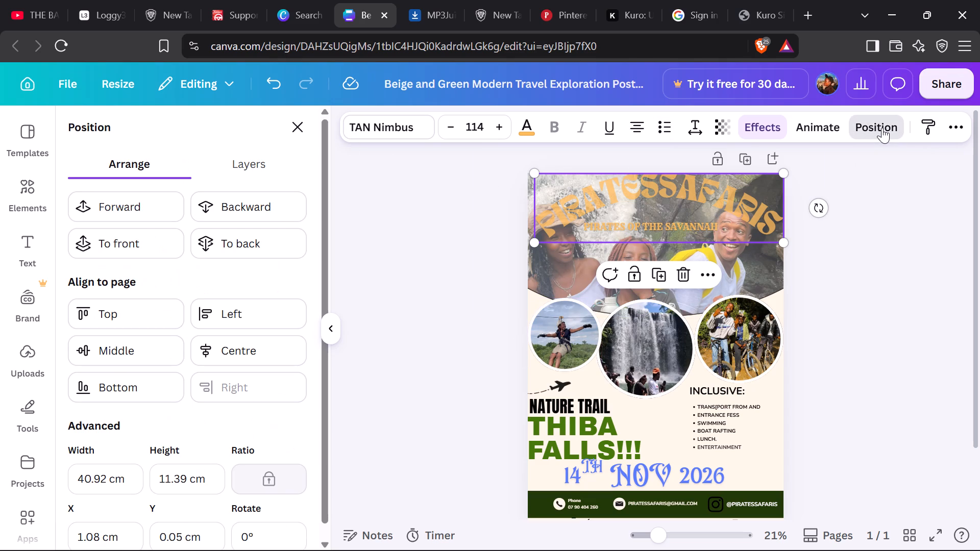
# Flatten the arch of the PIRATESSAFARIS title by setting its Curve effect to 21.
pyautogui.click(774, 131)
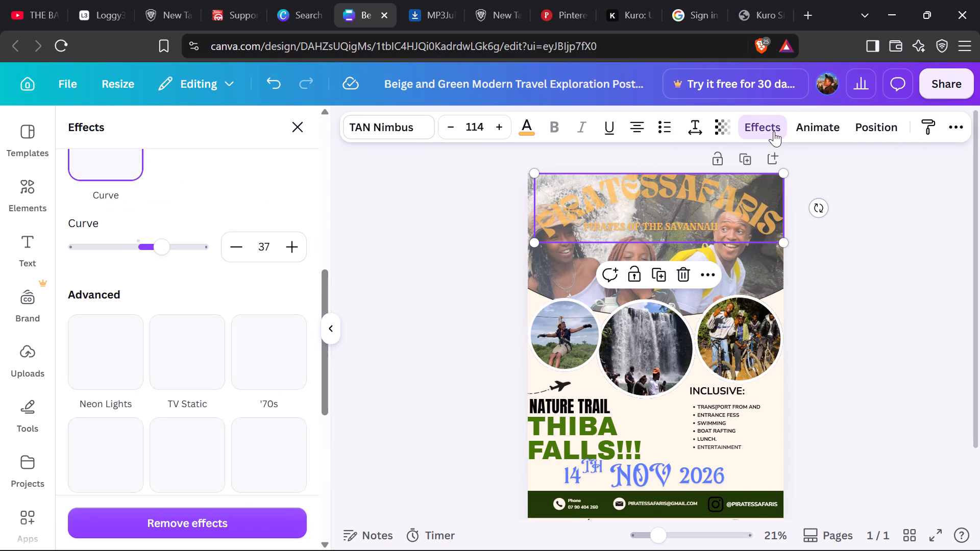
pyautogui.tripleClick(291, 241)
pyautogui.tripleClick(291, 241)
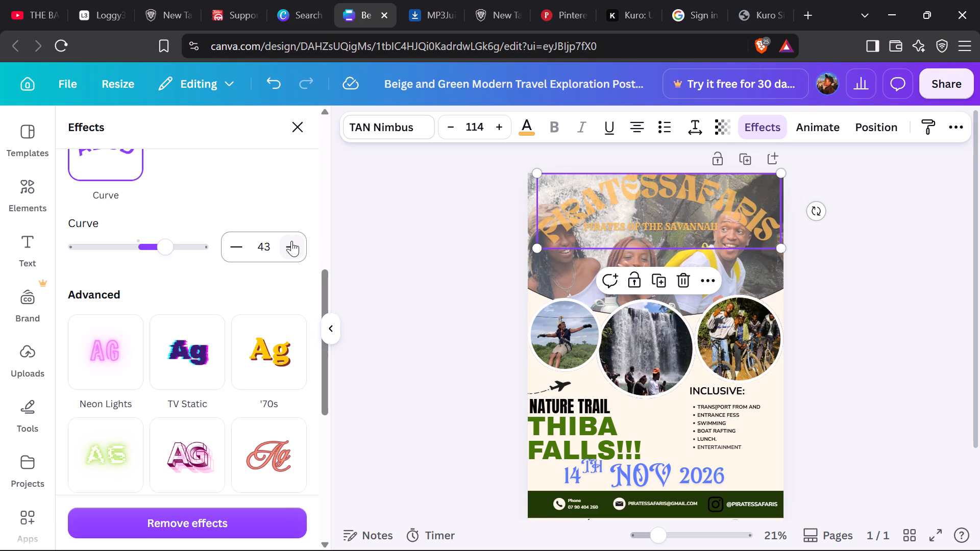
pyautogui.tripleClick(240, 246)
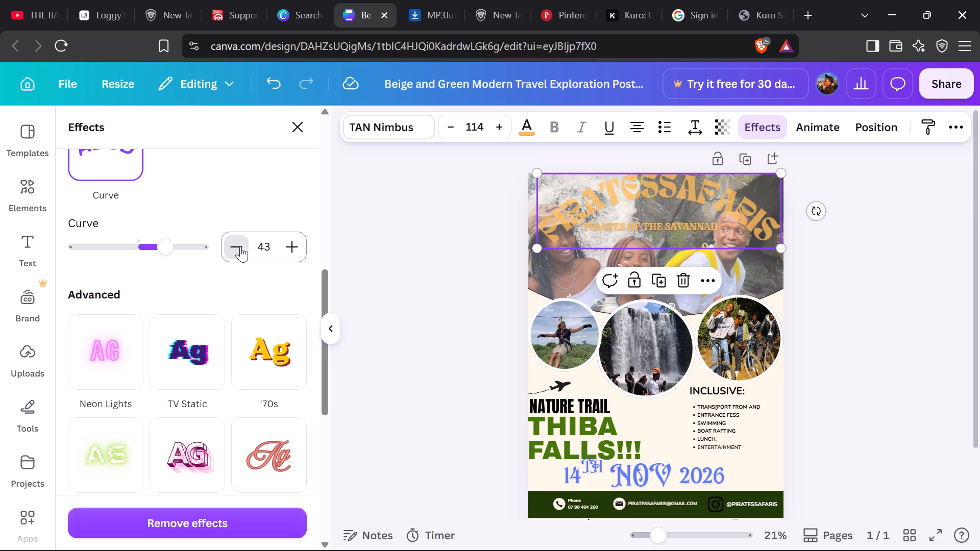
pyautogui.doubleClick(240, 246)
pyautogui.tripleClick(240, 246)
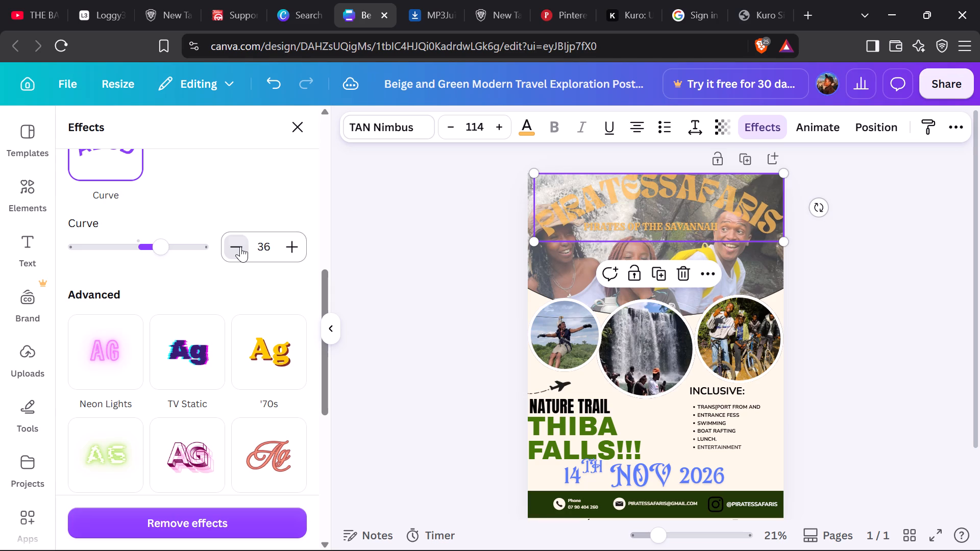
pyautogui.tripleClick(240, 246)
pyautogui.tripleClick(240, 246)
pyautogui.tripleClick(240, 246)
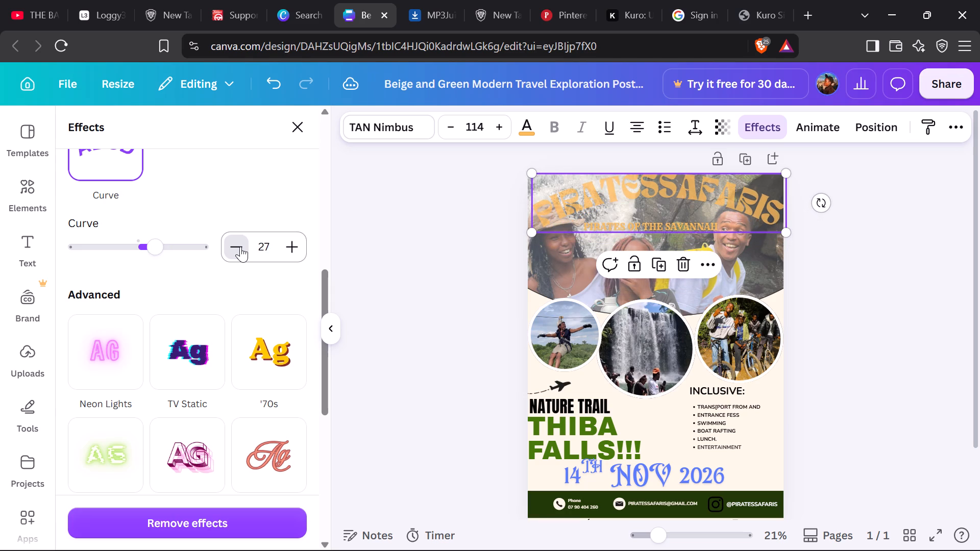
pyautogui.tripleClick(240, 246)
pyautogui.click(240, 246)
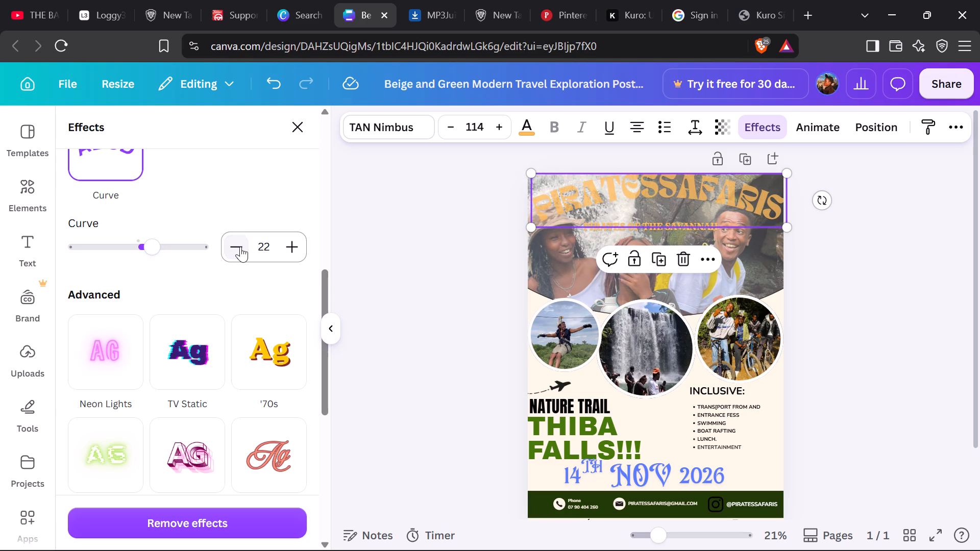
pyautogui.click(240, 246)
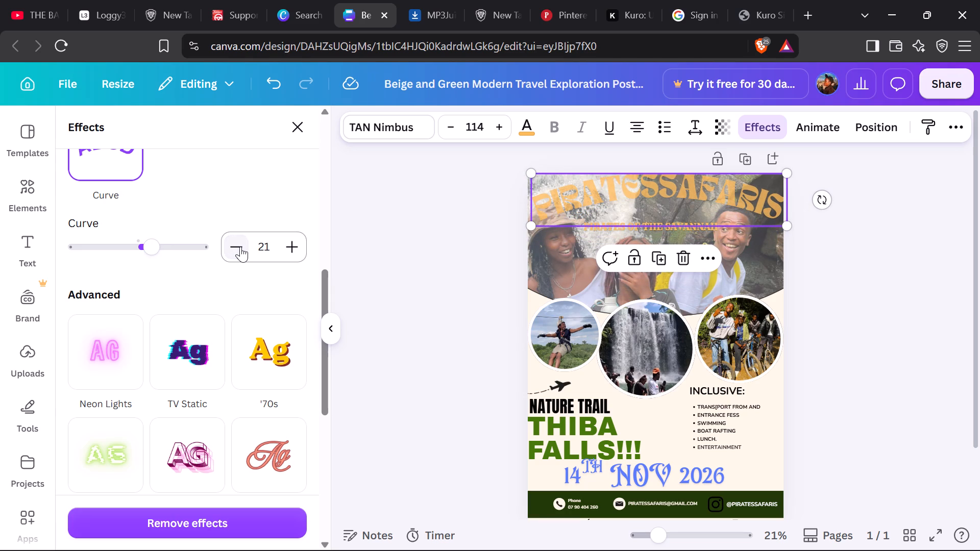
pyautogui.click(438, 312)
pyautogui.click(502, 286)
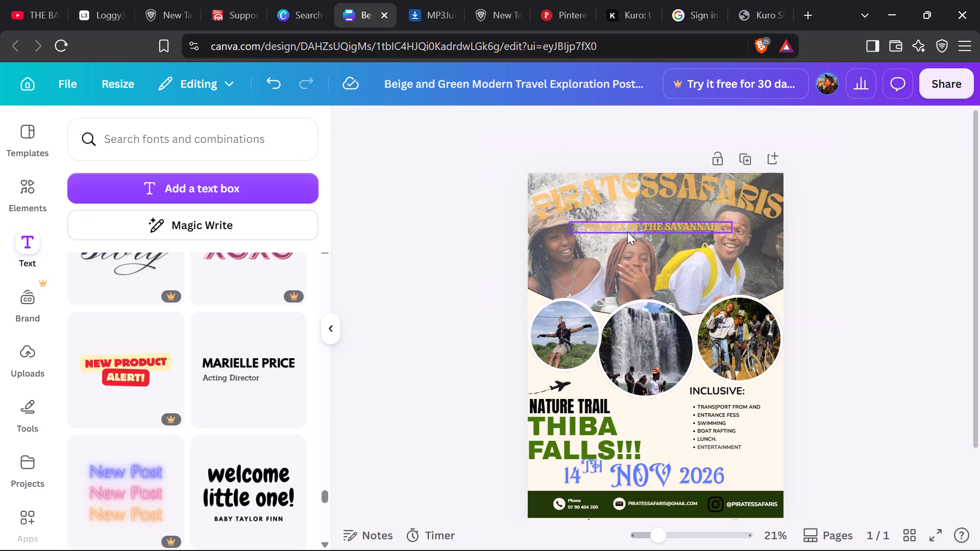
# Move the PIRATES OF THE SAVANNAH line up and slightly right so it sits beneath the PIRATESSAFARIS arch.
pyautogui.moveTo(627, 232); pyautogui.dragTo(631, 223)
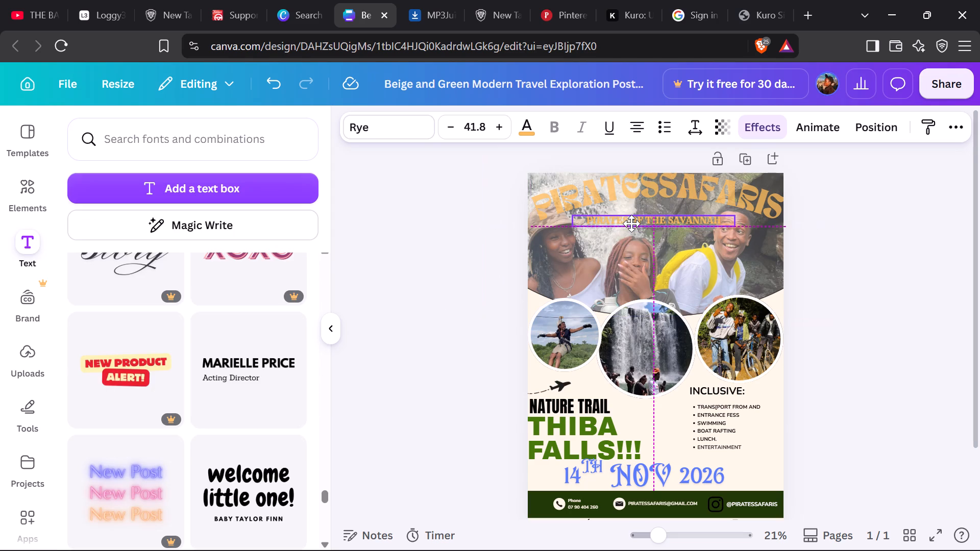
pyautogui.moveTo(631, 223); pyautogui.dragTo(629, 225)
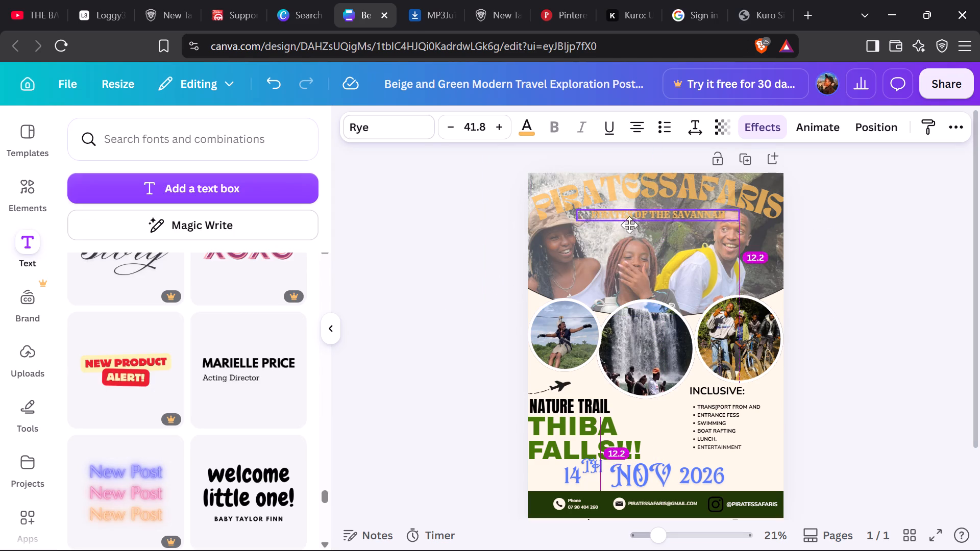
pyautogui.moveTo(629, 225); pyautogui.dragTo(630, 226)
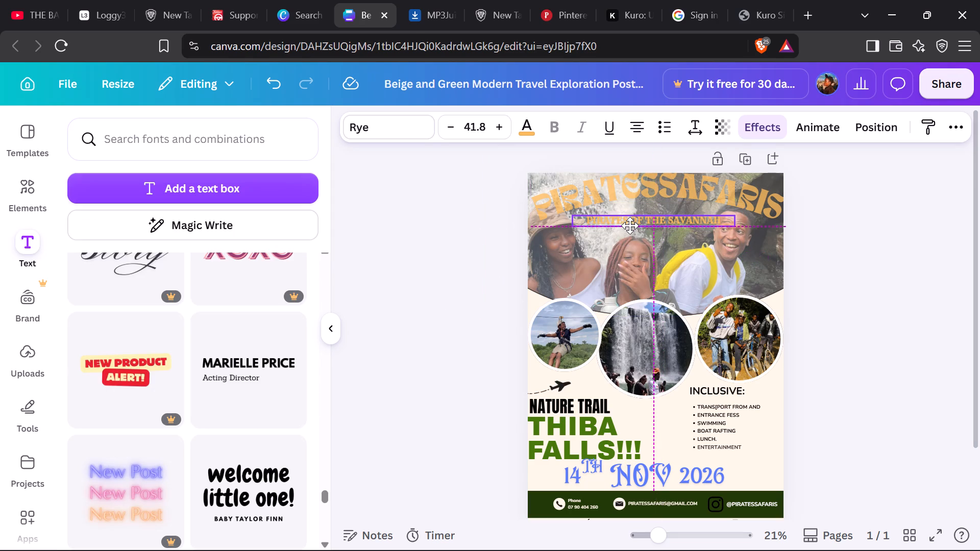
pyautogui.moveTo(630, 226); pyautogui.dragTo(634, 219)
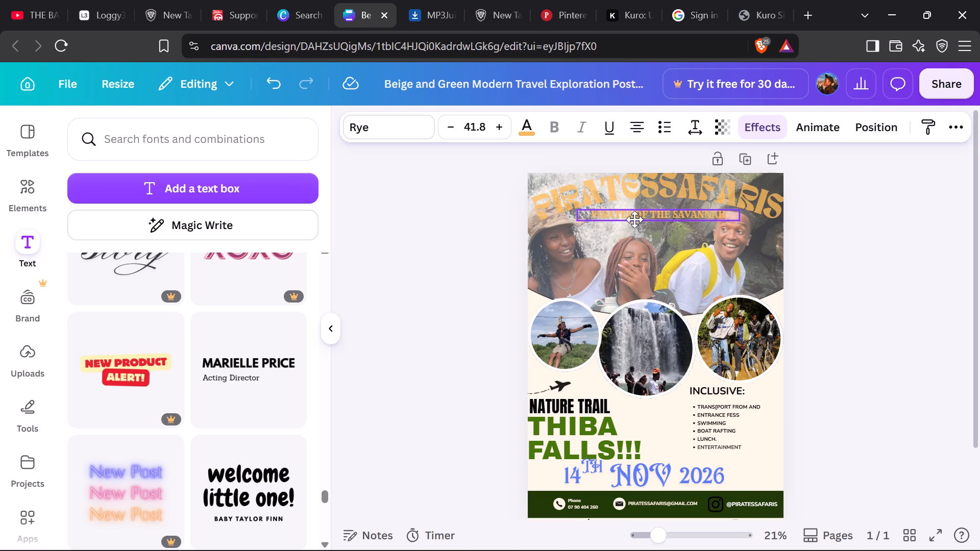
pyautogui.moveTo(634, 219); pyautogui.dragTo(634, 219)
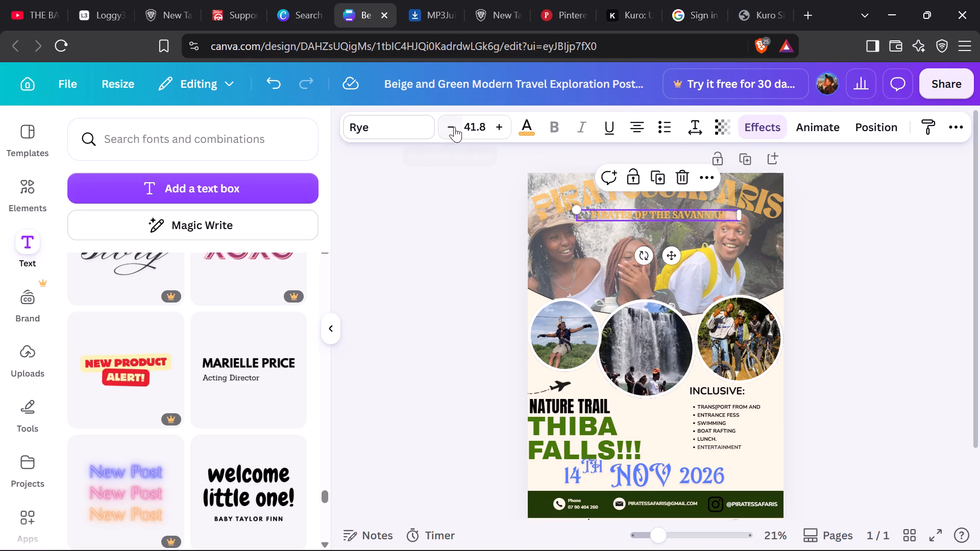
# Reduce the PIRATES OF THE SAVANNAH tagline's font size to 27.8.
pyautogui.tripleClick(454, 126)
pyautogui.tripleClick(454, 126)
pyautogui.click(454, 126)
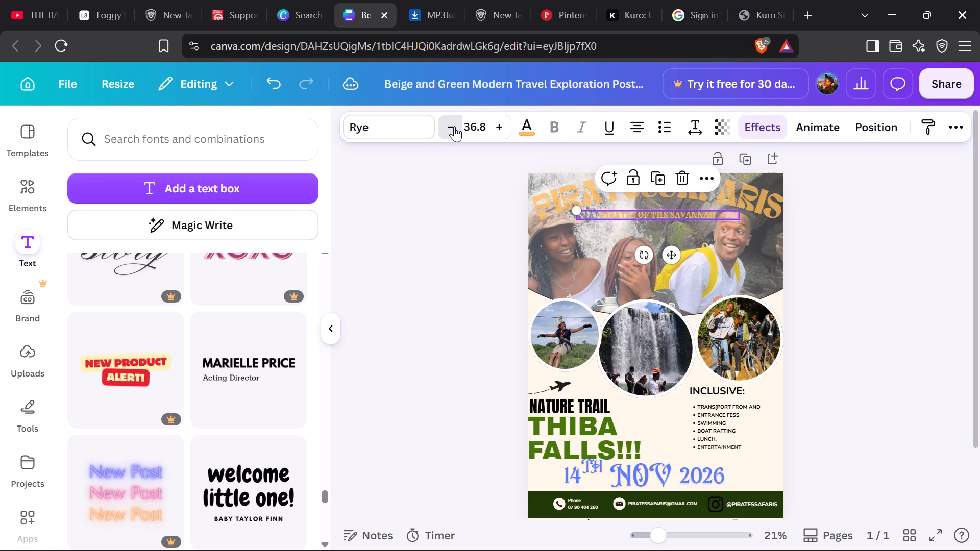
pyautogui.tripleClick(454, 126)
pyautogui.tripleClick(454, 126)
pyautogui.click(454, 126)
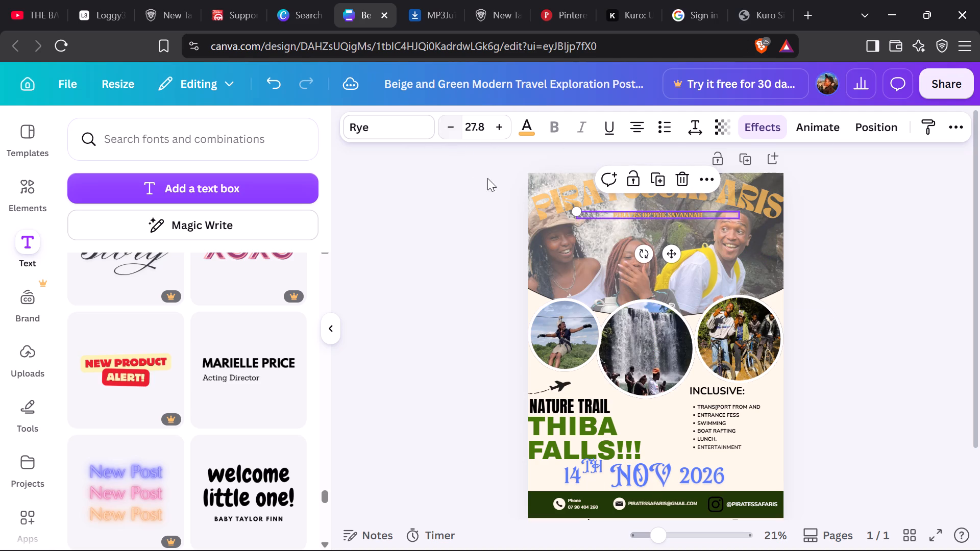
pyautogui.click(653, 214)
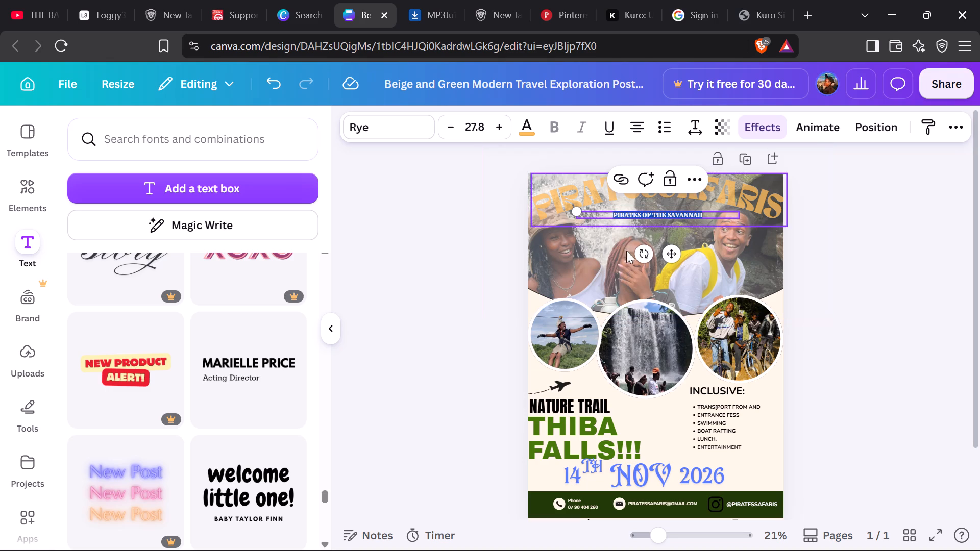
pyautogui.click(484, 241)
# Fade the PIRATESSAFARIS title further by lowering its Transparency value to somewhat below 57.
pyautogui.click(643, 194)
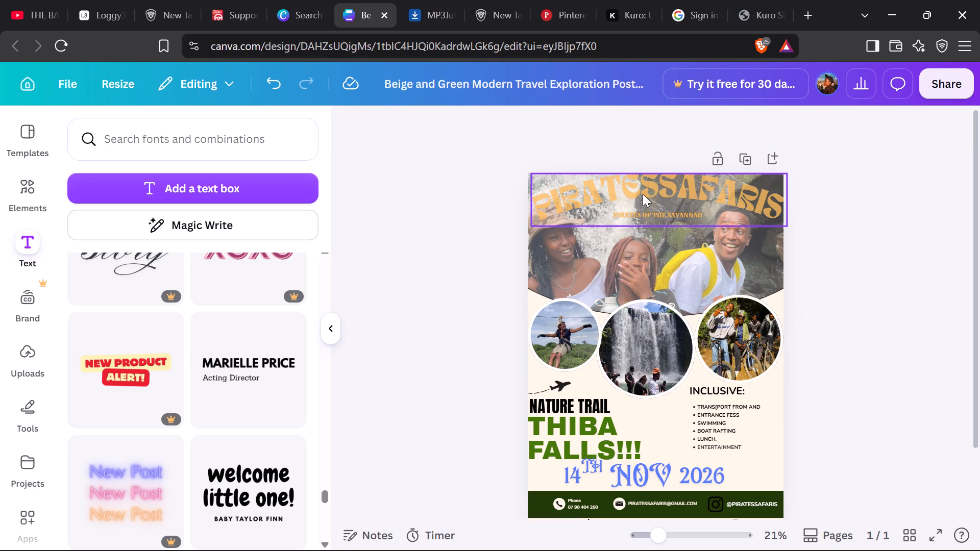
pyautogui.click(716, 122)
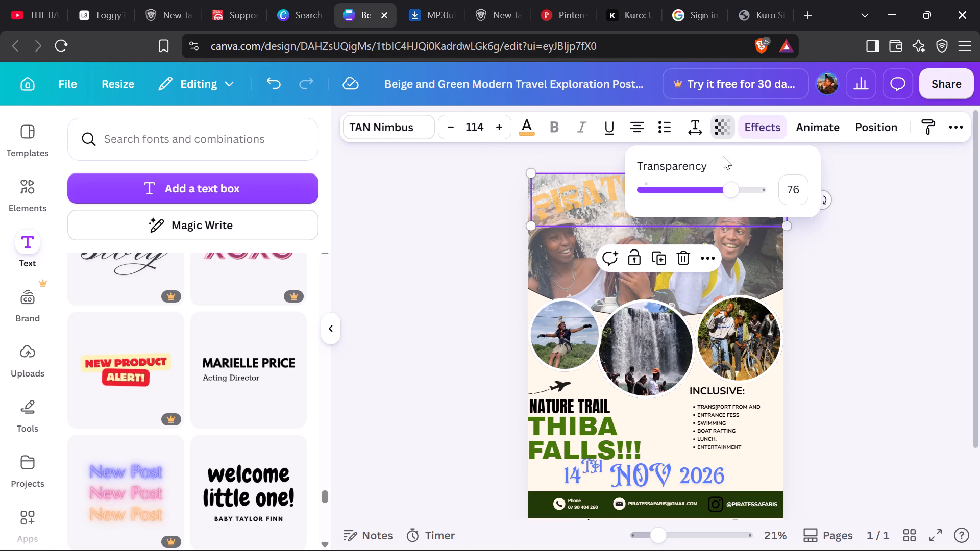
pyautogui.moveTo(732, 191); pyautogui.dragTo(709, 203)
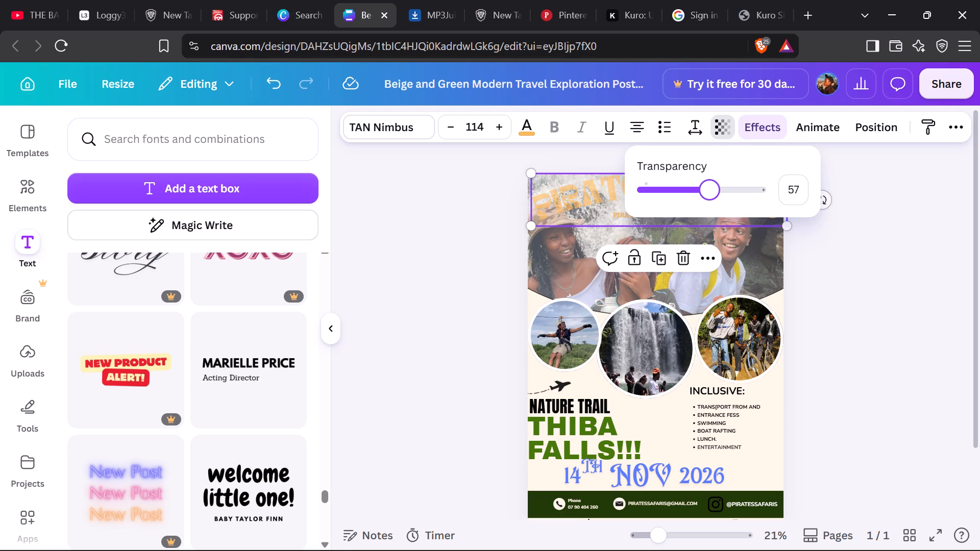
pyautogui.moveTo(709, 203); pyautogui.dragTo(695, 209)
pyautogui.click(465, 211)
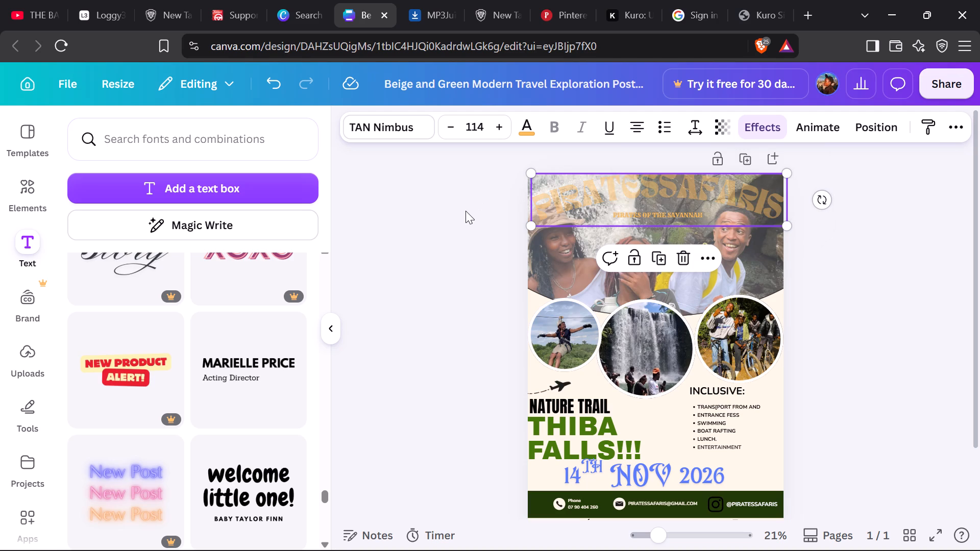
pyautogui.click(814, 313)
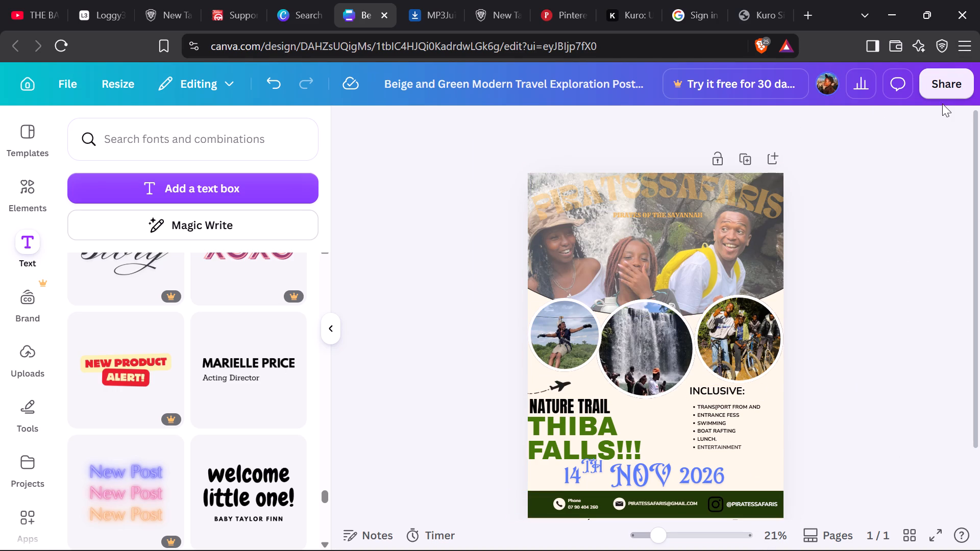
# Download the finished poster design with PNG as the file type.
pyautogui.click(939, 90)
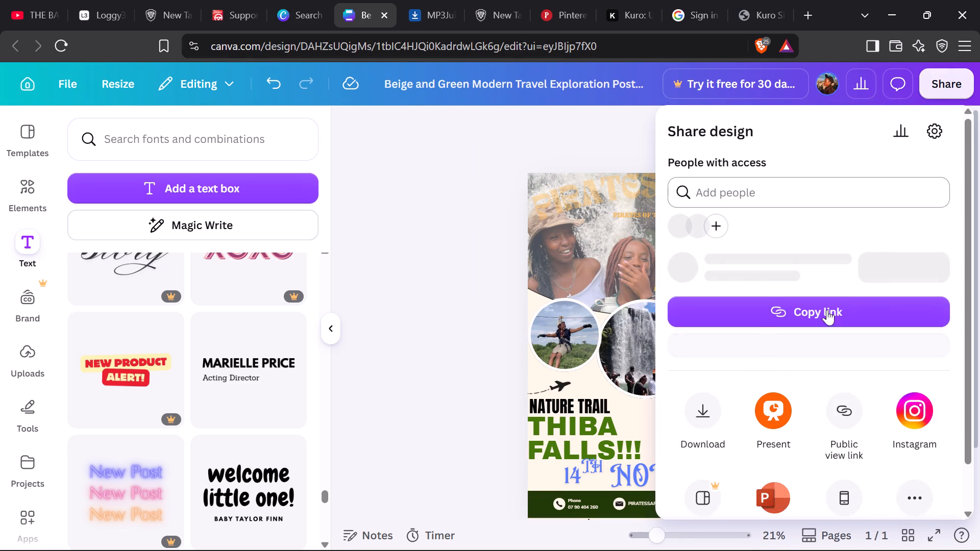
pyautogui.click(712, 453)
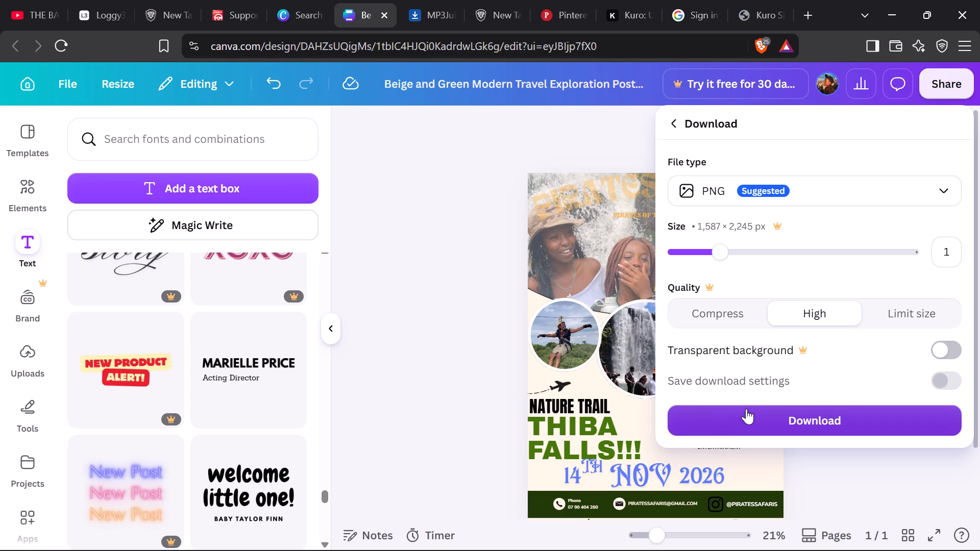
pyautogui.click(951, 184)
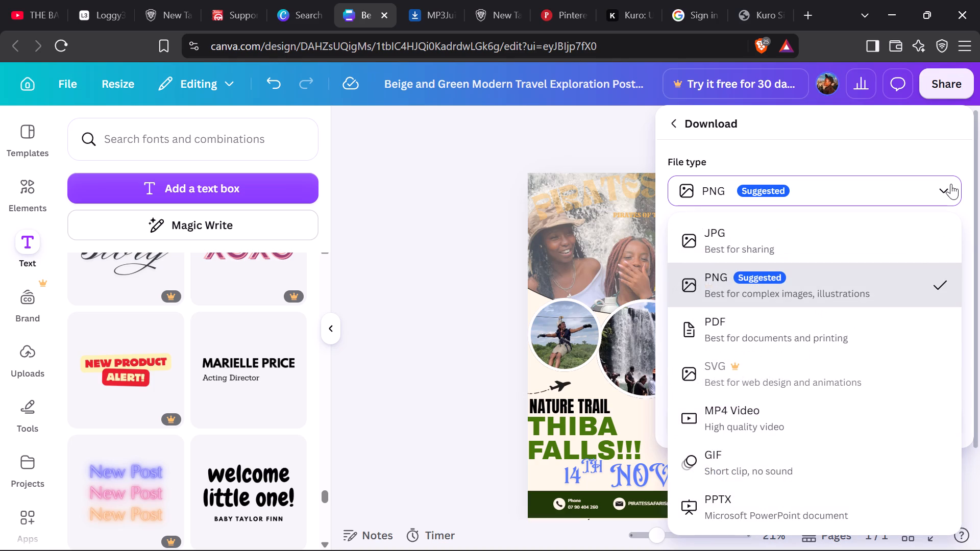
pyautogui.click(951, 184)
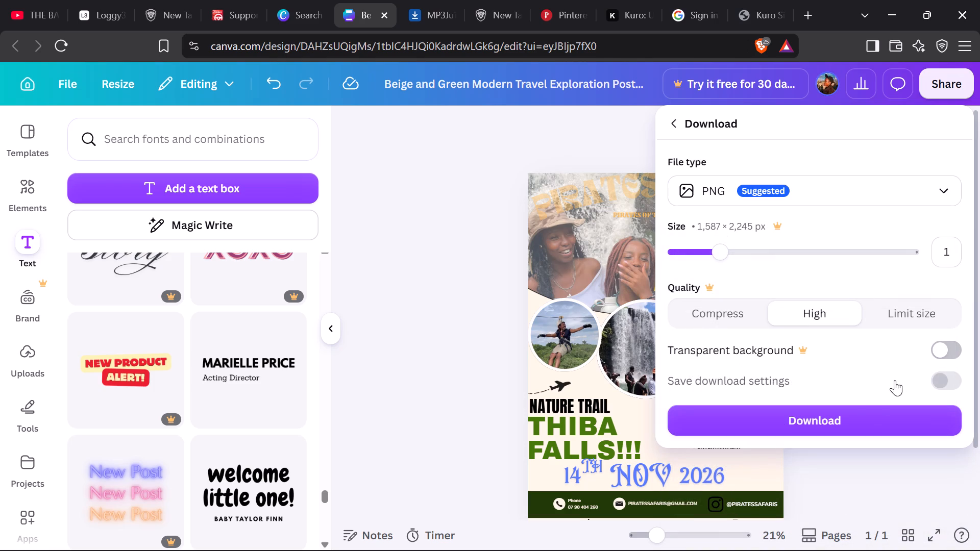
pyautogui.click(864, 416)
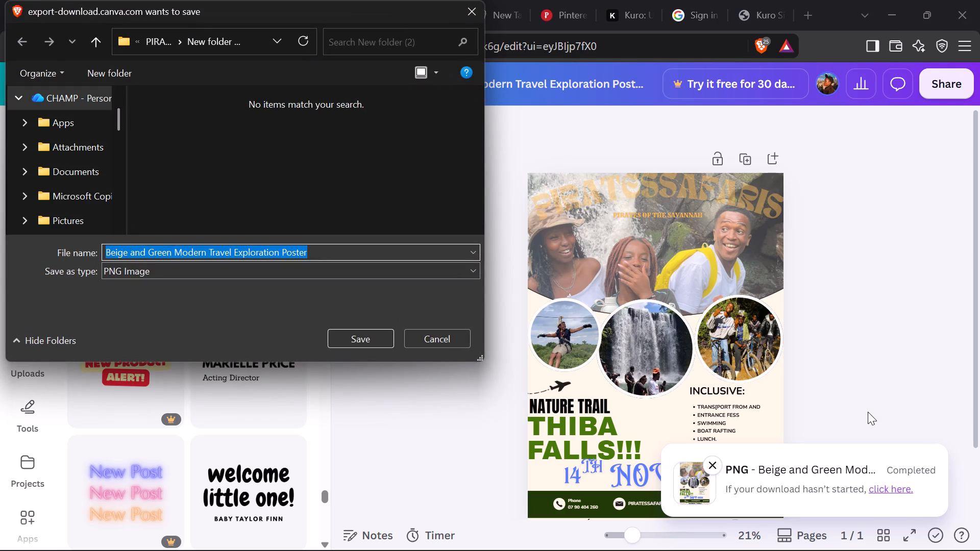
# Save the downloaded PNG image as THIBA POSTER in the PIRATES SAFARIS folder.
pyautogui.scroll(-2, 36, 198)
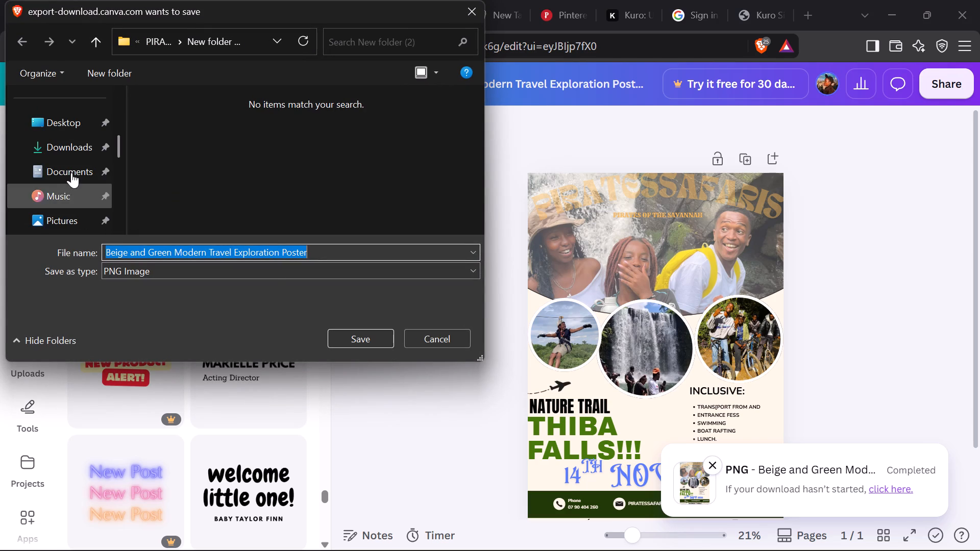
pyautogui.scroll(2, 72, 168)
pyautogui.scroll(-2, 80, 163)
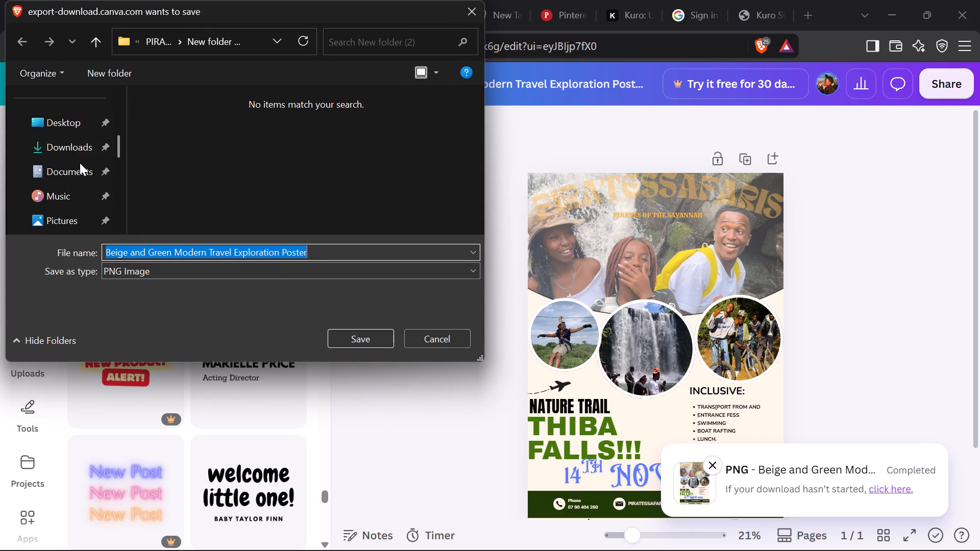
pyautogui.scroll(-4, 80, 163)
pyautogui.scroll(2, 80, 163)
pyautogui.scroll(-1, 76, 168)
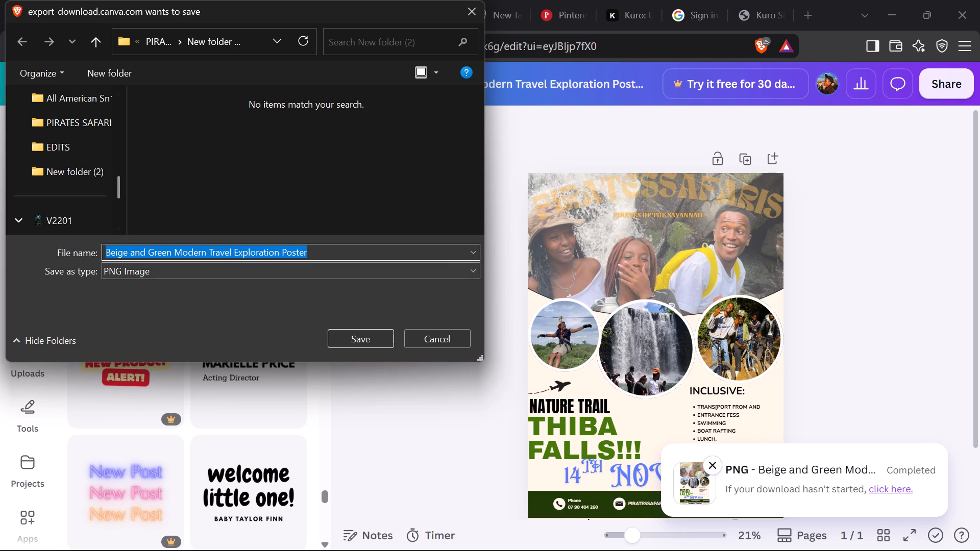
pyautogui.click(310, 249)
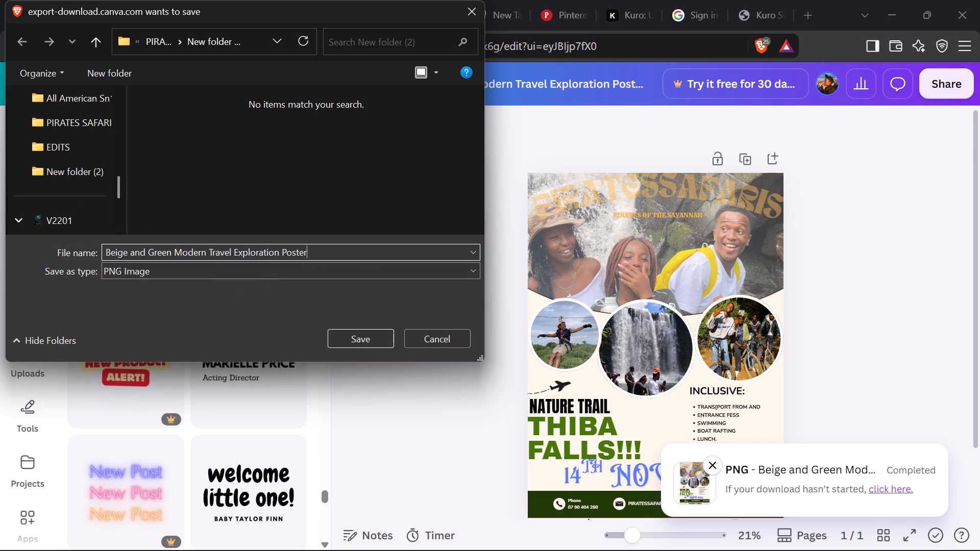
pyautogui.press('BackSpace')
pyautogui.press('BackSpace')
pyautogui.press('BackSpace')
pyautogui.press('BackSpace')
pyautogui.press('BackSpace')
pyautogui.press('BackSpace')
pyautogui.press('BackSpace')
pyautogui.press('BackSpace')
pyautogui.press('BackSpace')
pyautogui.press('BackSpace')
pyautogui.press('BackSpace')
pyautogui.press('BackSpace')
pyautogui.press('BackSpace')
pyautogui.press('BackSpace')
pyautogui.press('BackSpace')
pyautogui.press('BackSpace')
pyautogui.press('BackSpace')
pyautogui.press('BackSpace')
pyautogui.press('BackSpace')
pyautogui.press('BackSpace')
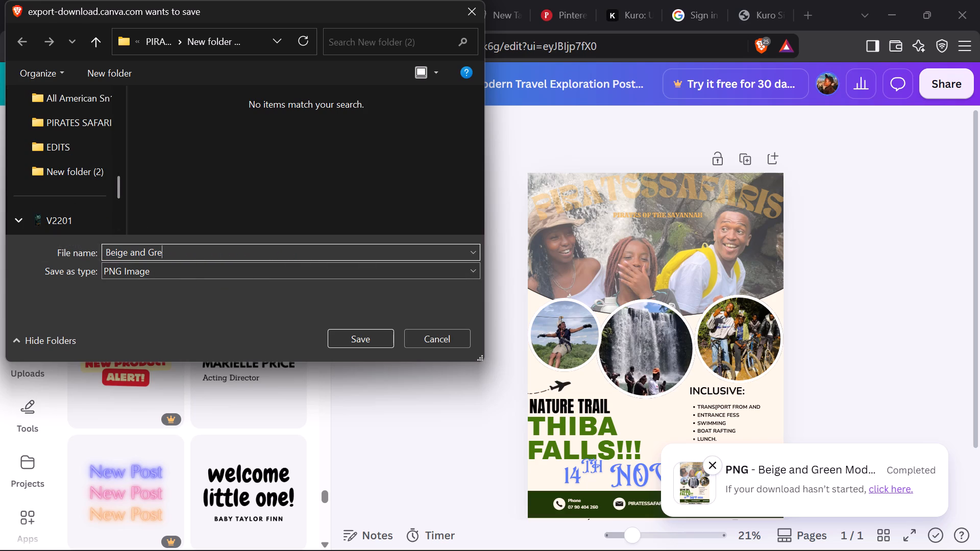
pyautogui.write('THIBA')
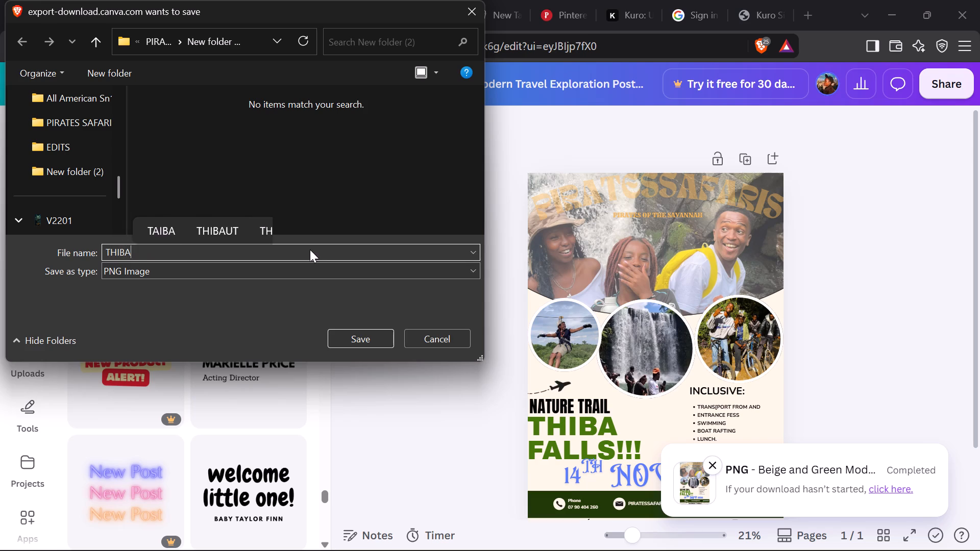
pyautogui.press('space')
pyautogui.write('PO')
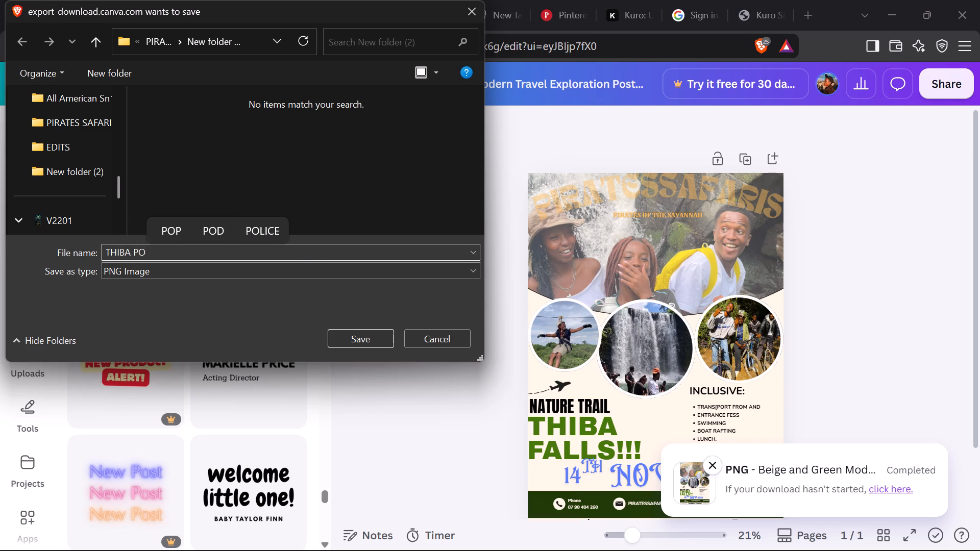
pyautogui.press('s')
pyautogui.write('TER')
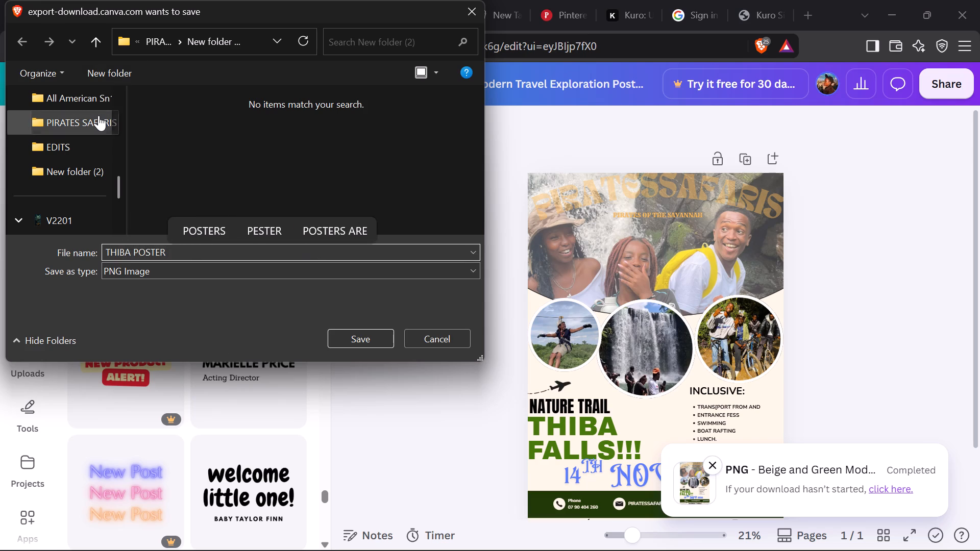
pyautogui.click(99, 115)
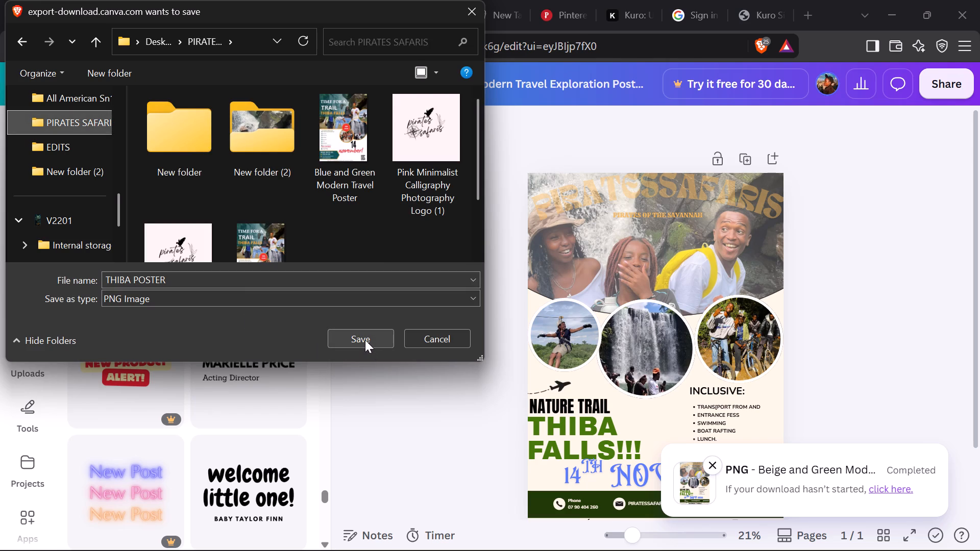
pyautogui.click(365, 340)
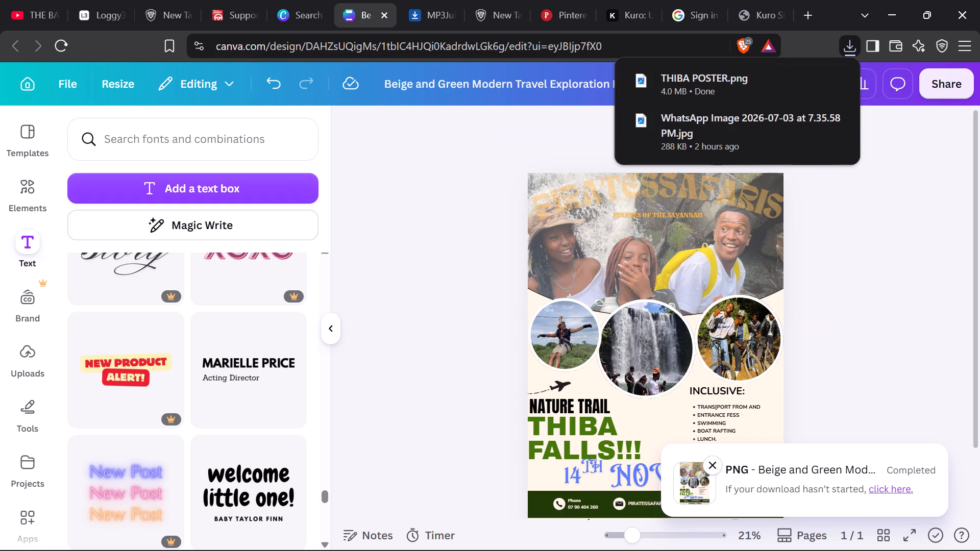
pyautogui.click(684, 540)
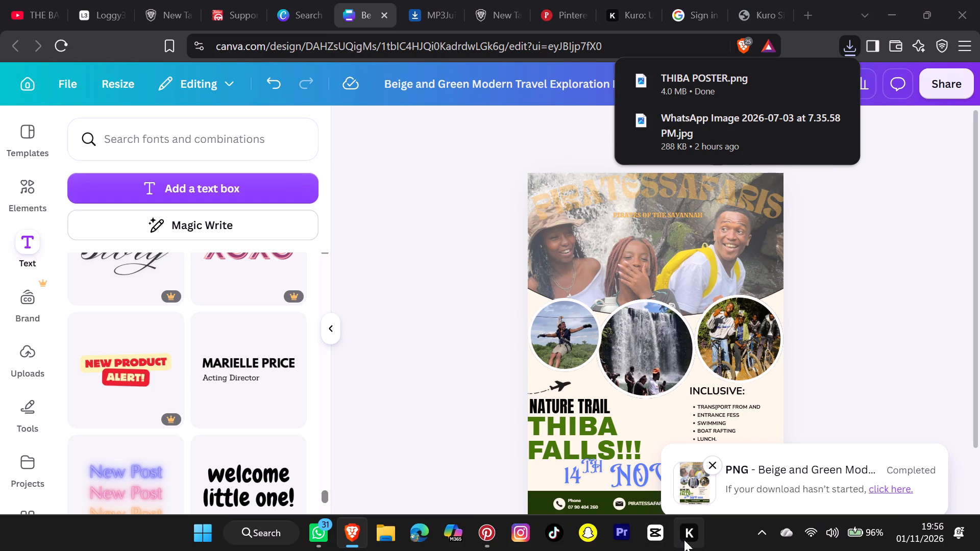